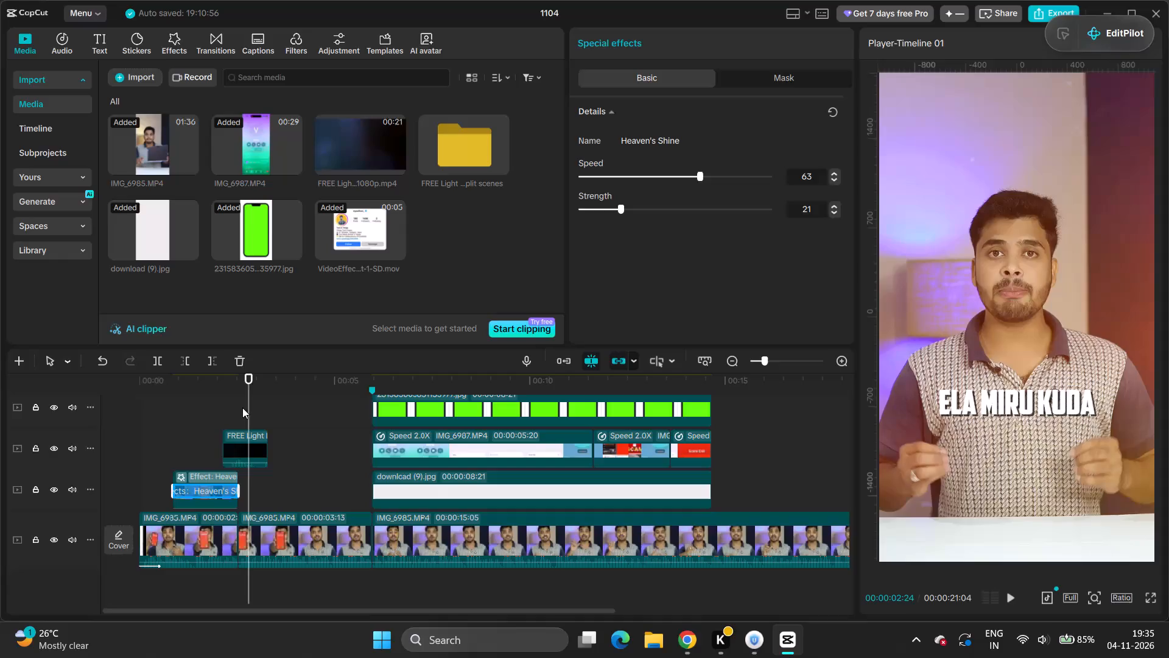
Play the opening of the timeline and remove the Zoom 1 entrance animation from the main track's first clip.
left_click_drag(245, 405, 121, 418)
key("space")
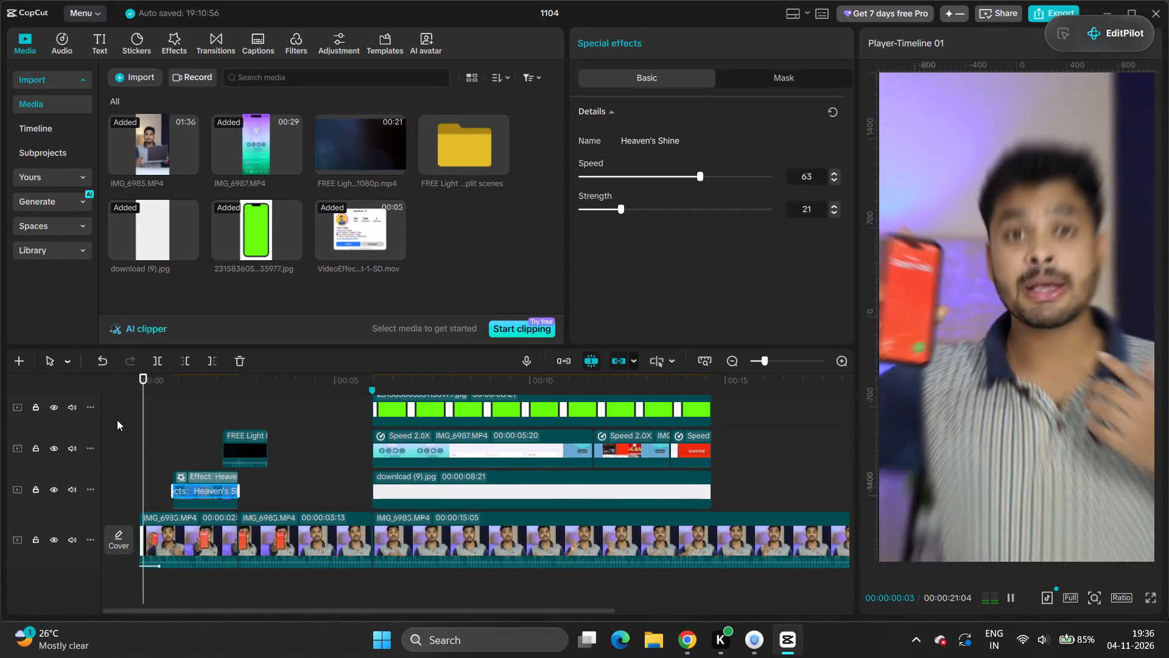
key("space")
left_click(175, 544)
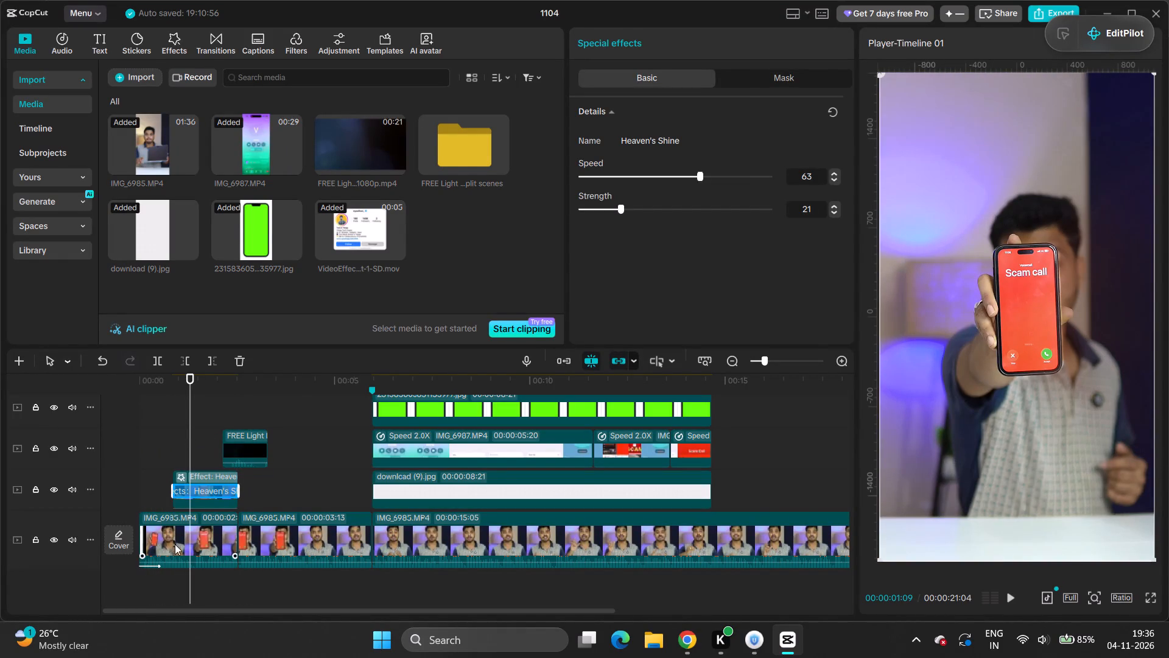
left_click(730, 41)
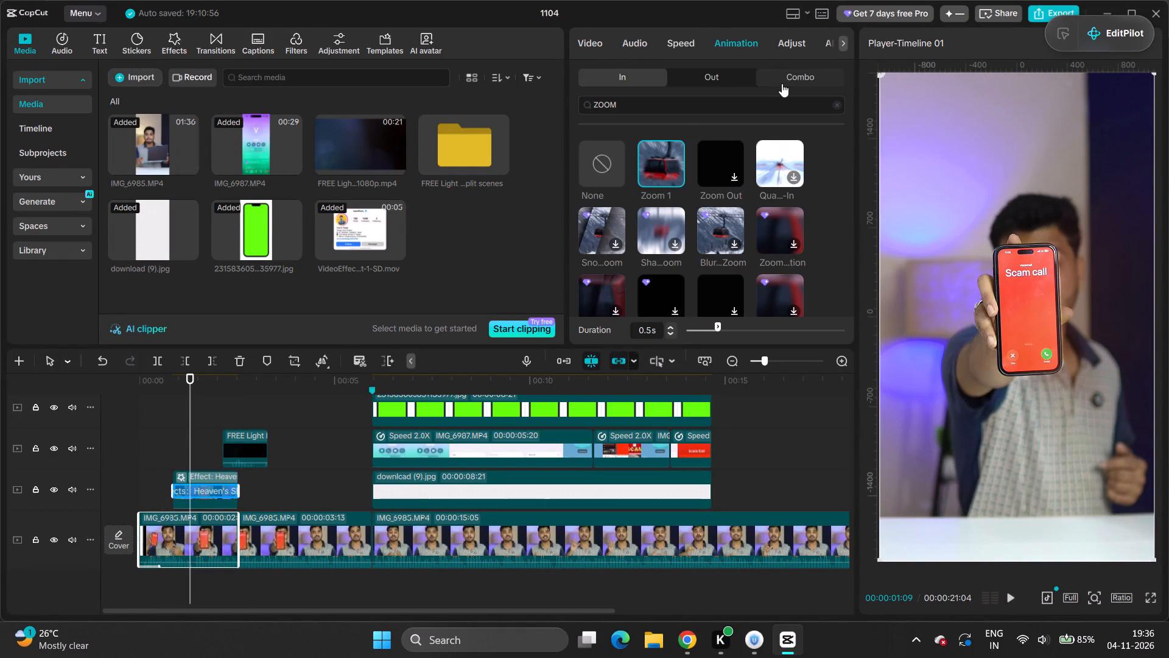
left_click(602, 155)
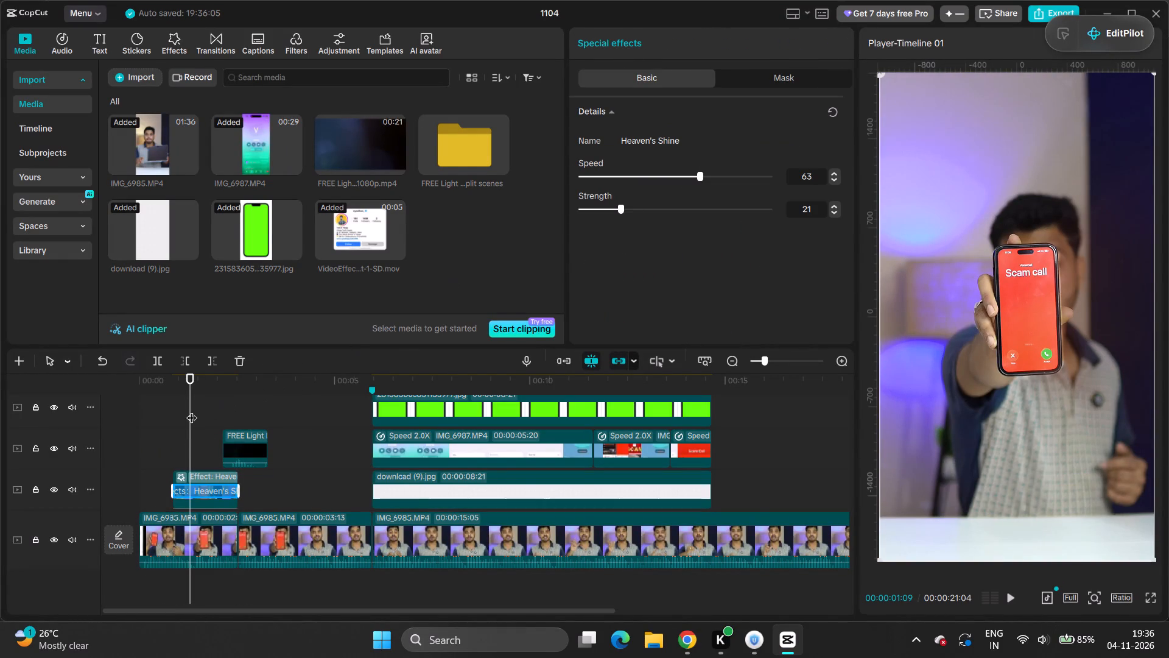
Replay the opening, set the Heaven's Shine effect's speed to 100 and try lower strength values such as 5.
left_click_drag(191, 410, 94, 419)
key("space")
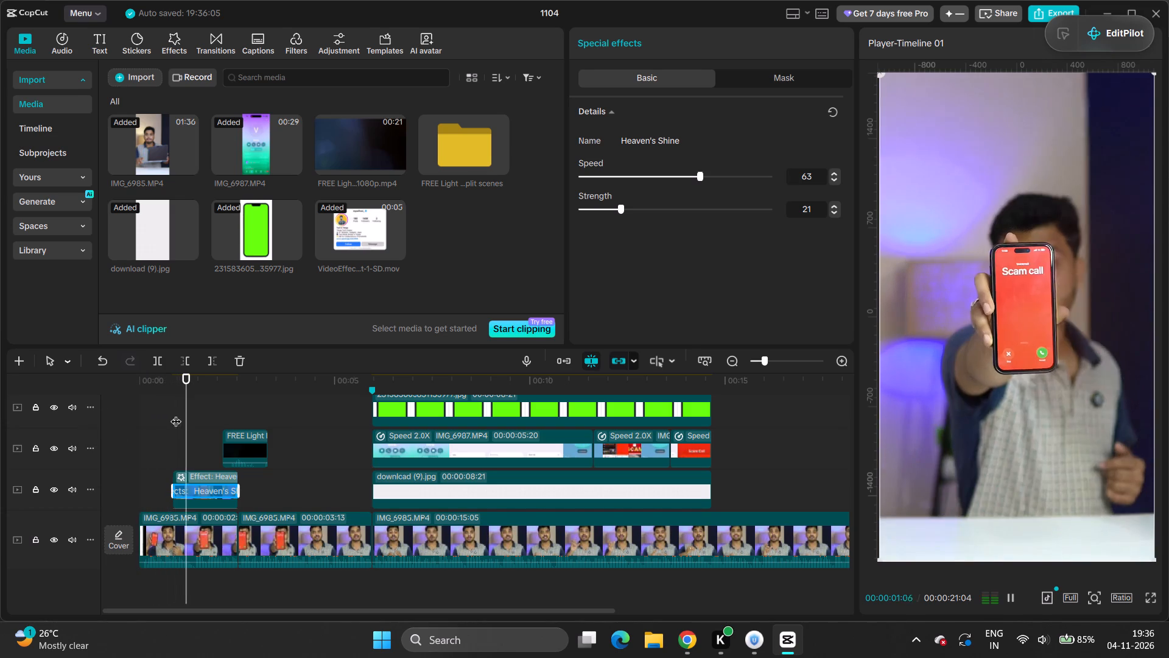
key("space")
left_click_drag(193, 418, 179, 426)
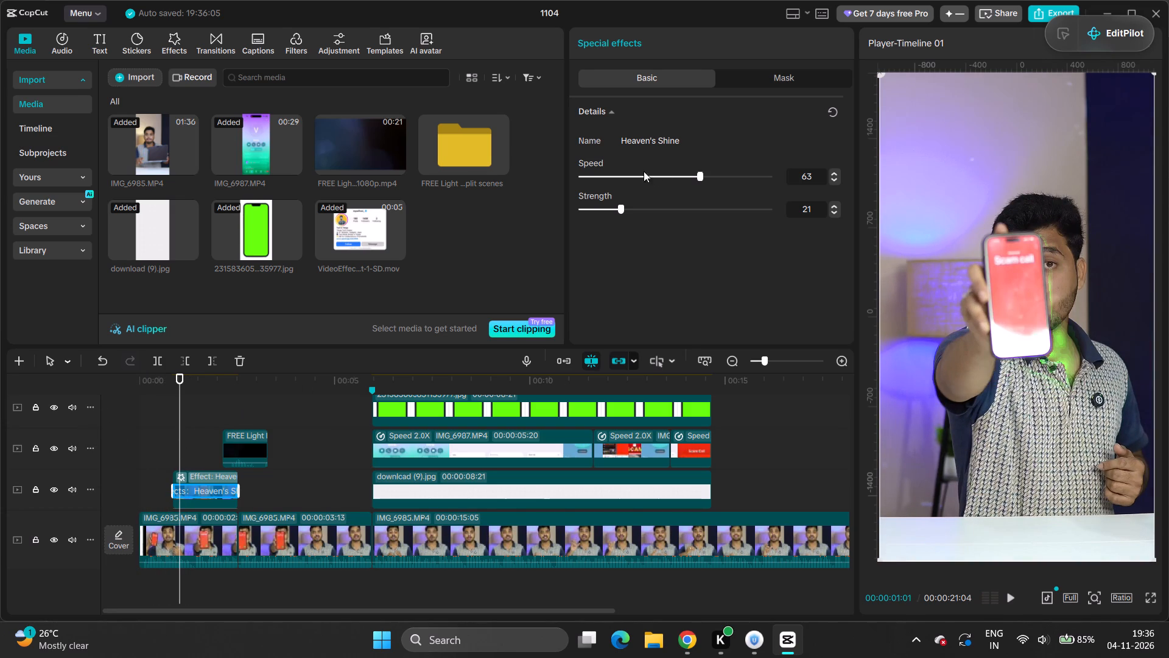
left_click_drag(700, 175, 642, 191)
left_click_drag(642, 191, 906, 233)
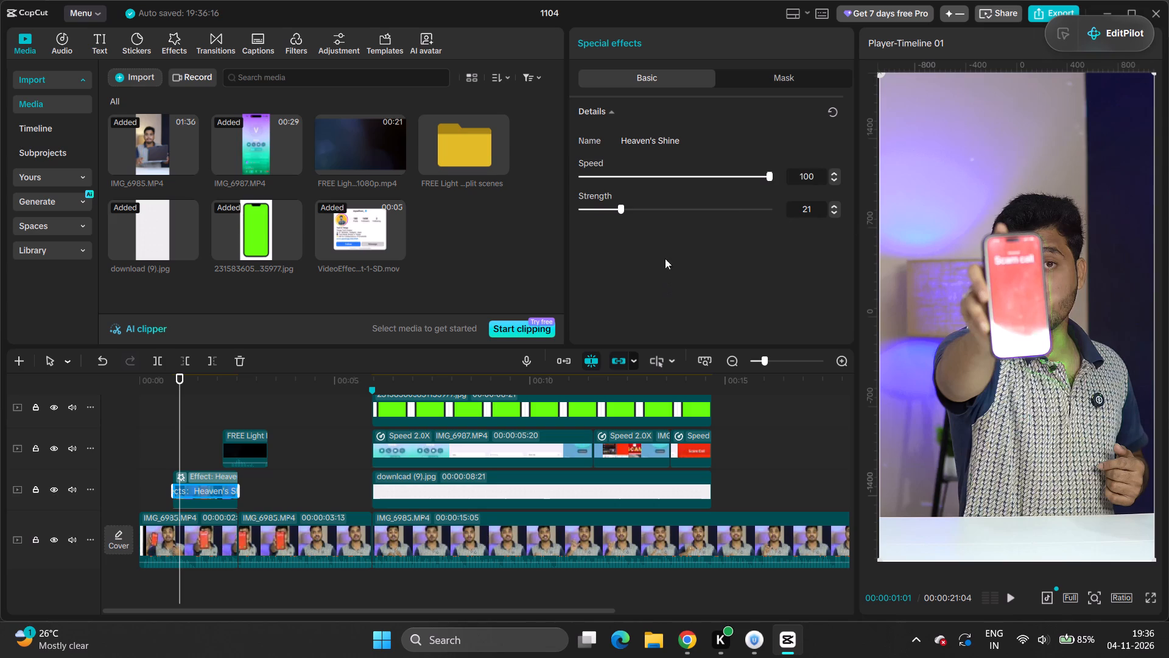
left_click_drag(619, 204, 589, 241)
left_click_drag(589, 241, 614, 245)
Delete the Heaven's Shine effect from the overlay clip near the start of the timeline.
left_click(237, 363)
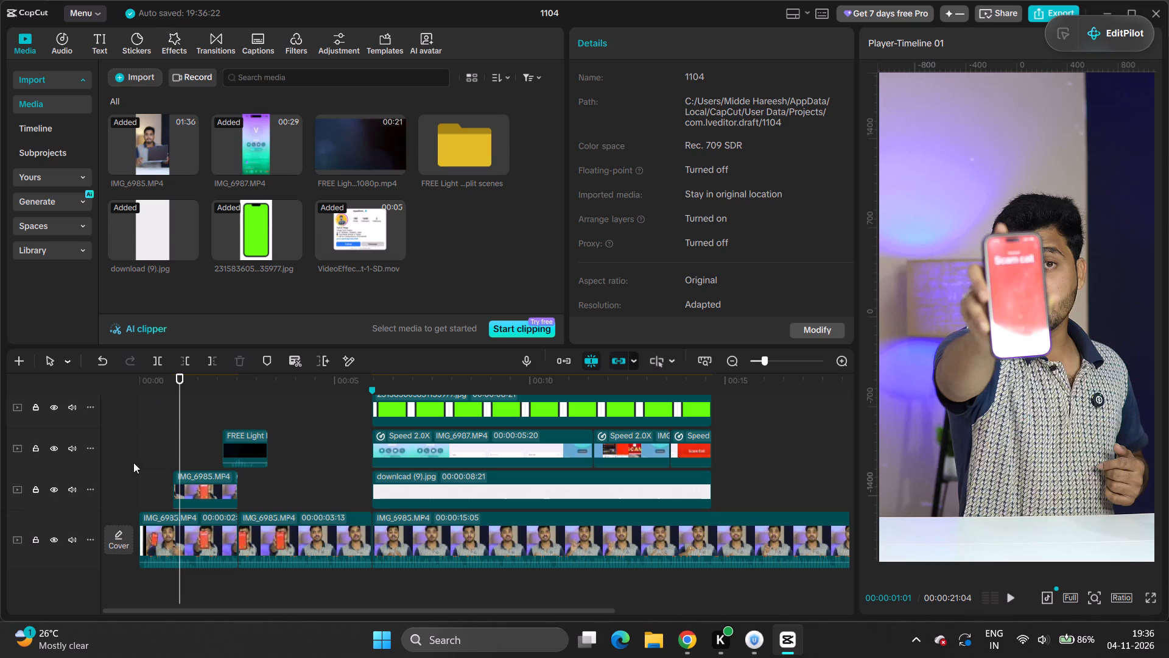
With the main track's first clip selected, search the video effects for flashlight and look through the flash effects.
left_click(179, 531)
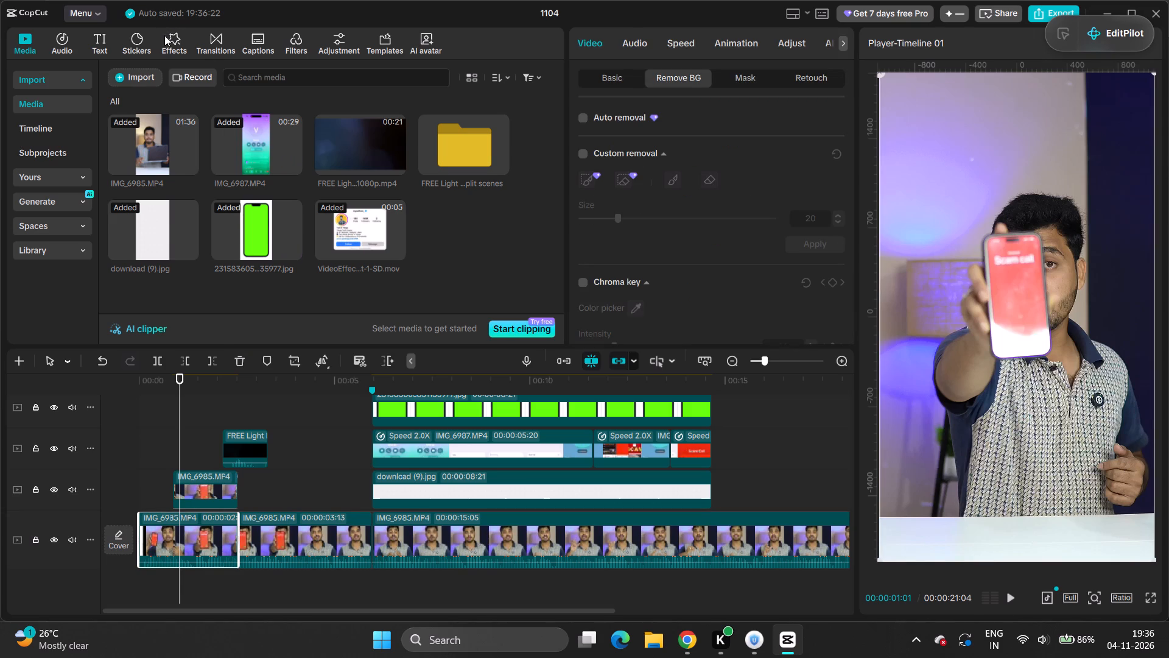
left_click(165, 35)
double_click(211, 82)
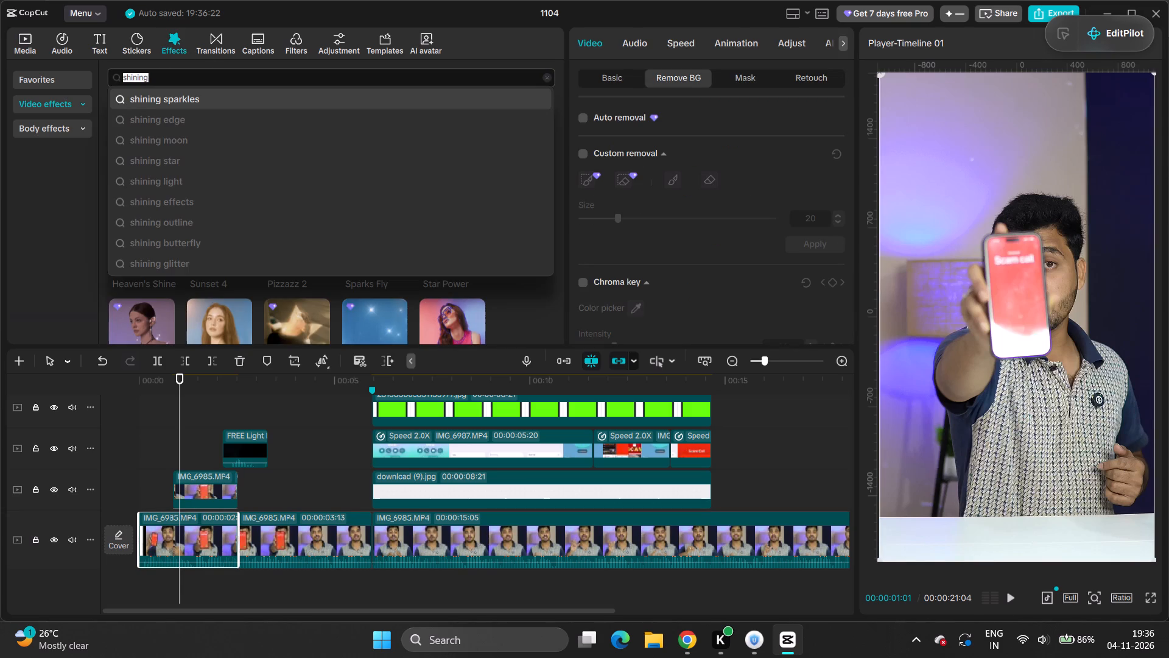
type("flash")
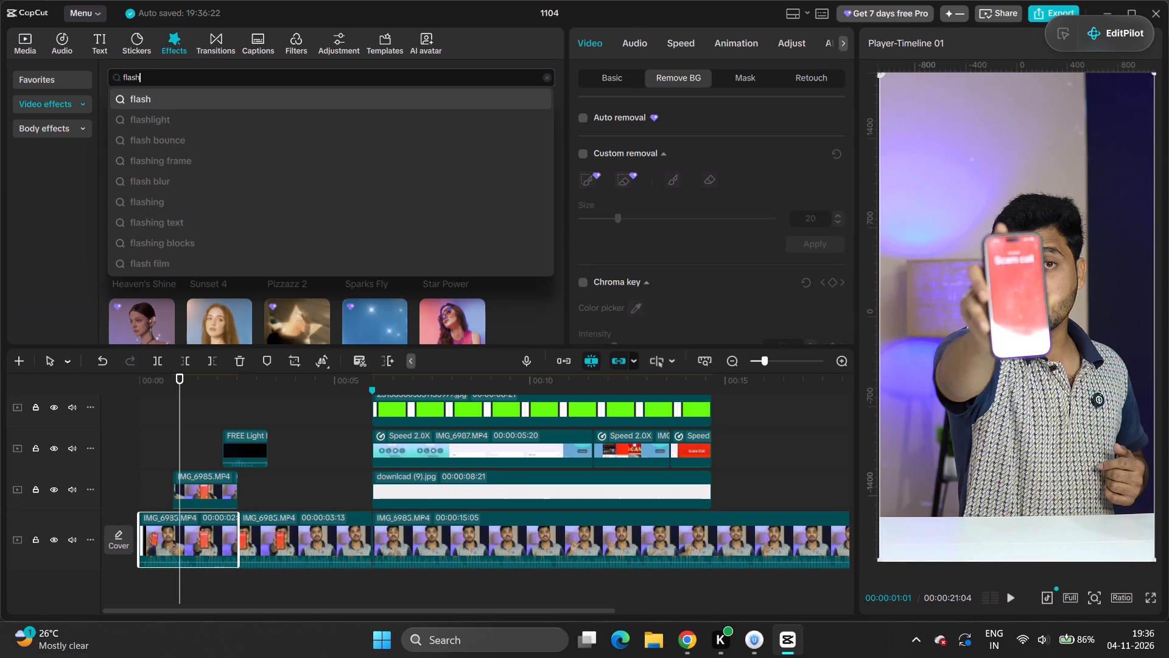
left_click(214, 114)
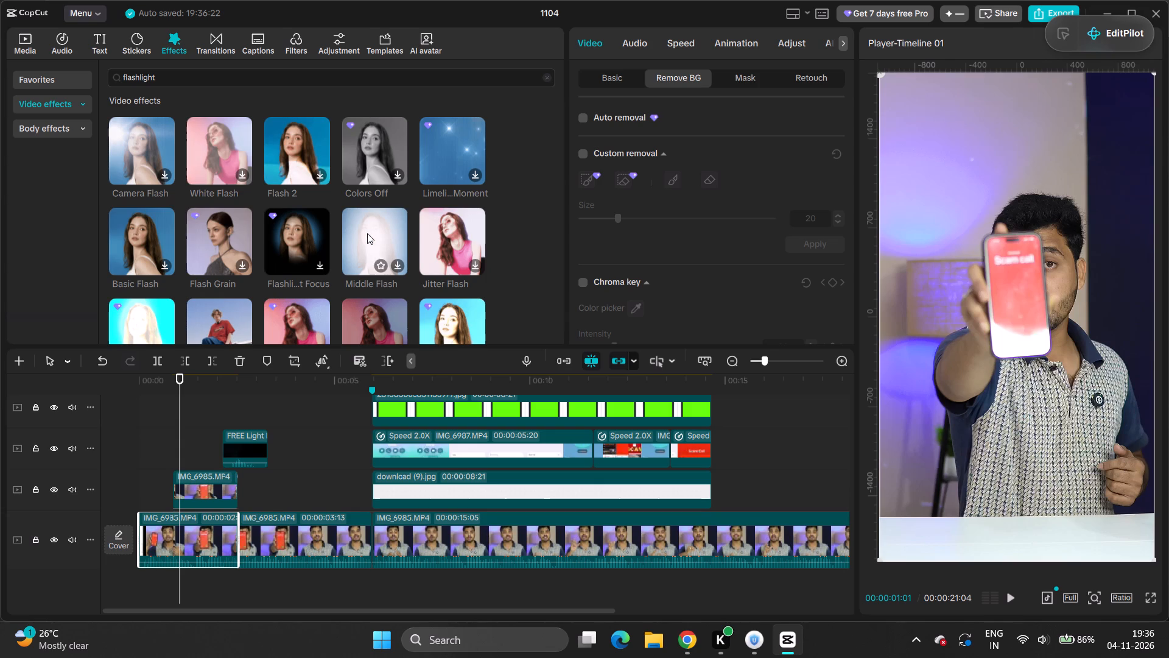
scroll(164, 278, "down", 1)
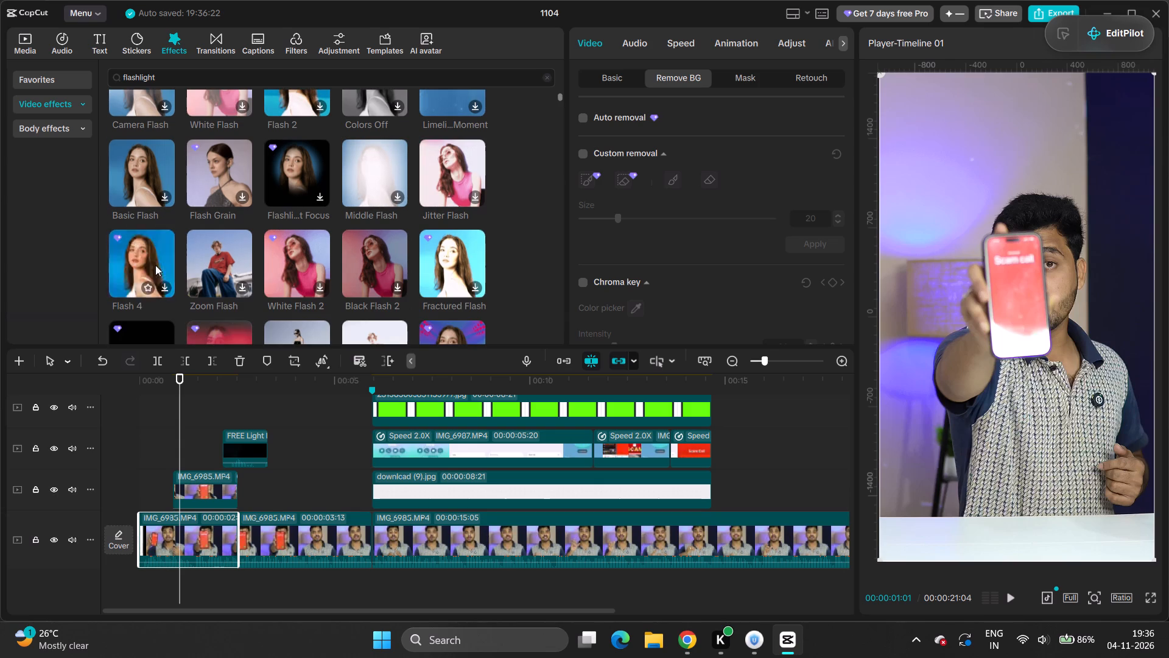
scroll(447, 260, "down", 1)
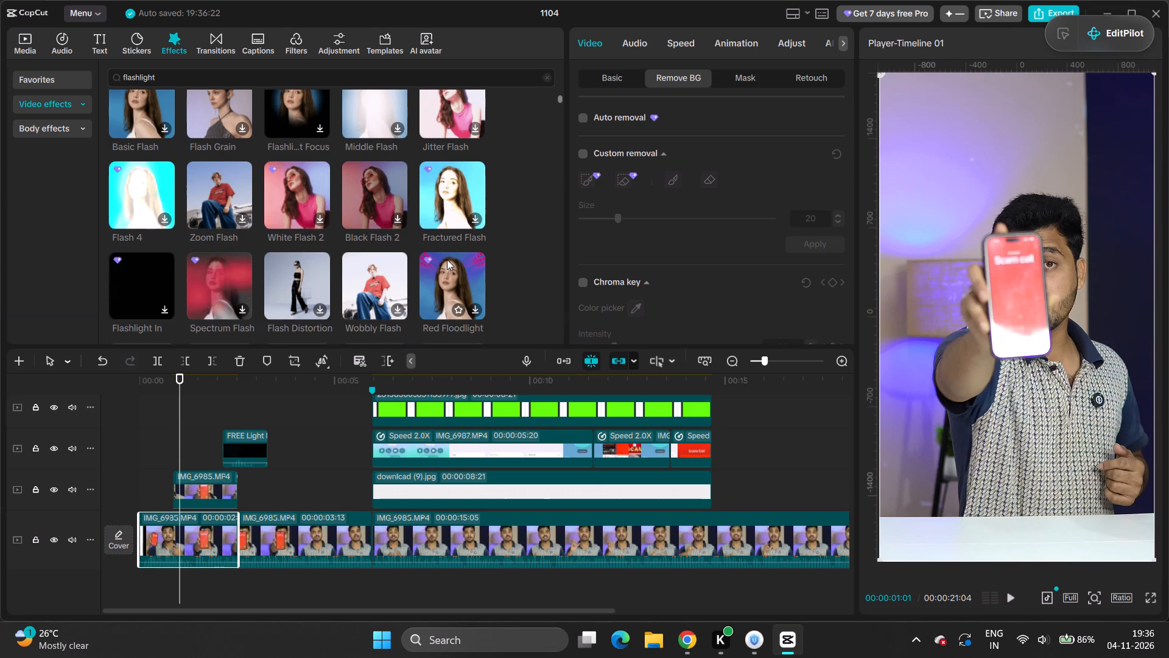
Search the body effects for flashlight and look through the glow, flash and light effects offered.
left_click(51, 133)
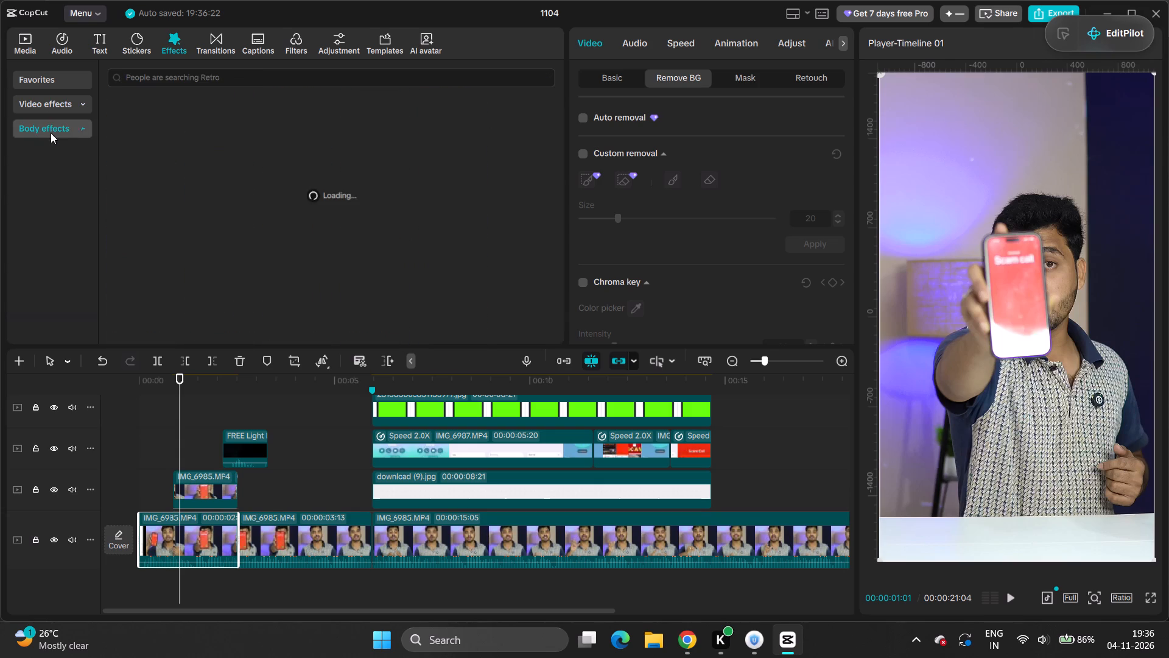
left_click(181, 78)
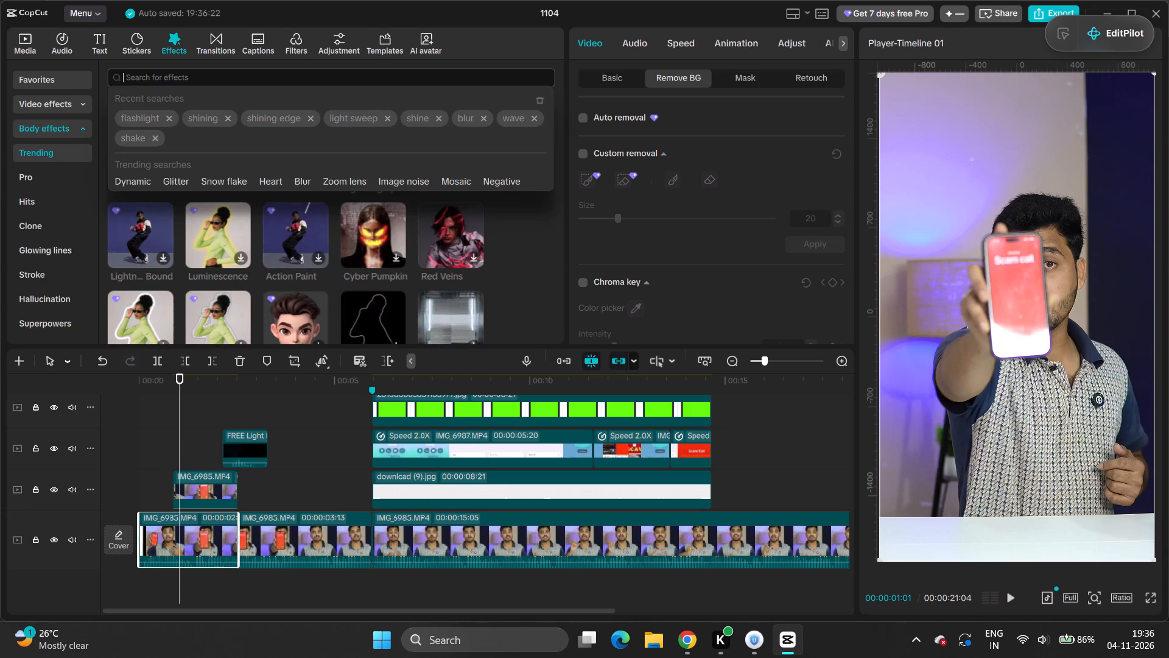
type("flash")
key("space")
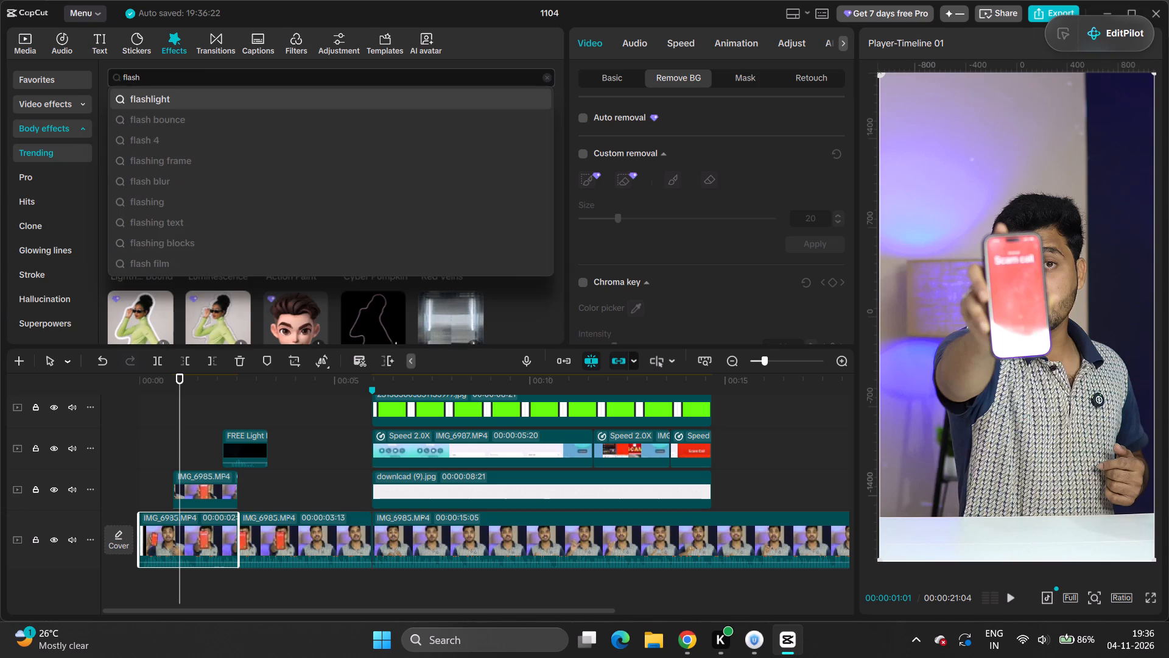
left_click(200, 98)
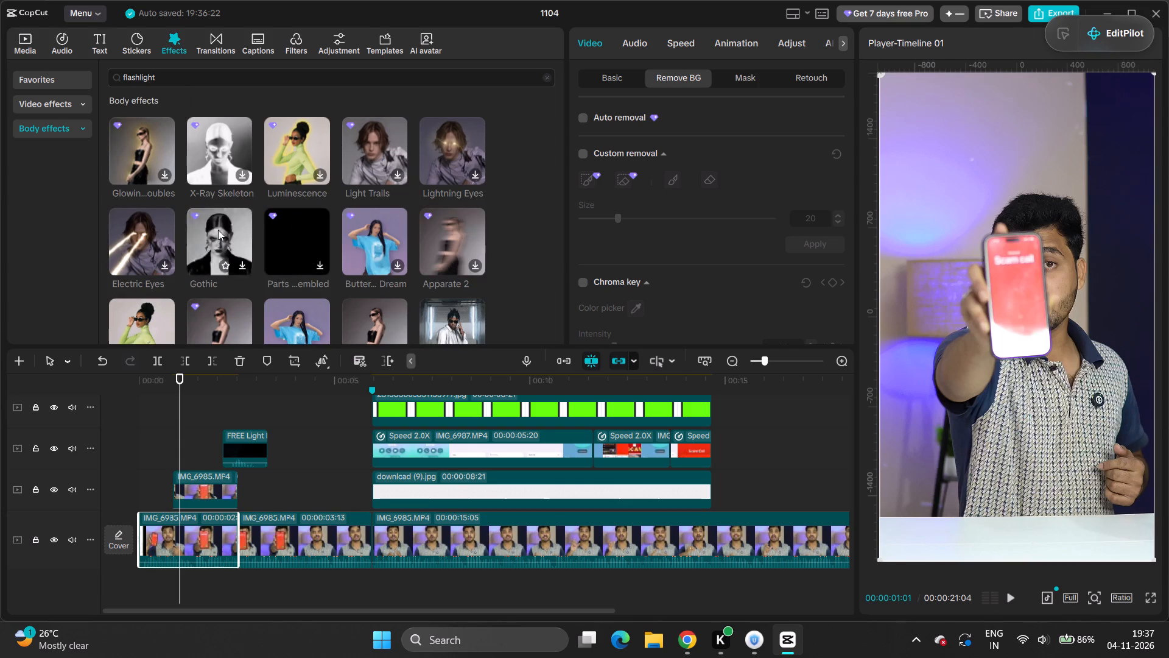
scroll(226, 233, "down", 1)
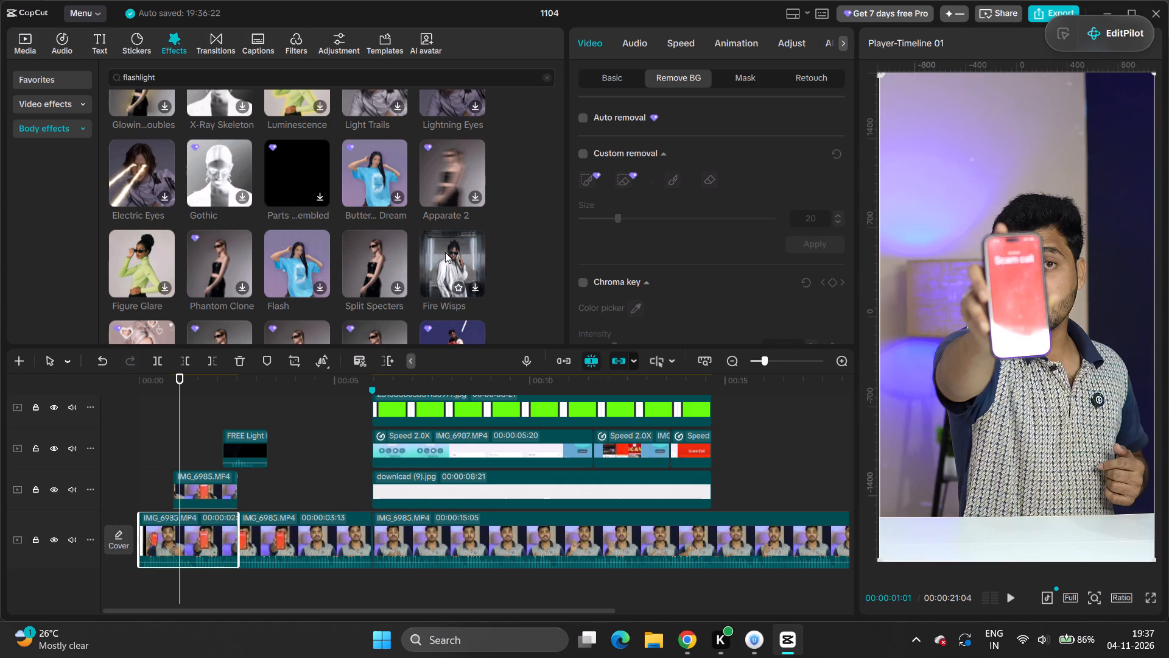
scroll(223, 266, "down", 1)
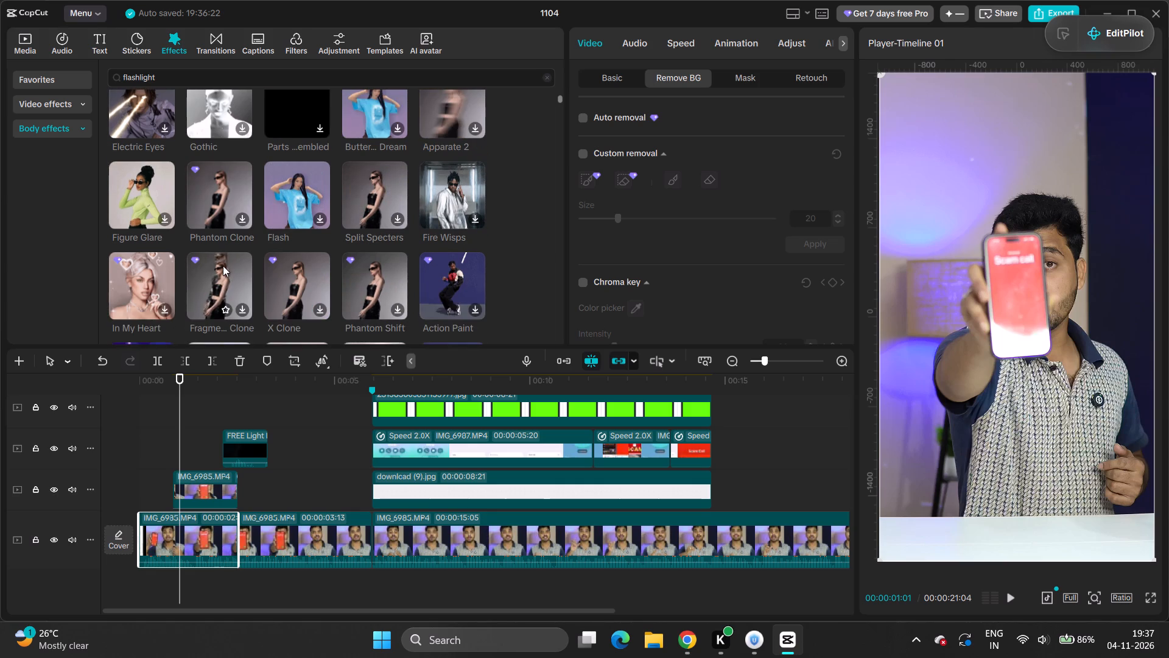
scroll(226, 262, "down", 1)
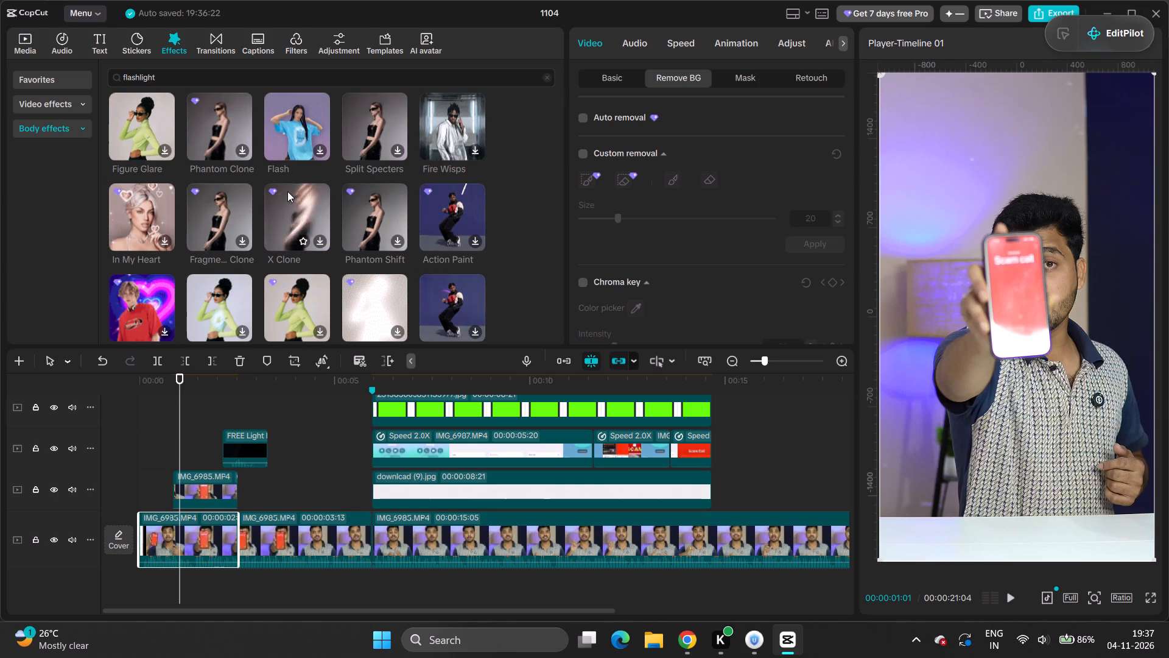
scroll(445, 202, "down", 1)
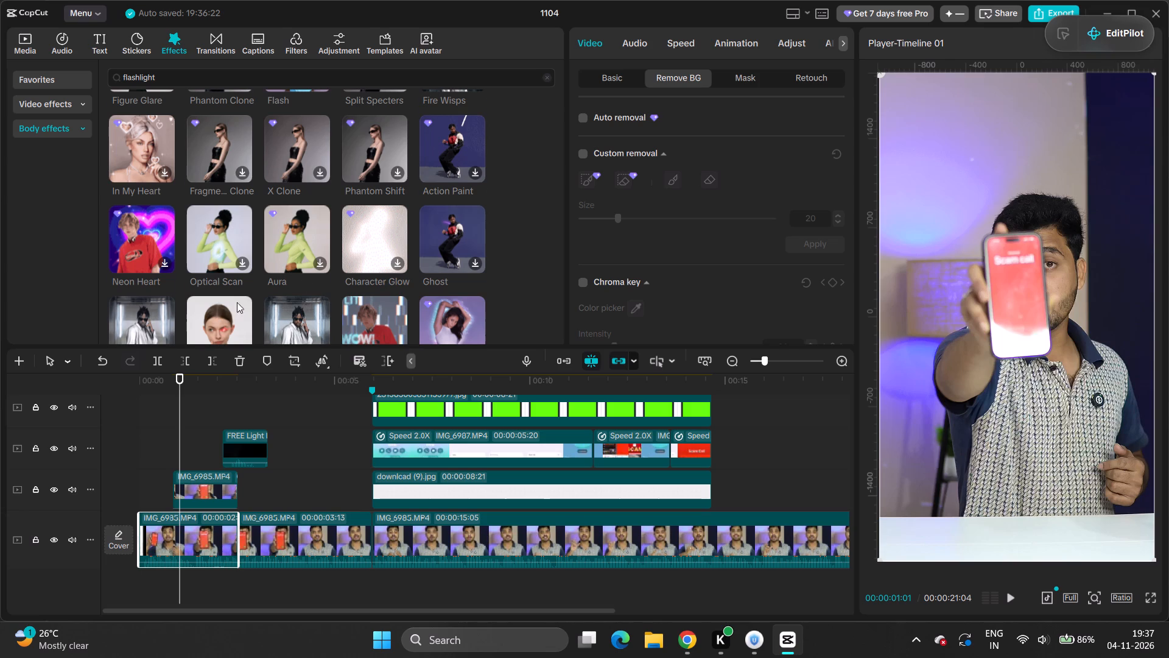
scroll(236, 302, "down", 1)
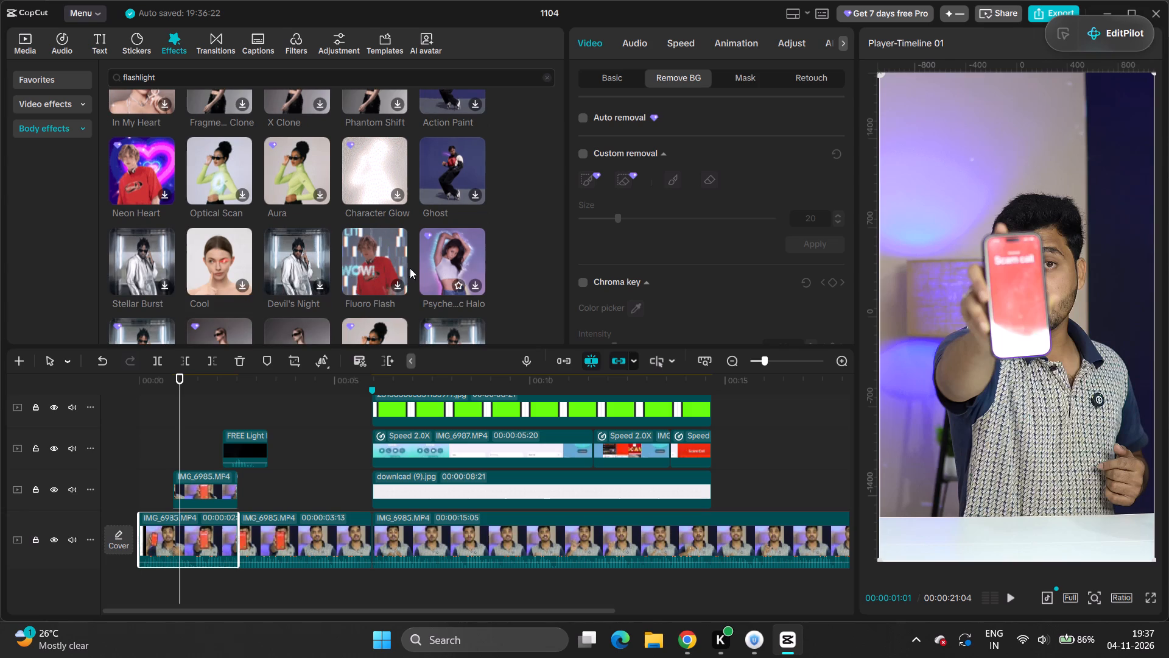
Look further through the body effects offered for the flashlight search.
scroll(161, 261, "down", 2)
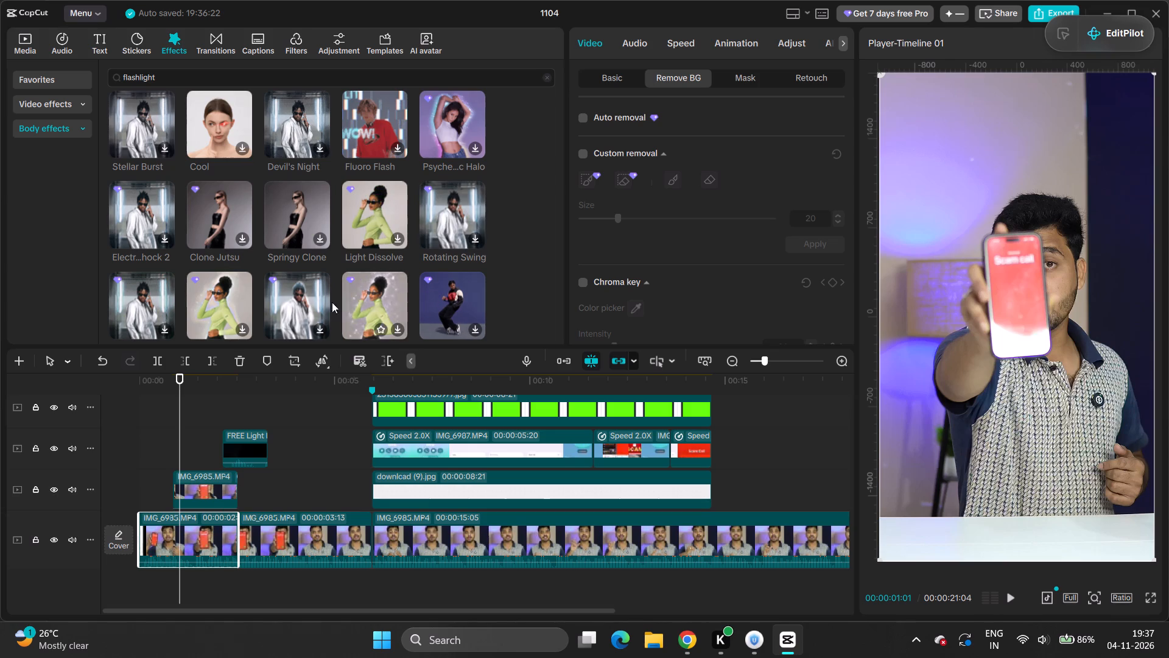
scroll(200, 282, "down", 1)
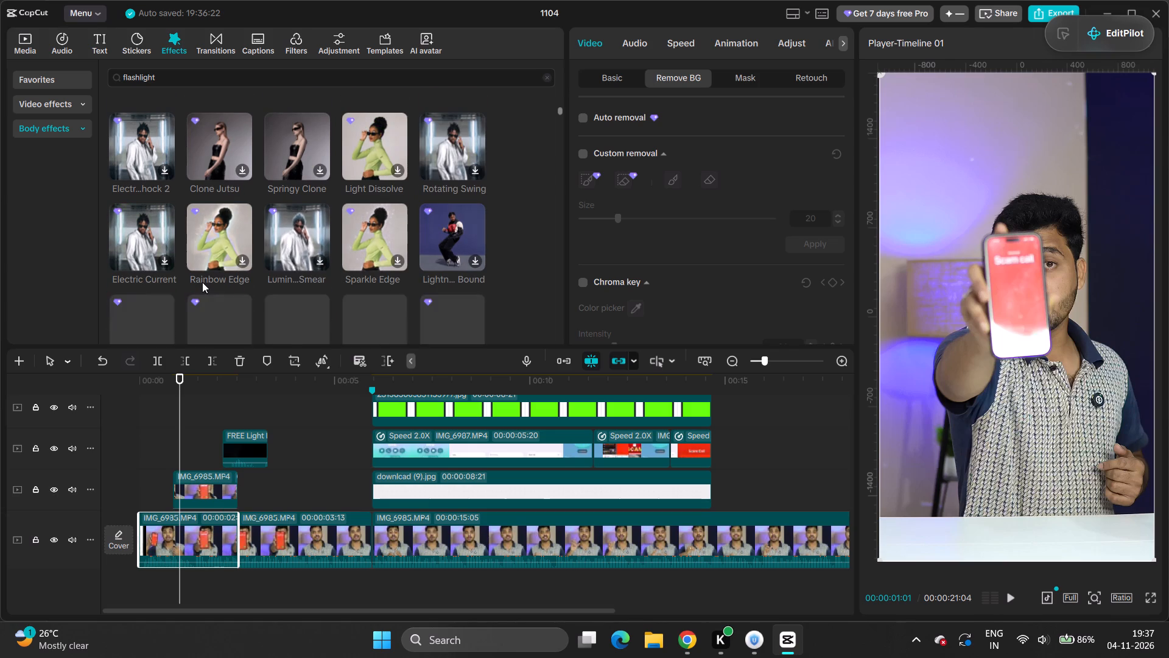
scroll(203, 282, "down", 1)
Move the FREE Light clip and the short IMG_6985 overlay clip up one track each, freeing the track directly above the main track.
left_click(312, 483)
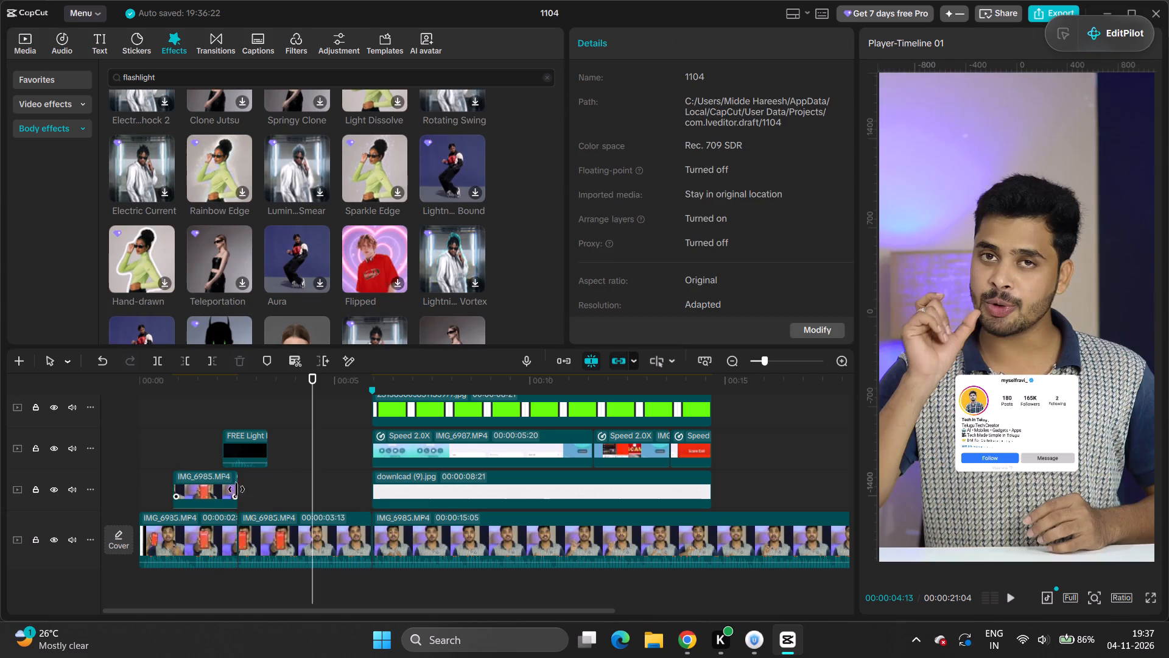
left_click_drag(314, 467, 193, 517)
left_click(193, 517)
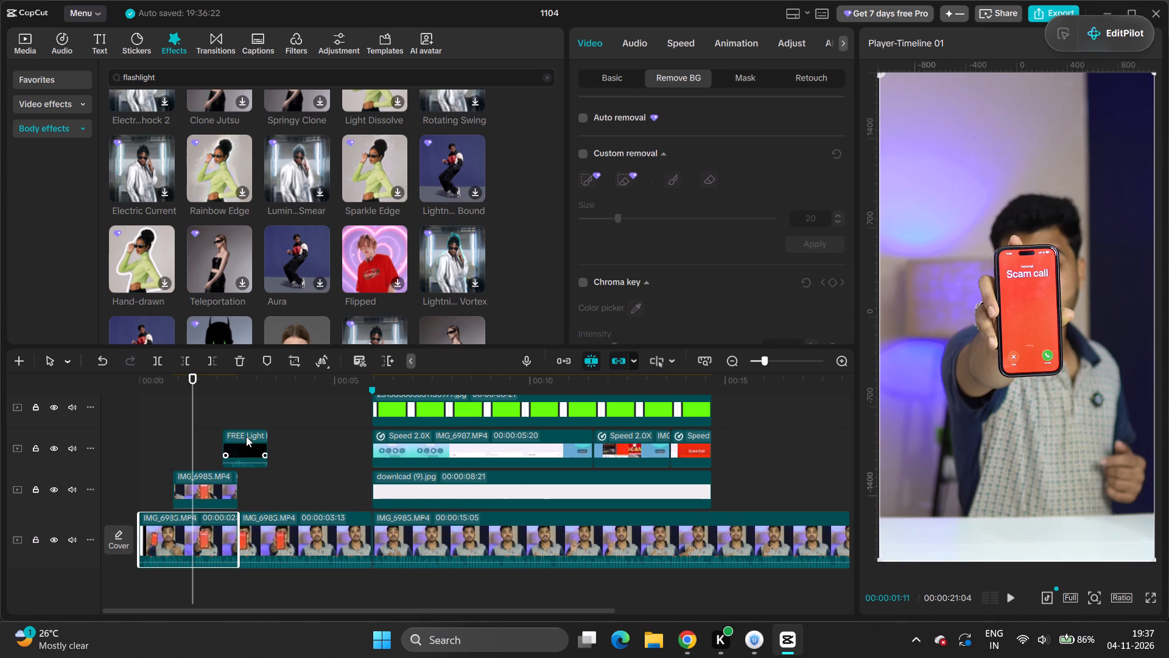
left_click_drag(246, 436, 251, 387)
left_click(251, 387)
left_click_drag(208, 513, 213, 488)
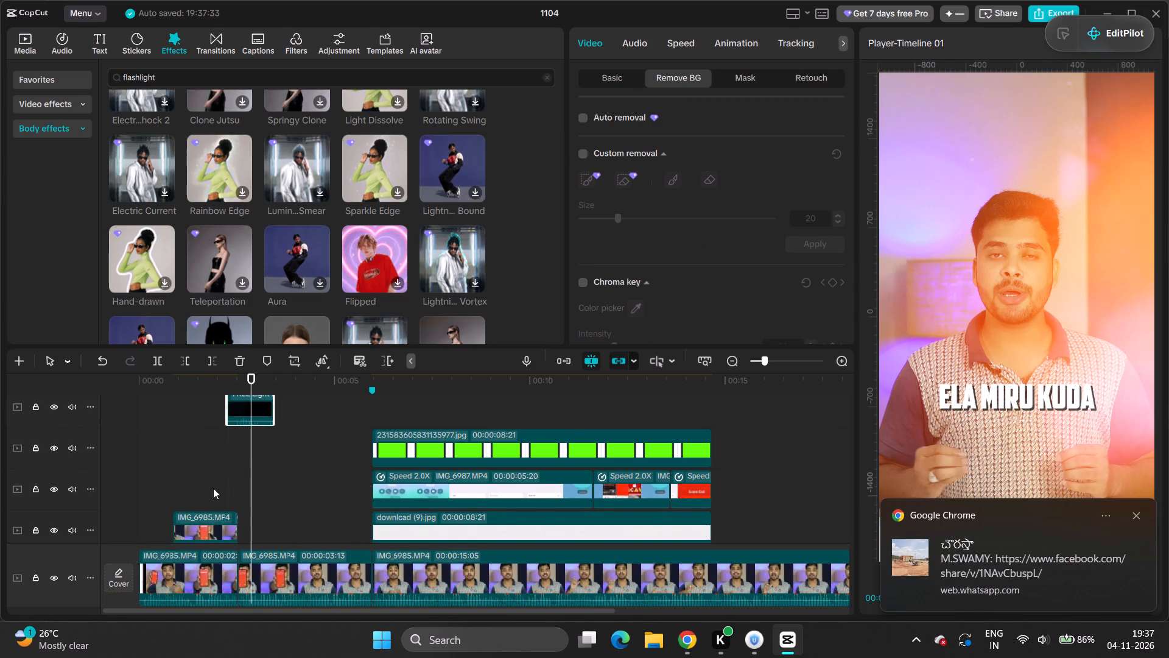
left_click_drag(213, 488, 215, 481)
left_click(215, 481)
Duplicate the main track's first IMG_6985 clip onto the freed track directly above it, aligned with the timeline start.
scroll(273, 464, "down", 3)
left_click(197, 523)
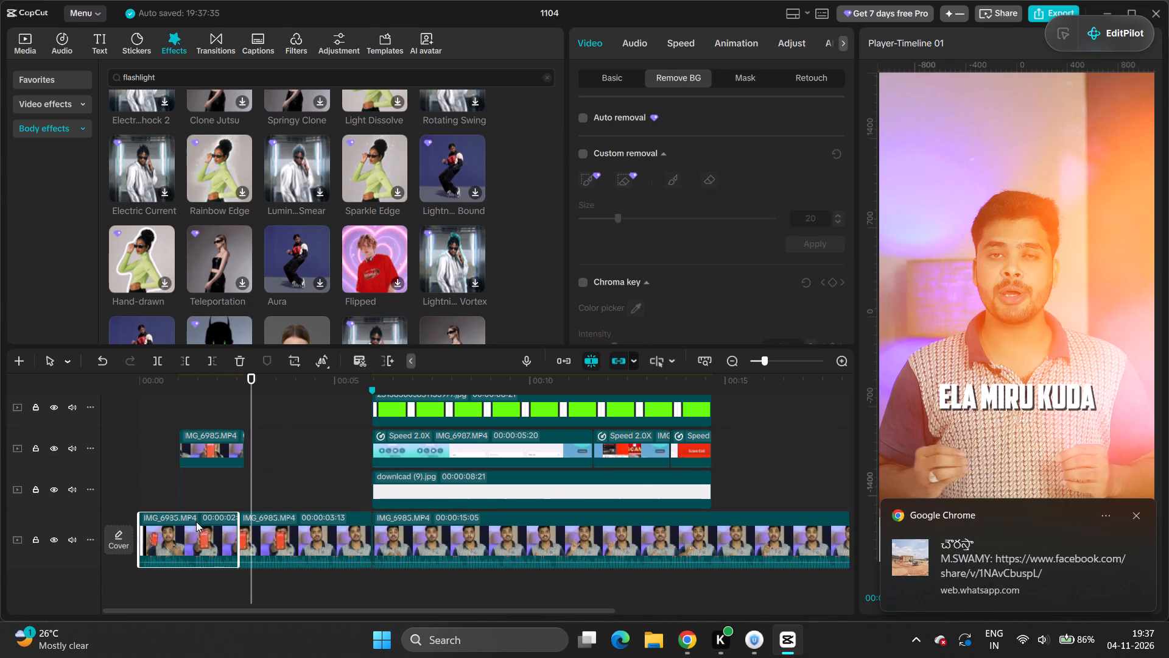
left_click_drag(196, 526, 194, 494, "alt")
left_click(194, 494, "alt")
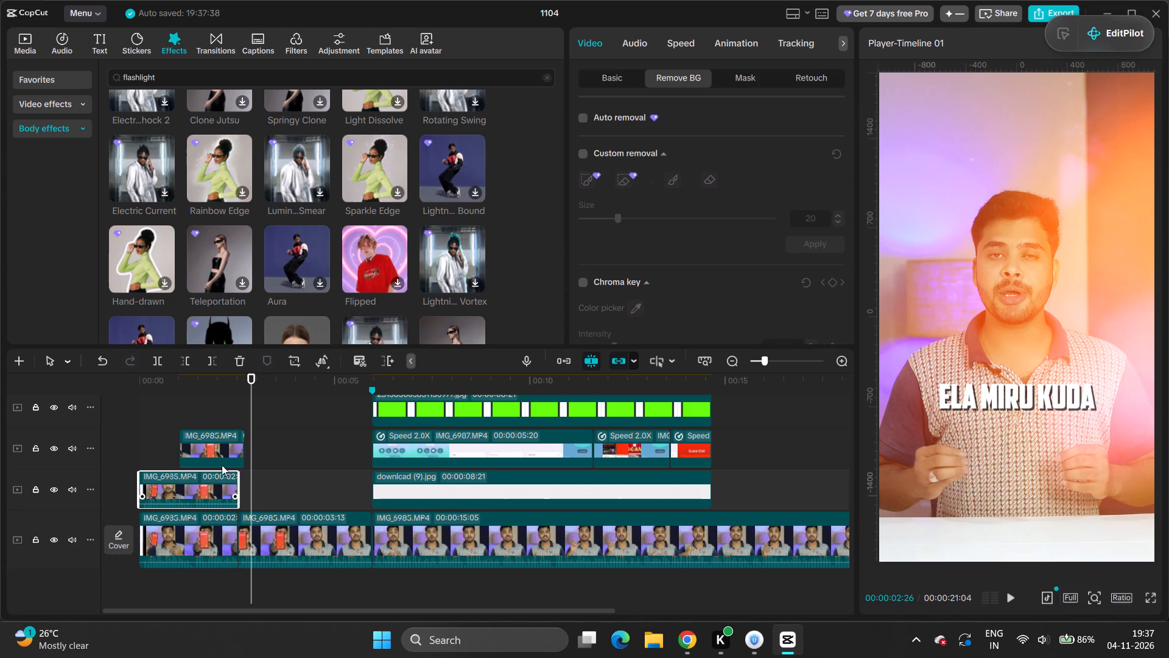
Mute the duplicated clip by lowering its volume to -∞ dB.
left_click(638, 45)
left_click_drag(703, 154, 646, 177)
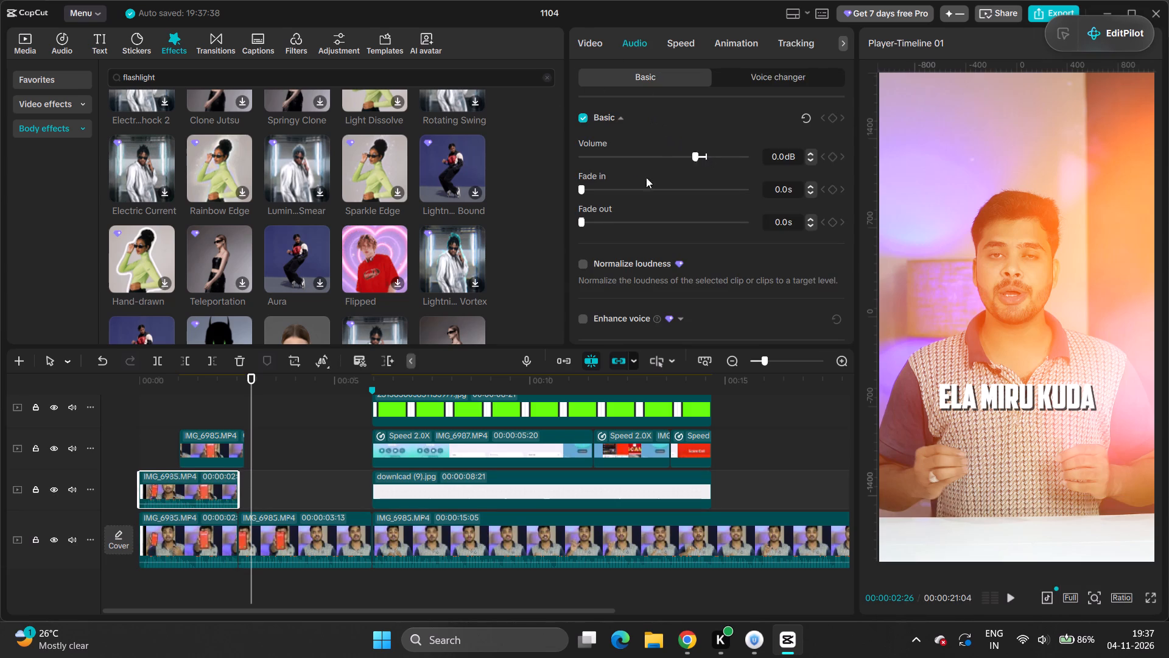
left_click_drag(646, 177, 434, 281)
Apply automatic background removal to the duplicated clip, with the playhead at about 00:00:00:18.
left_click_drag(253, 416, 149, 448)
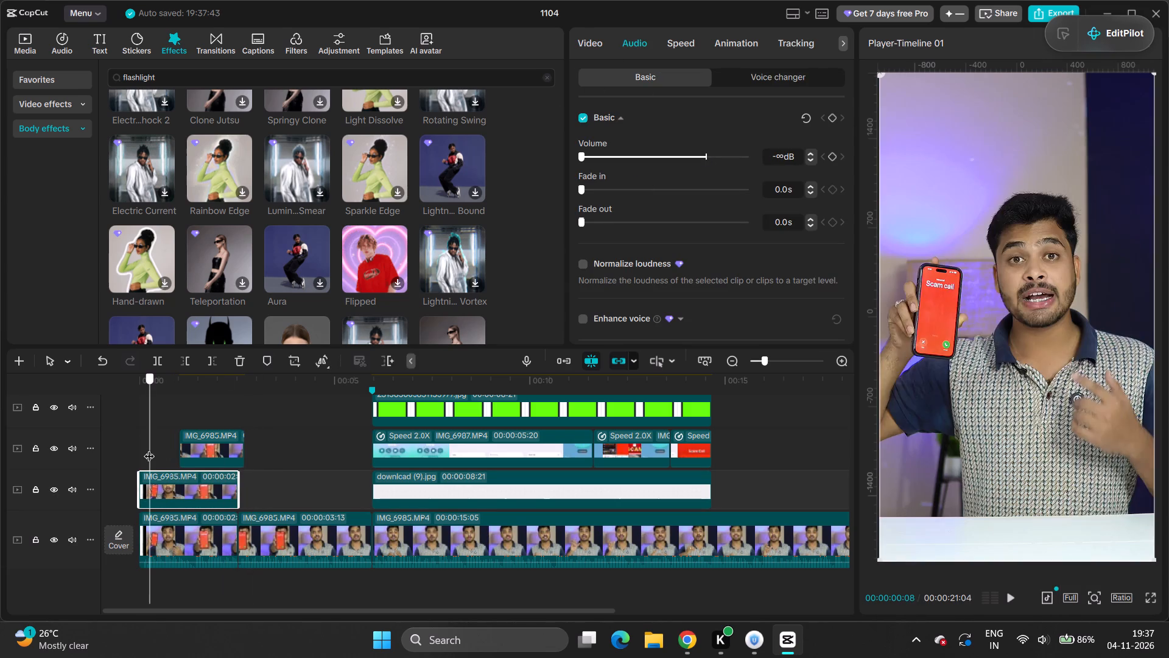
left_click_drag(149, 448, 153, 446)
left_click_drag(156, 445, 163, 444)
double_click(594, 45)
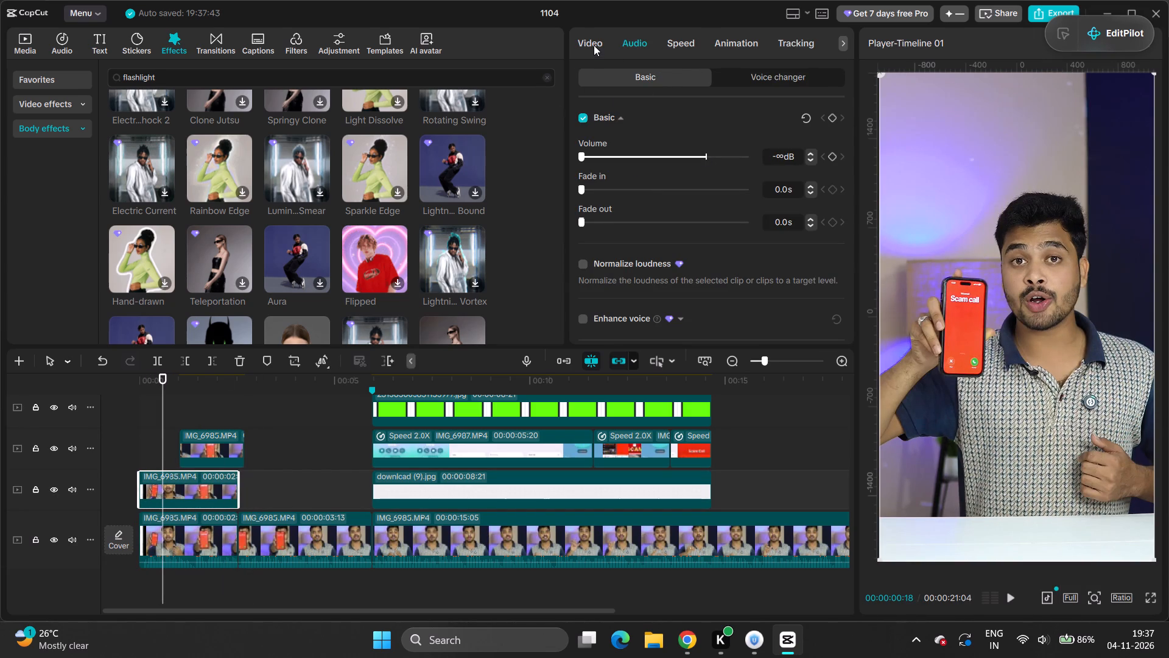
left_click(586, 119)
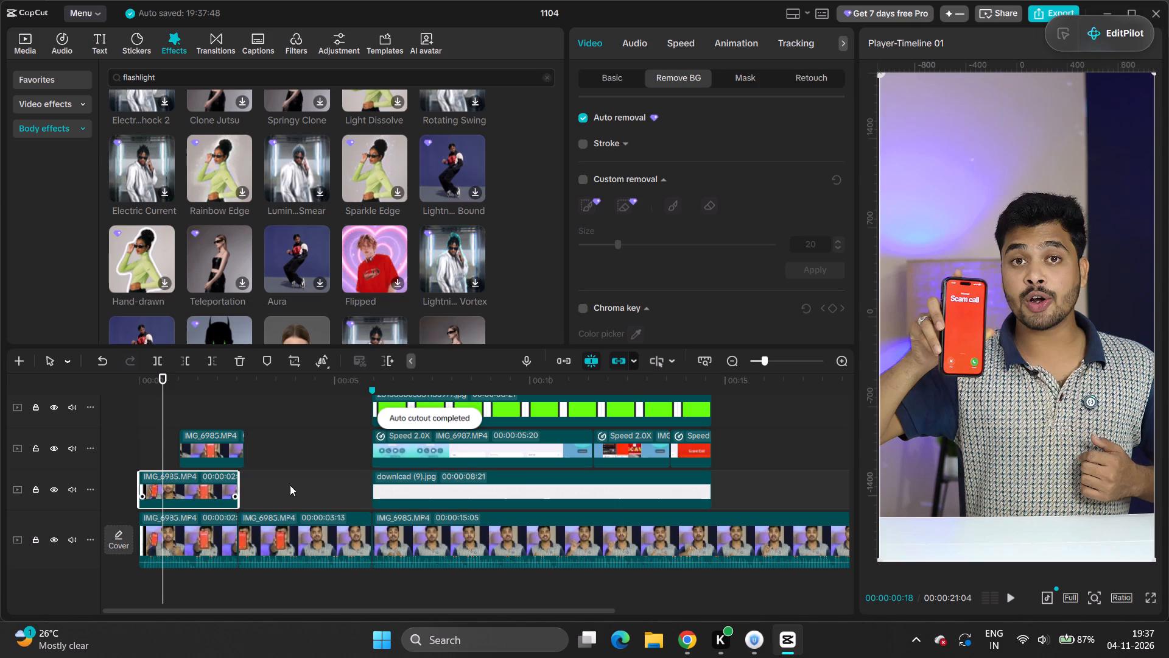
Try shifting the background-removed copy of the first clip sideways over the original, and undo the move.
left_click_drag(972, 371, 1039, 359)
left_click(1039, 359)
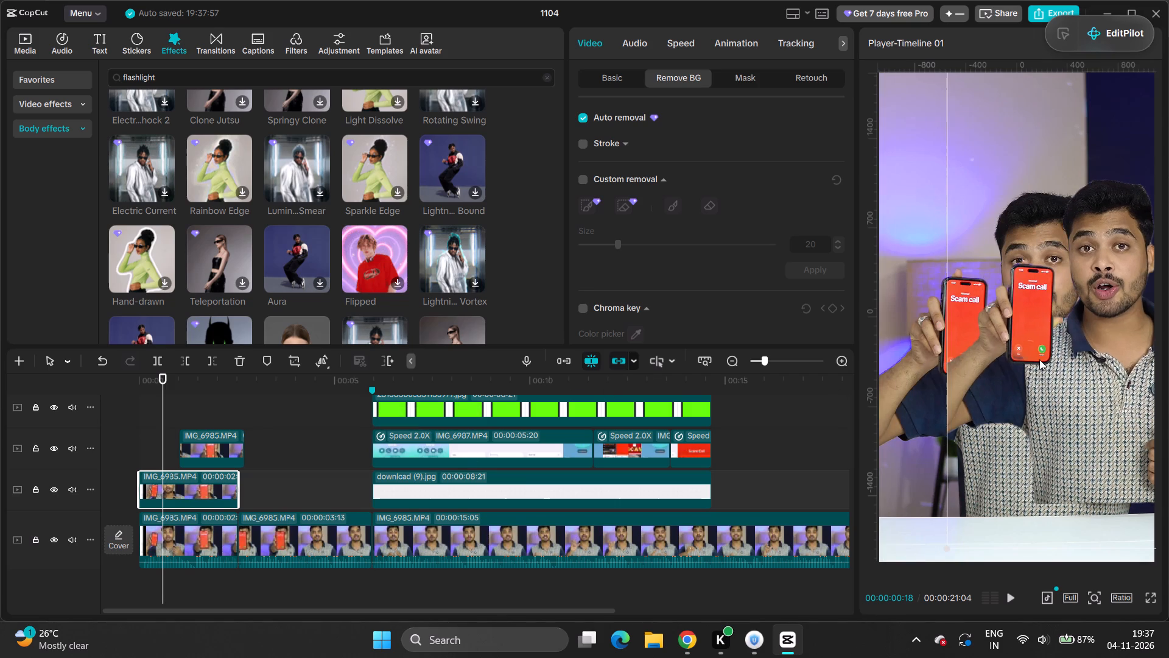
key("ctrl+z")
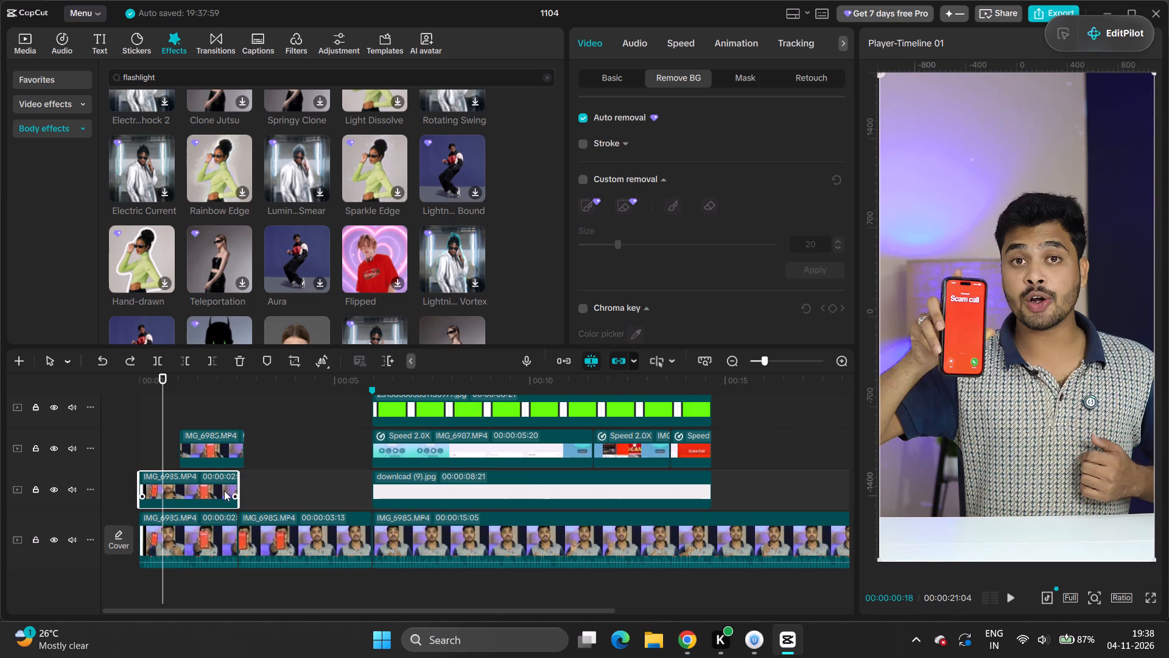
Trim the end of the background-removed overlay copy at the timeline start so it ends at about 00:00:00:06.
left_click_drag(239, 485, 156, 497)
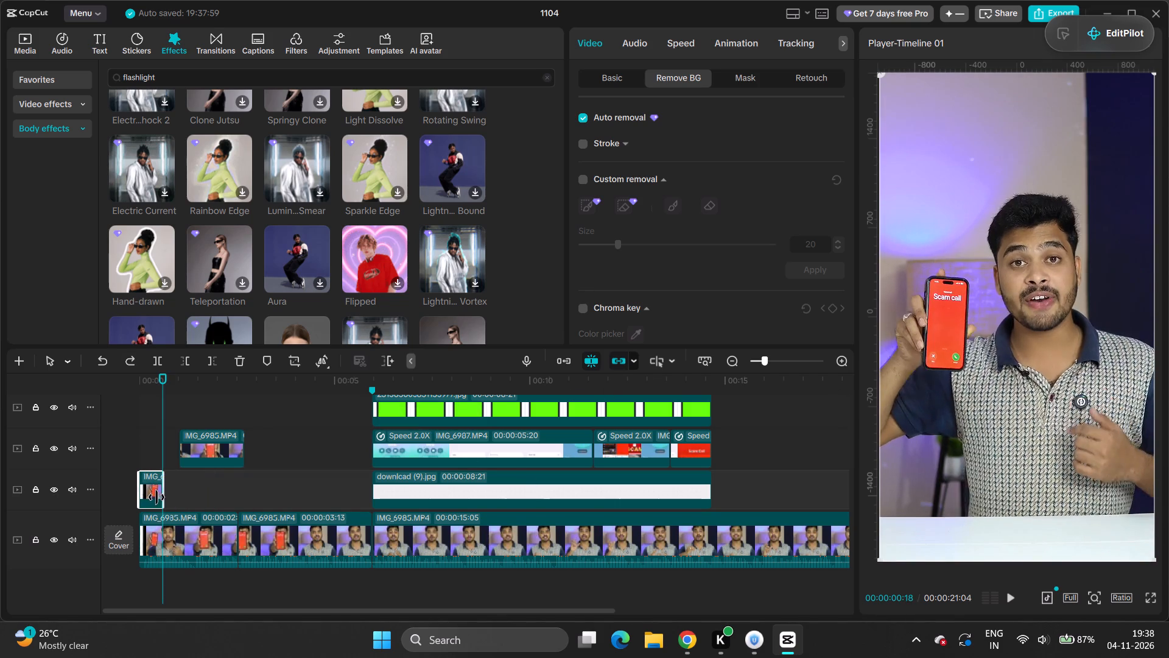
left_click_drag(156, 497, 153, 501)
left_click_drag(164, 449, 121, 473)
key("space")
key("space")
left_click_drag(150, 434, 150, 439)
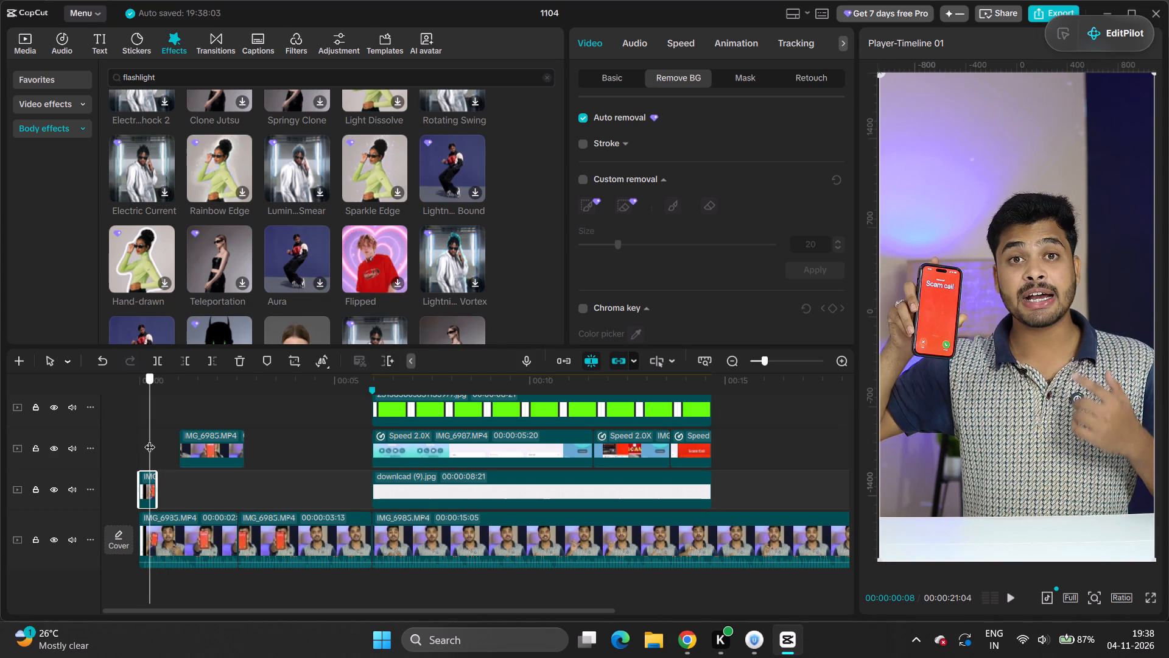
left_click_drag(150, 439, 147, 445)
left_click_drag(155, 483, 147, 489)
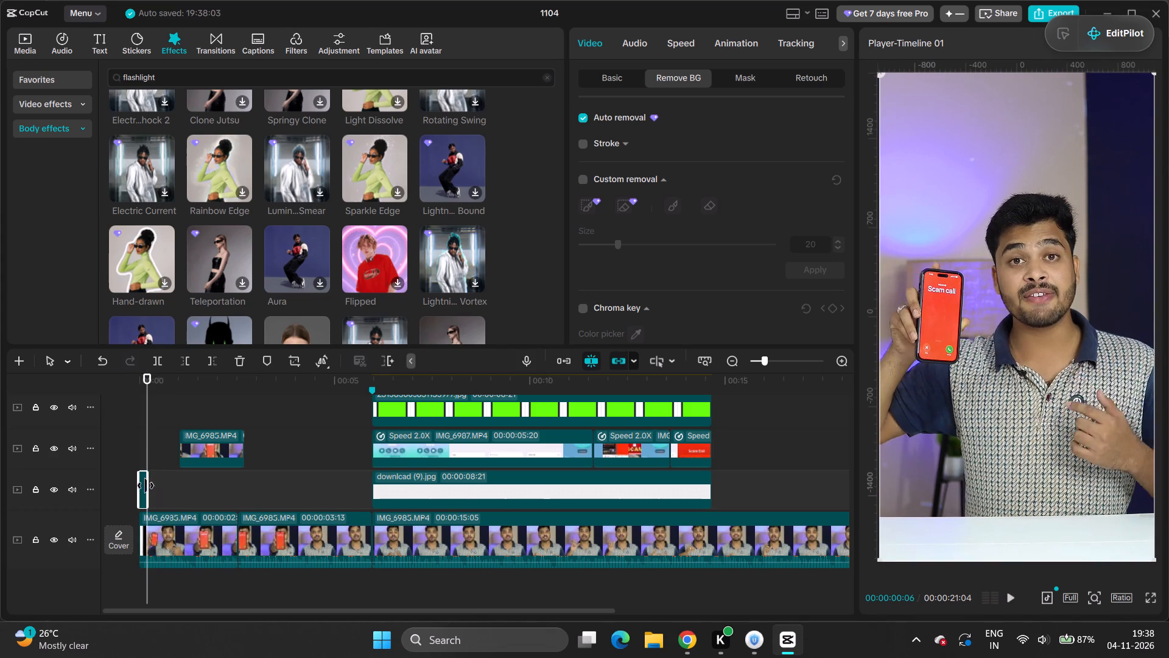
Return to the timeline start and look through the short cutout overlay's basic video and audio settings.
left_click_drag(150, 447, 142, 459)
left_click(142, 459)
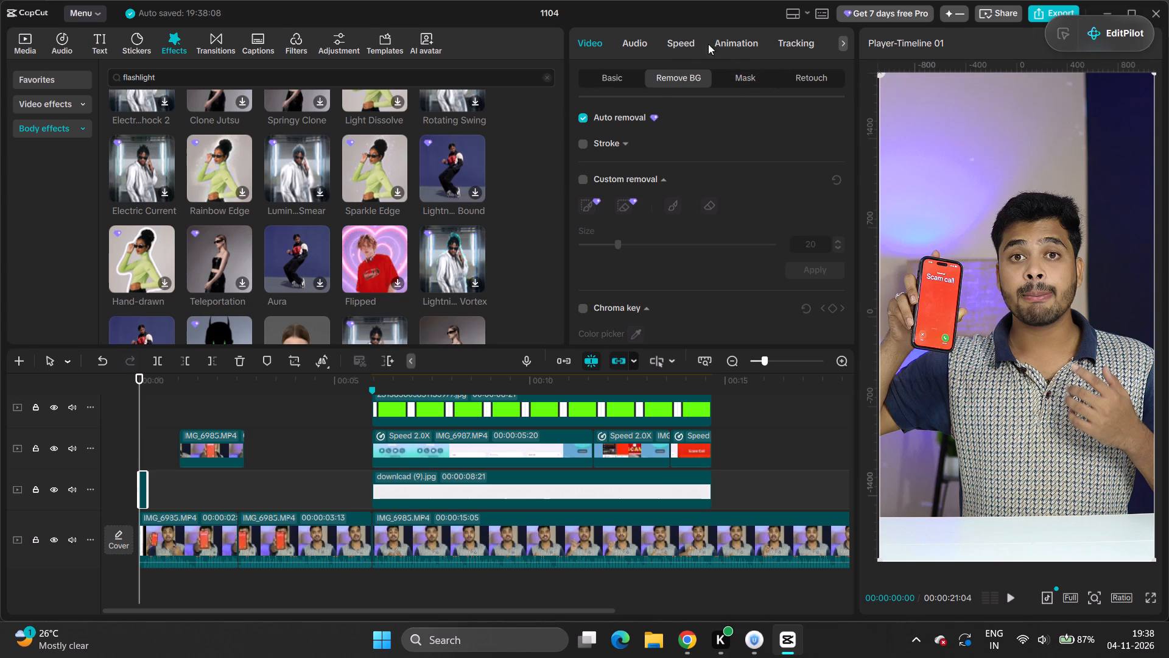
left_click(30, 44)
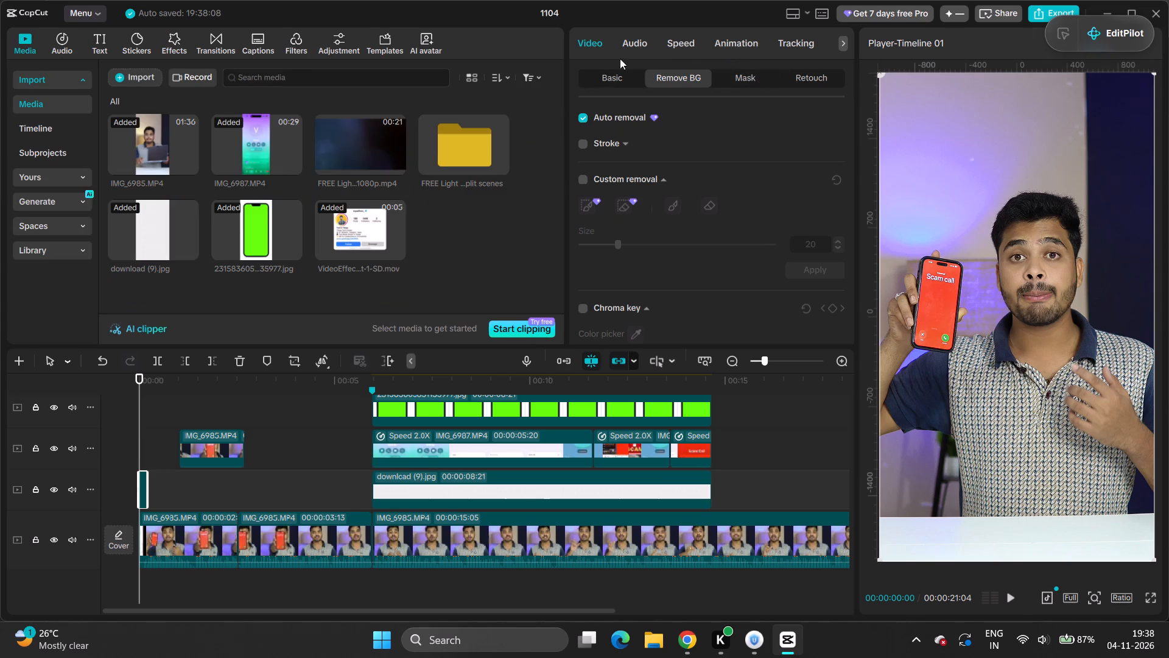
left_click(611, 71)
scroll(701, 193, "down", 11)
left_click(633, 47)
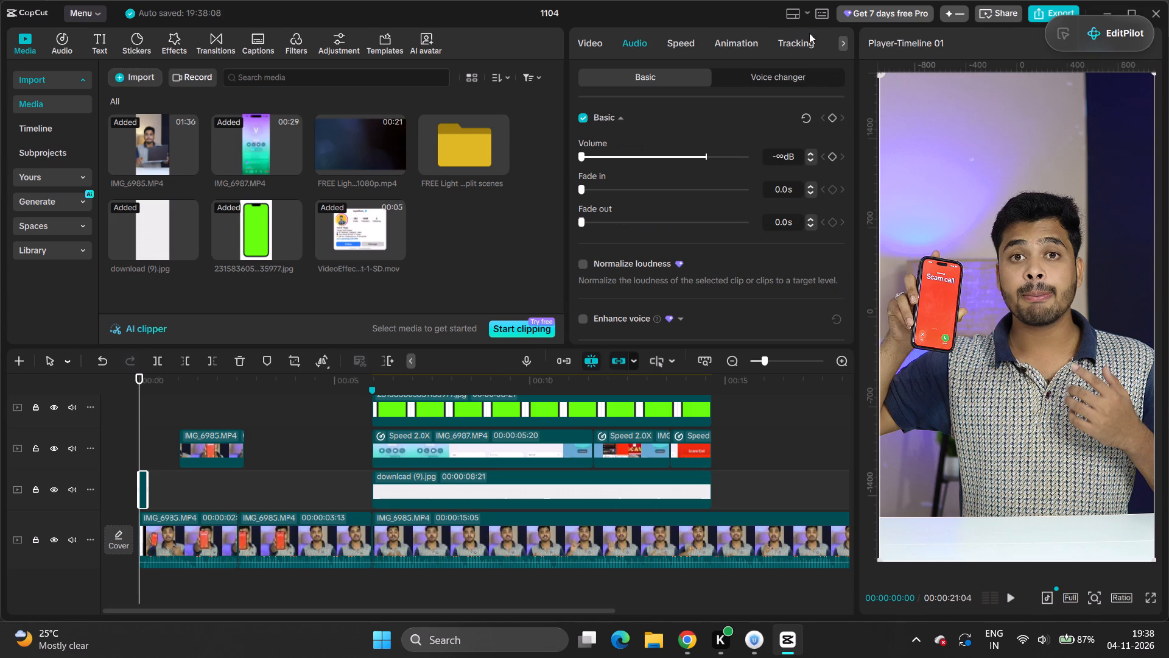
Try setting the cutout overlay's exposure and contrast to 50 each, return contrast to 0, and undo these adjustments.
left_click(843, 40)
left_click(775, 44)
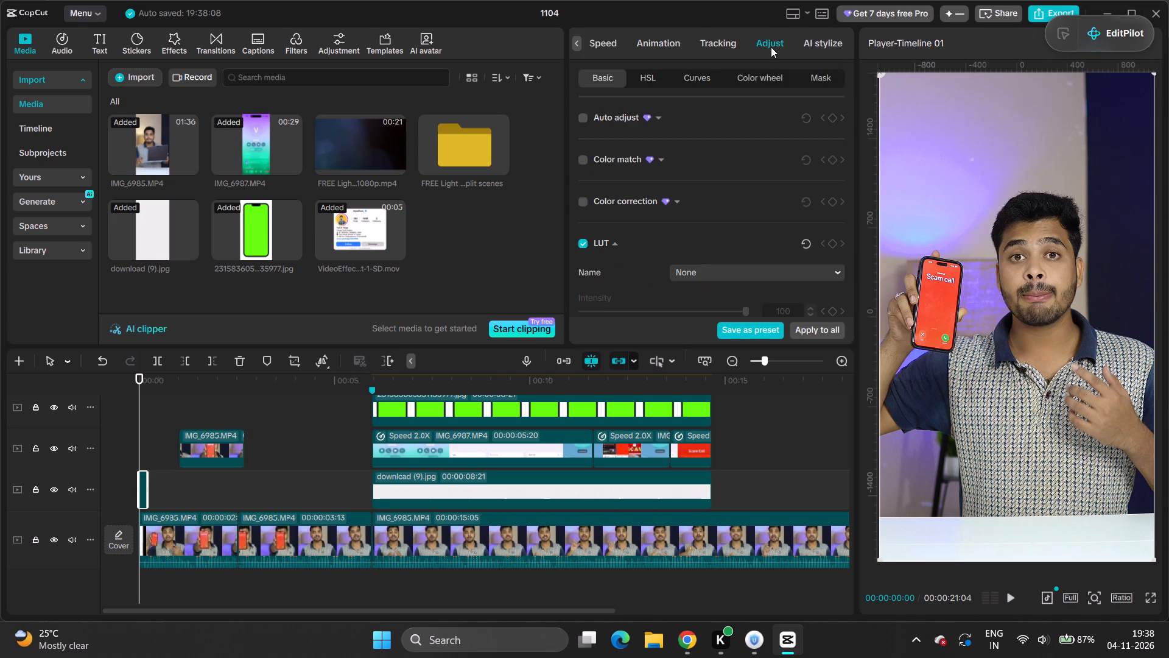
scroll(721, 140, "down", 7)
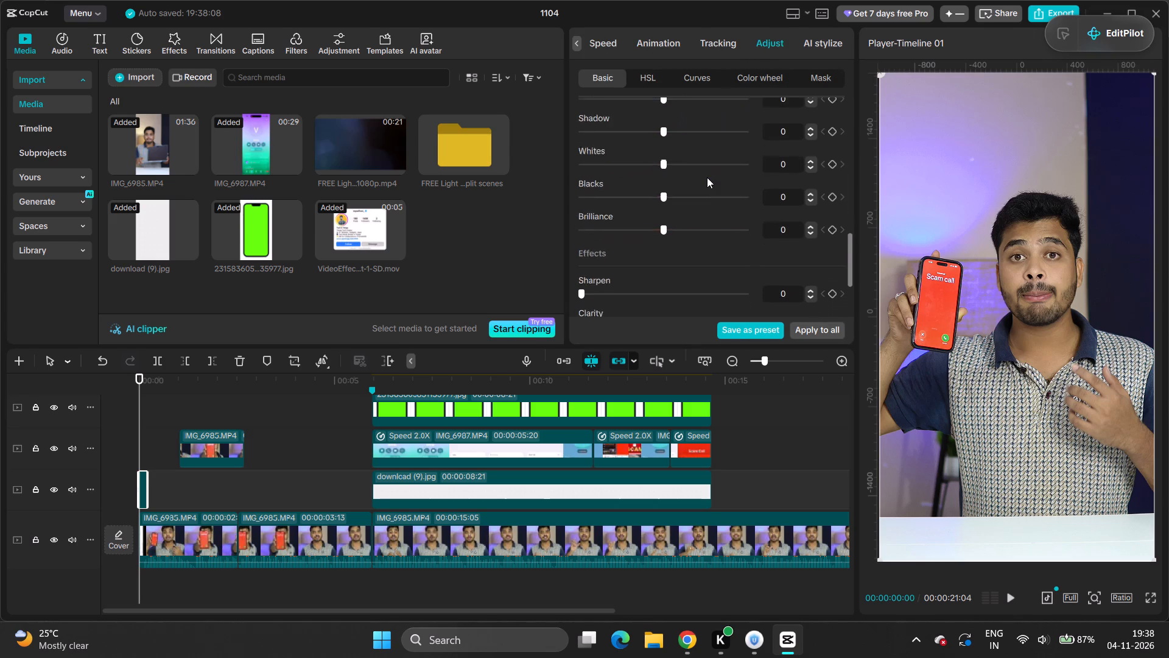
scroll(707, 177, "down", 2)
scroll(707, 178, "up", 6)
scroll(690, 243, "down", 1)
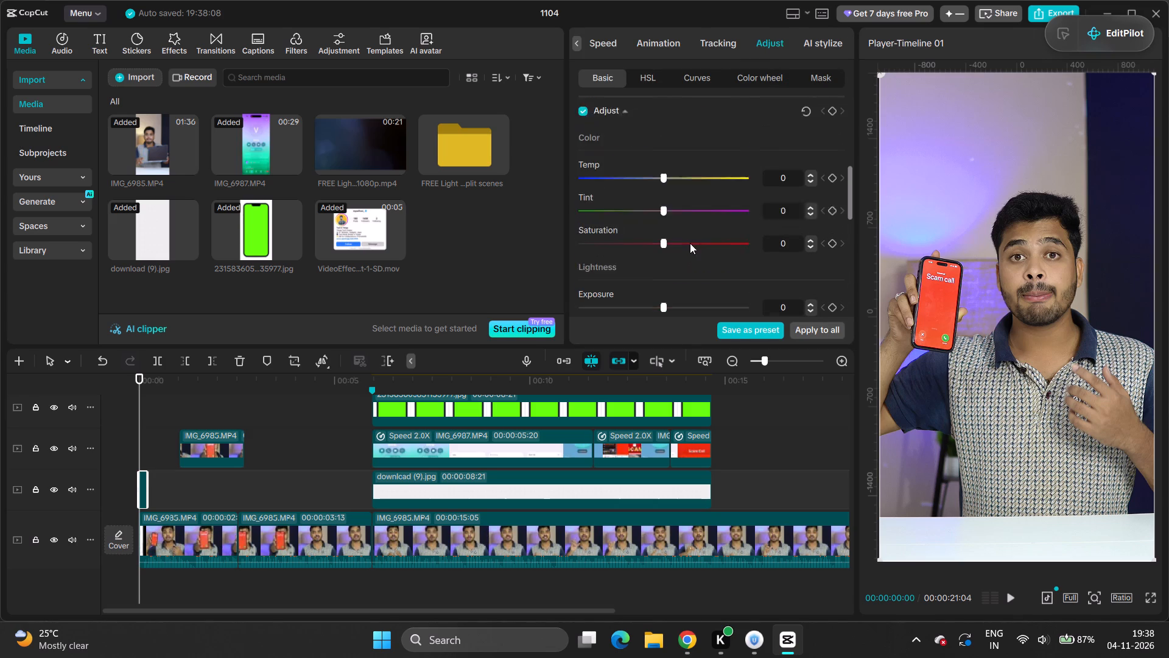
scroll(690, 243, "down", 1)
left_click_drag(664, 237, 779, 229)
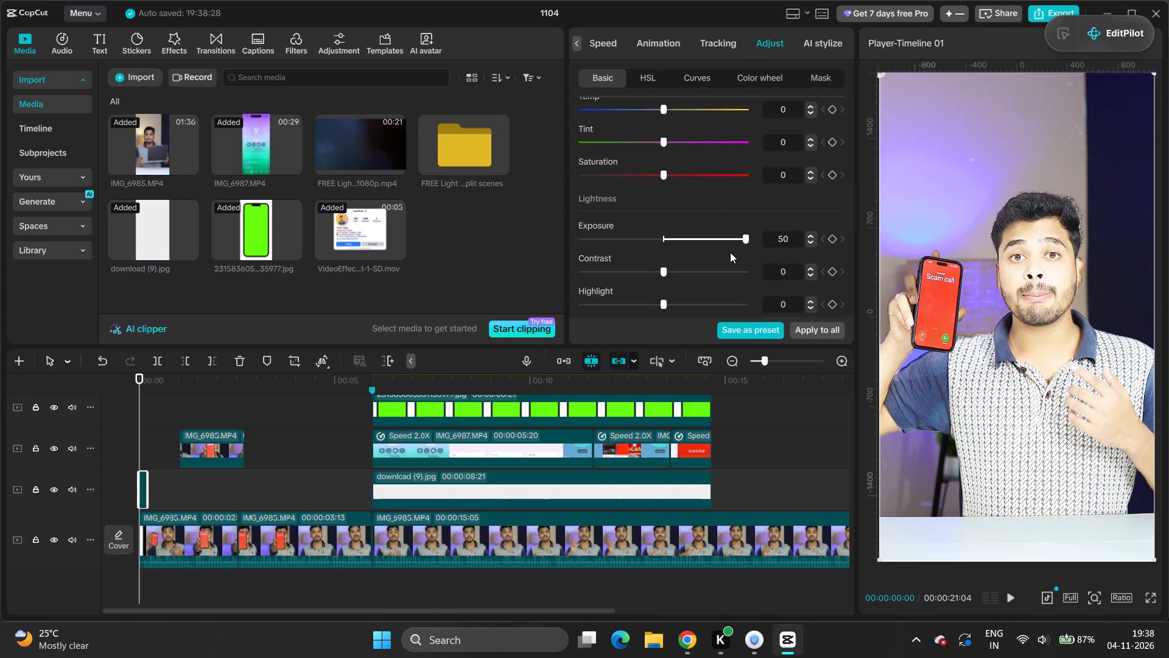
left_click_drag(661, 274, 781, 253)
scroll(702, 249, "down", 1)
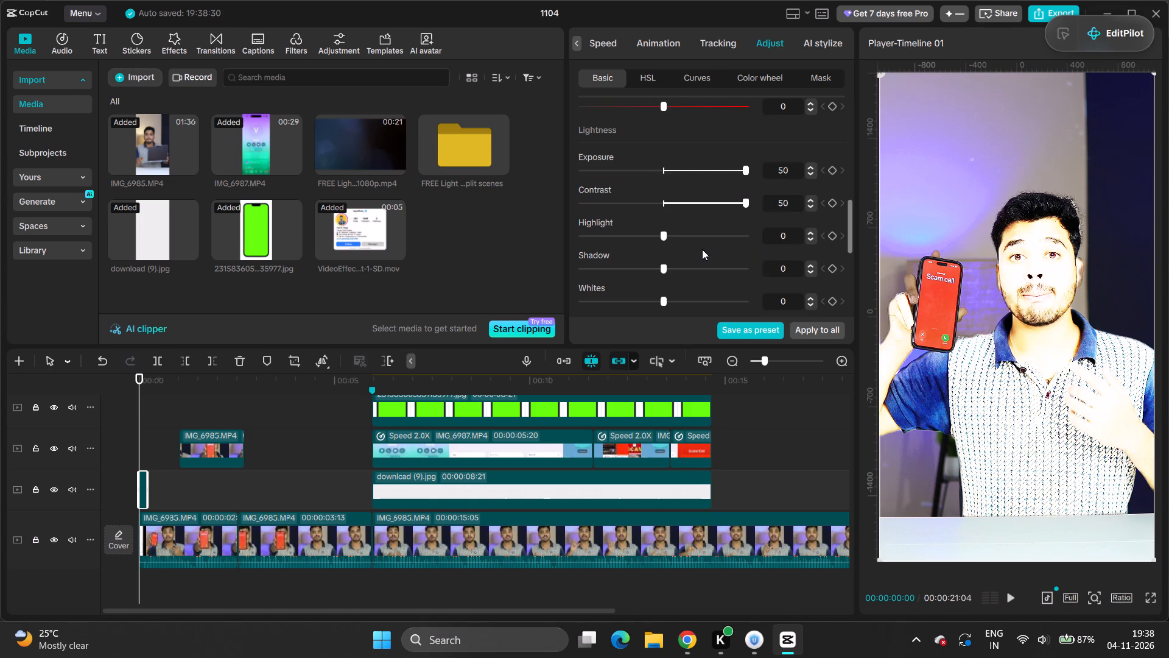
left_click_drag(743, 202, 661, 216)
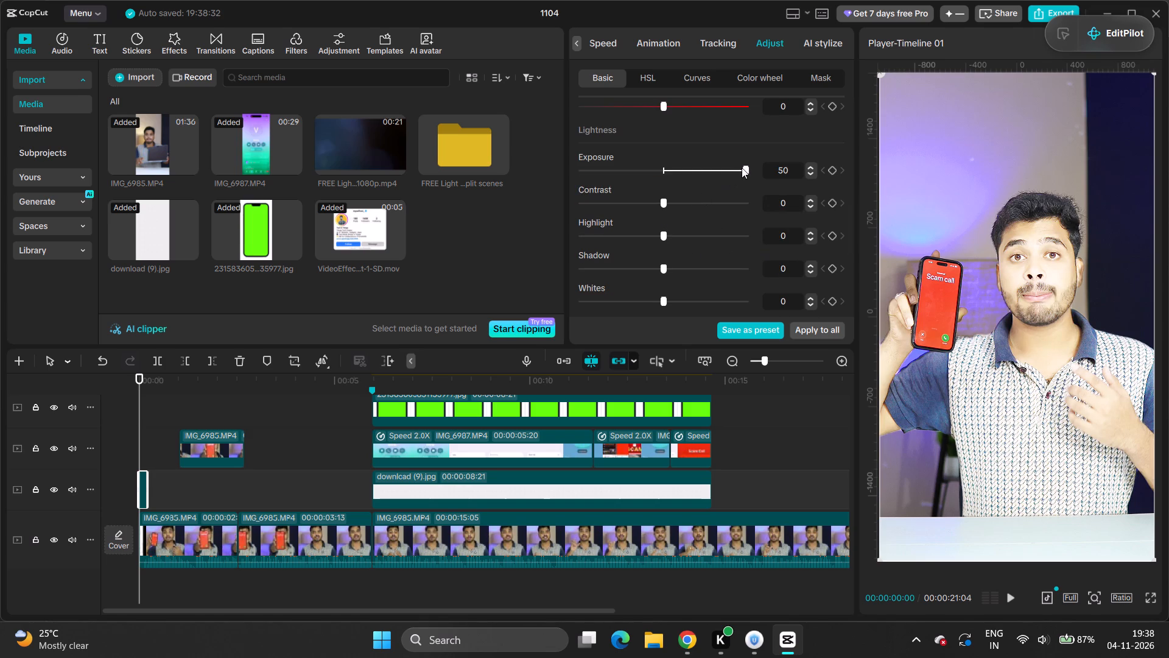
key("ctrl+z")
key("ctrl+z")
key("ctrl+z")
Raise the dark end of the cutout overlay's Luma curve to its maximum to give the subject a white flash.
scroll(690, 180, "down", 3)
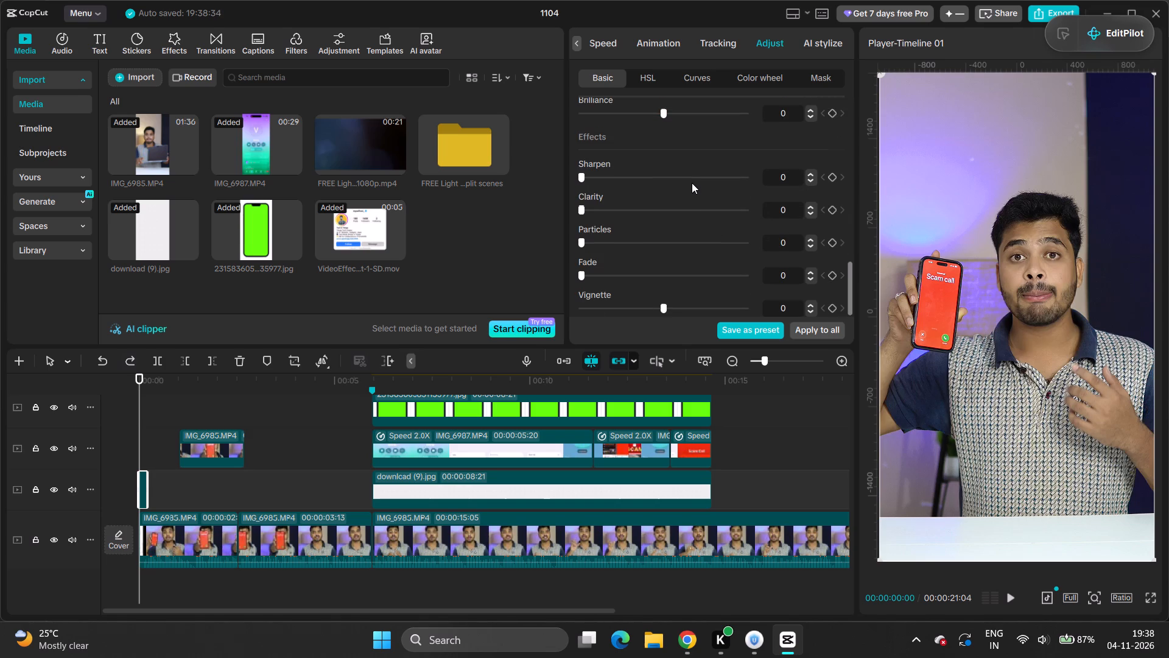
scroll(692, 183, "down", 7)
scroll(692, 183, "up", 5)
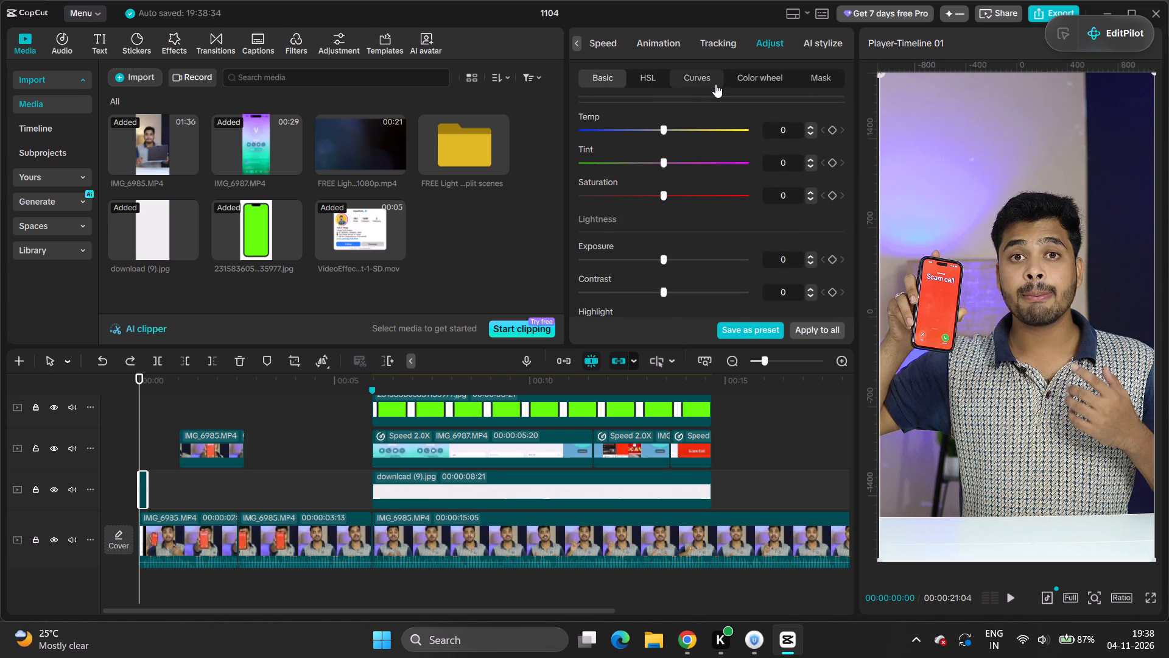
left_click(715, 84)
scroll(731, 208, "down", 2)
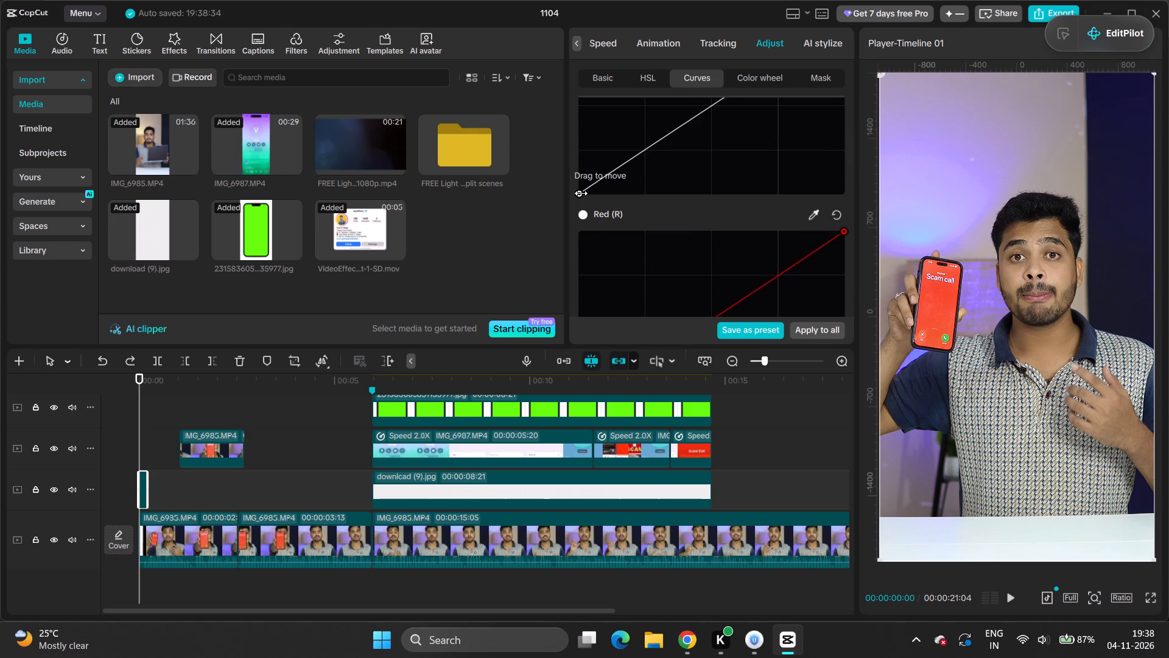
left_click_drag(581, 193, 549, 0)
scroll(673, 155, "up", 5)
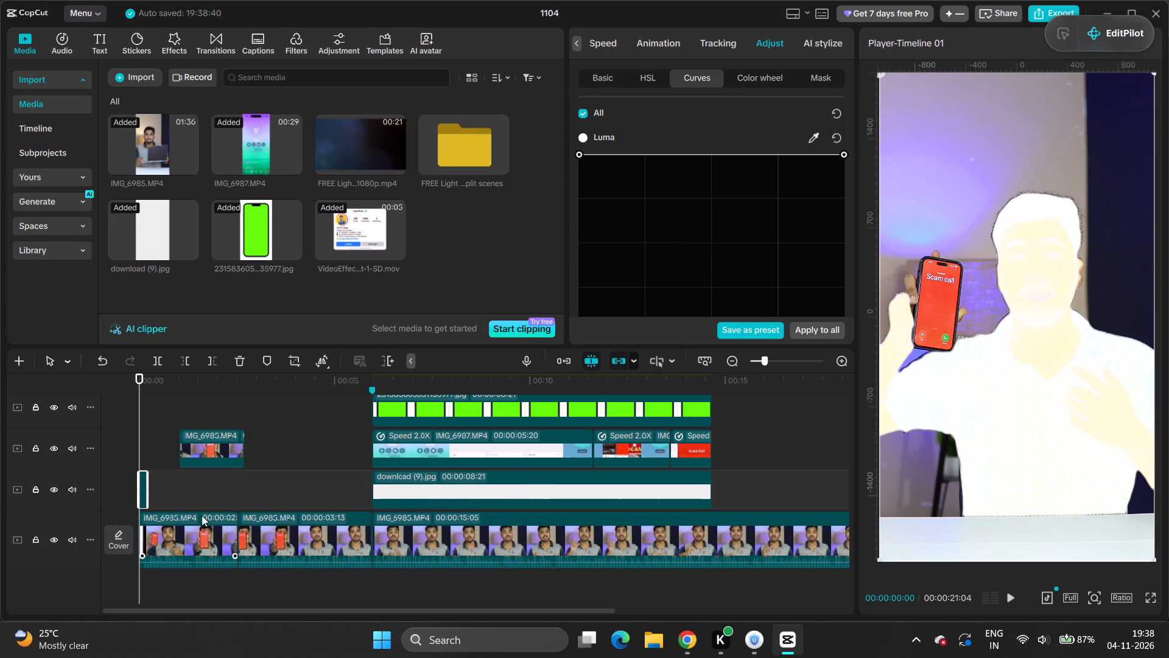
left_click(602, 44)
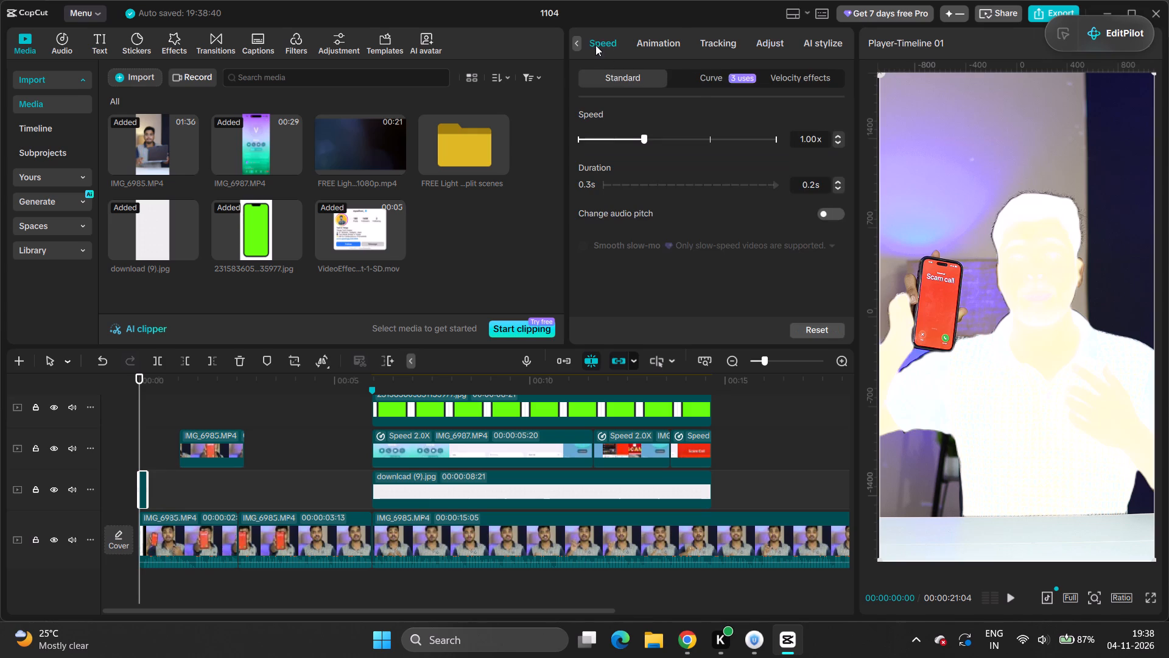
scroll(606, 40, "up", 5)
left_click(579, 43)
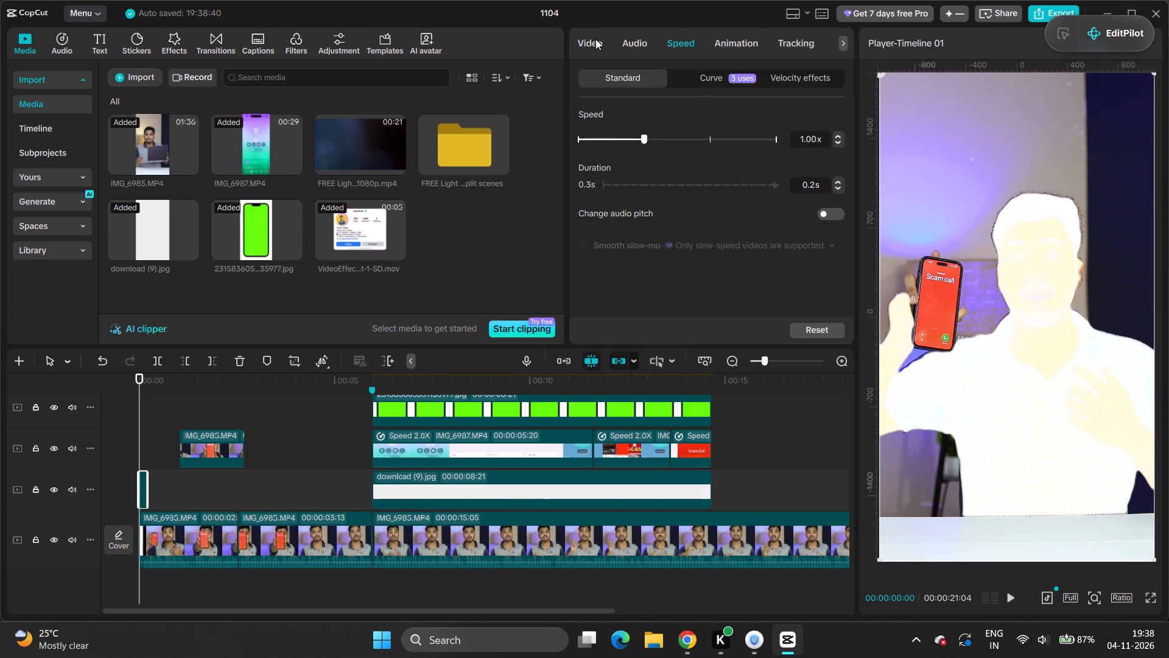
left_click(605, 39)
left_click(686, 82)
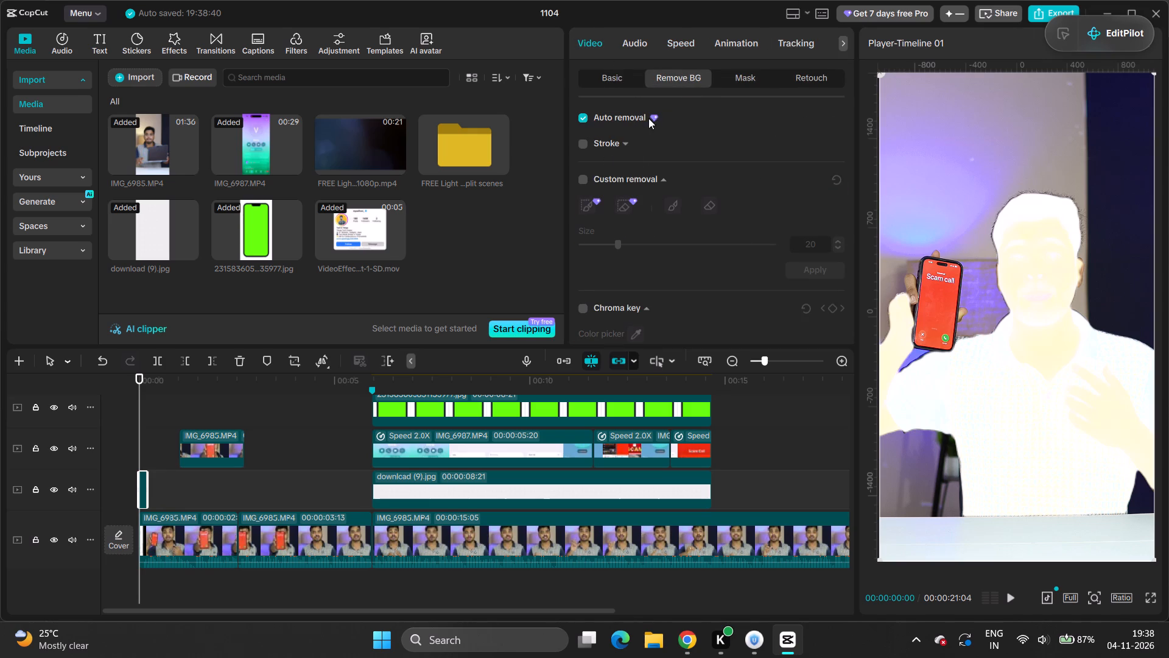
Preview the white flash repeatedly from the timeline start, checking the change from the overlay to the normal clip.
left_click_drag(139, 428, 115, 437)
key("space")
key("space")
left_click_drag(163, 420, 122, 433)
key("space")
key("space")
left_click_drag(163, 425, 133, 436)
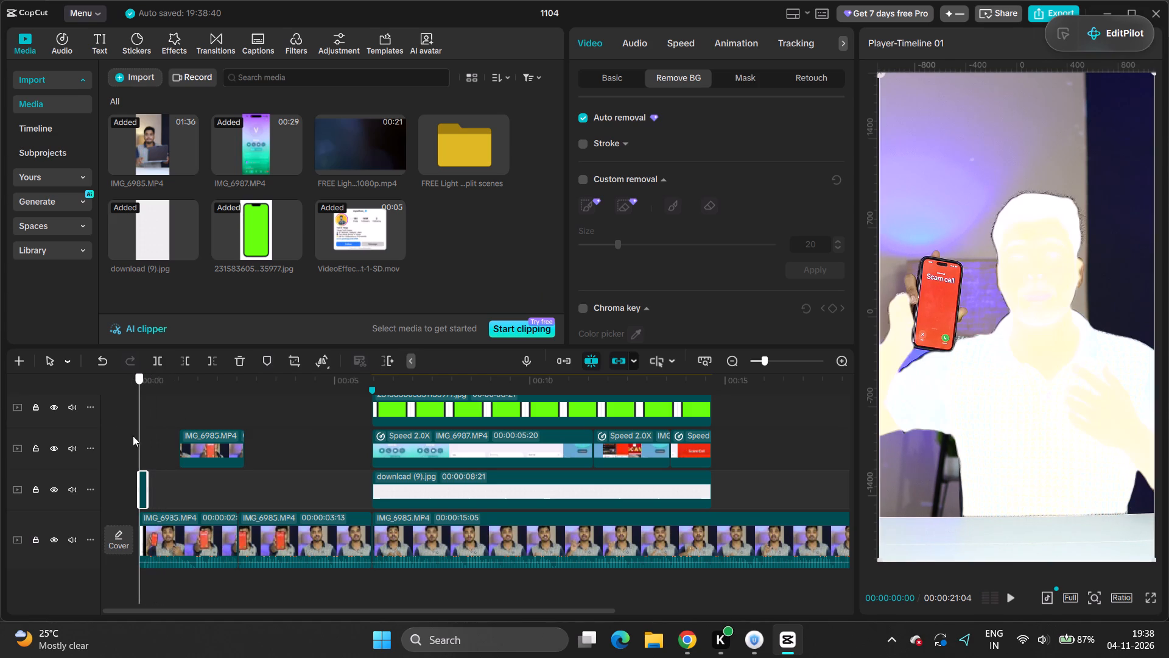
left_click_drag(133, 436, 150, 434)
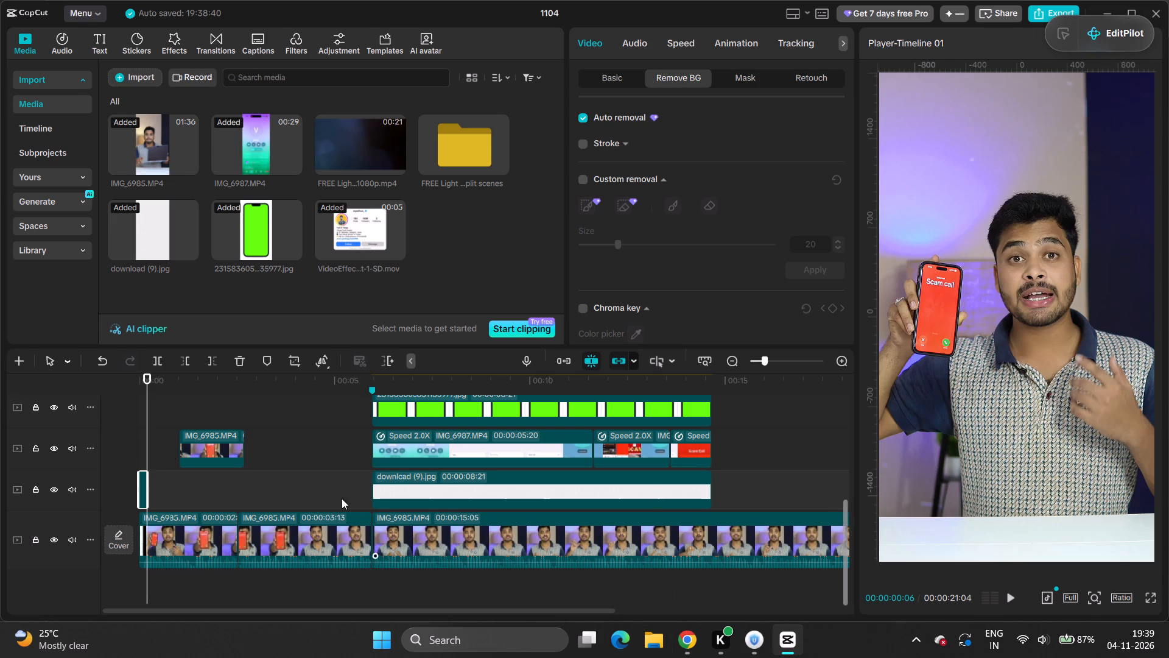
left_click_drag(149, 424, 89, 428)
key("space")
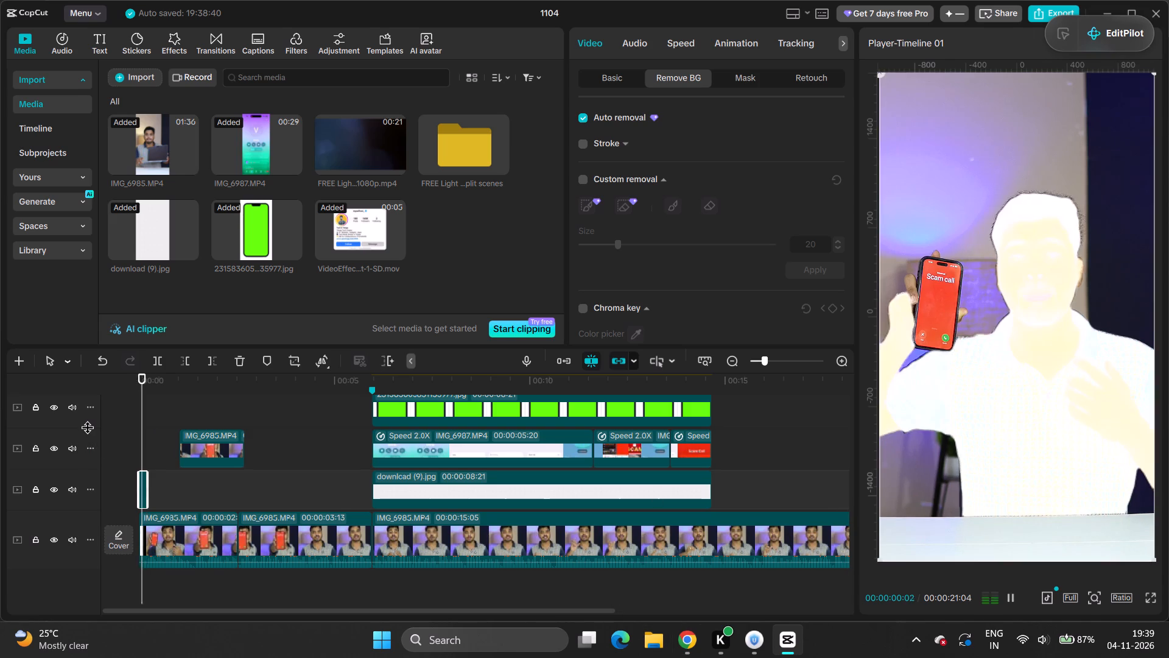
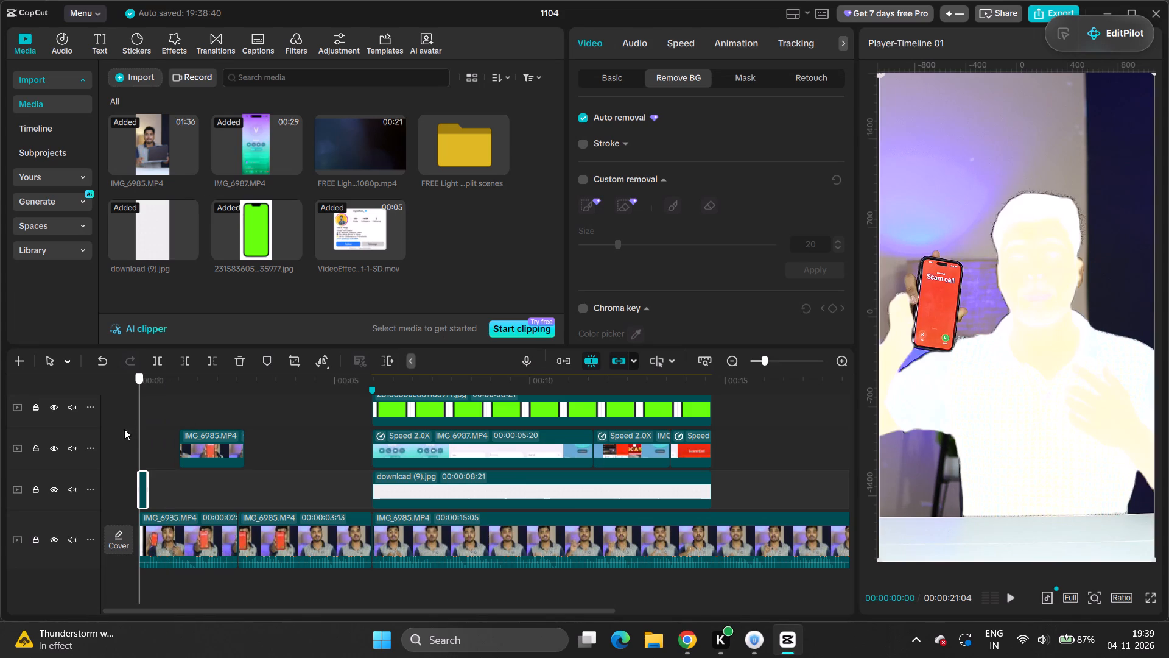
Delete the short white cutout overlay, and undo back to the full-length background-removed overlay with normal colours.
left_click_drag(124, 429, 139, 436)
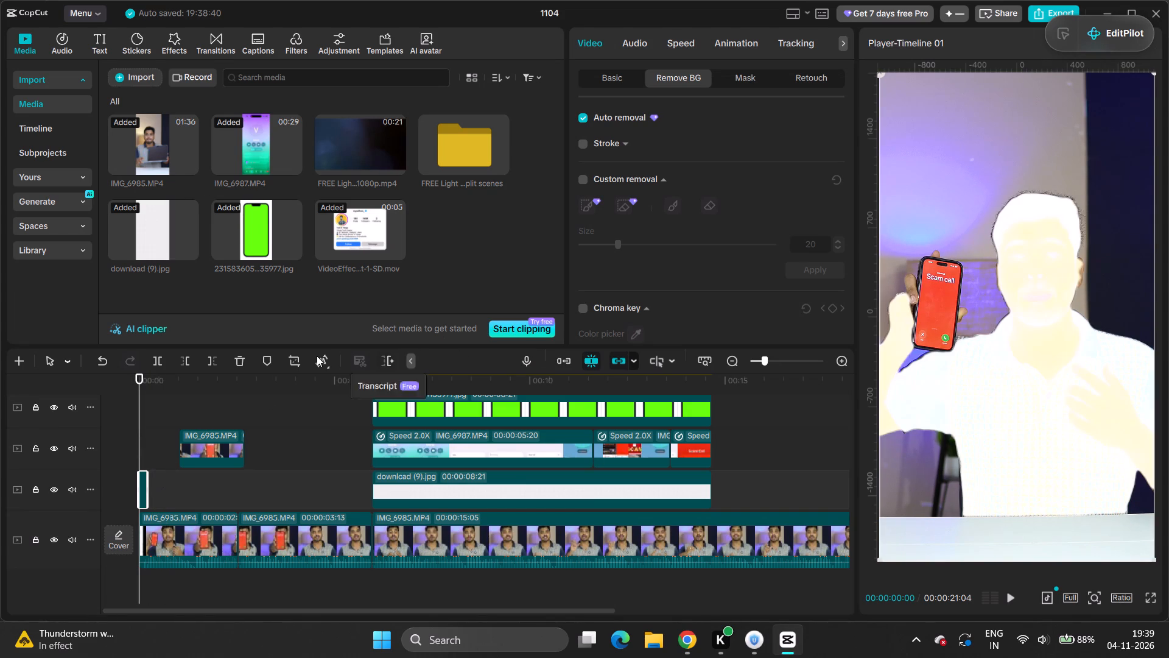
left_click(244, 358)
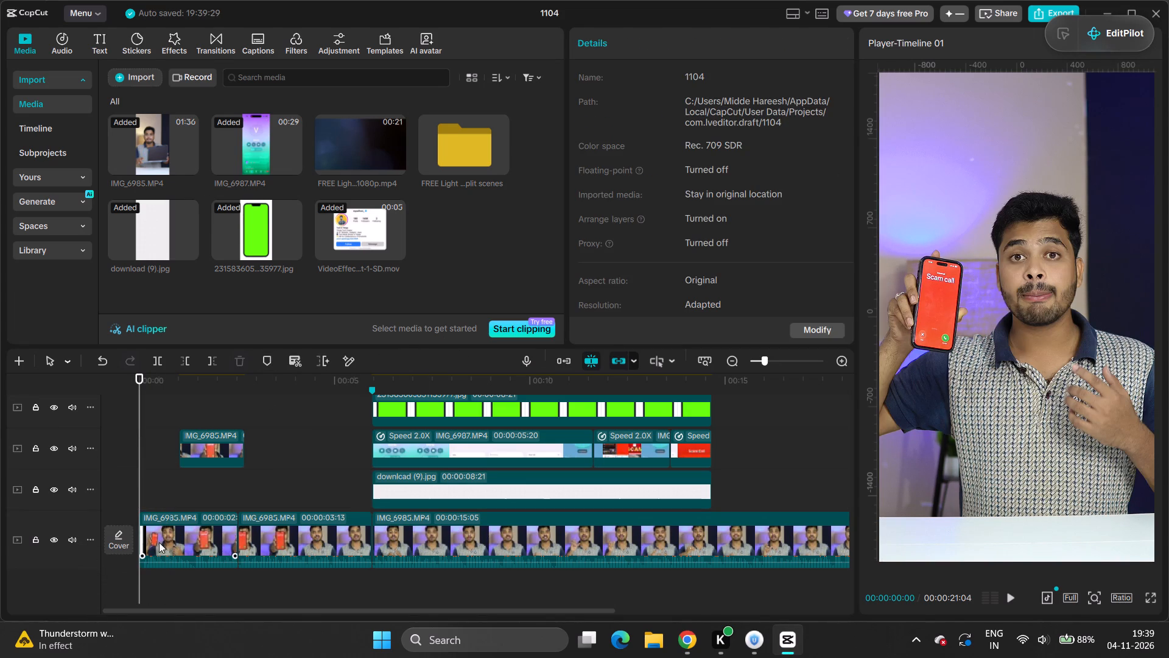
left_click(160, 529)
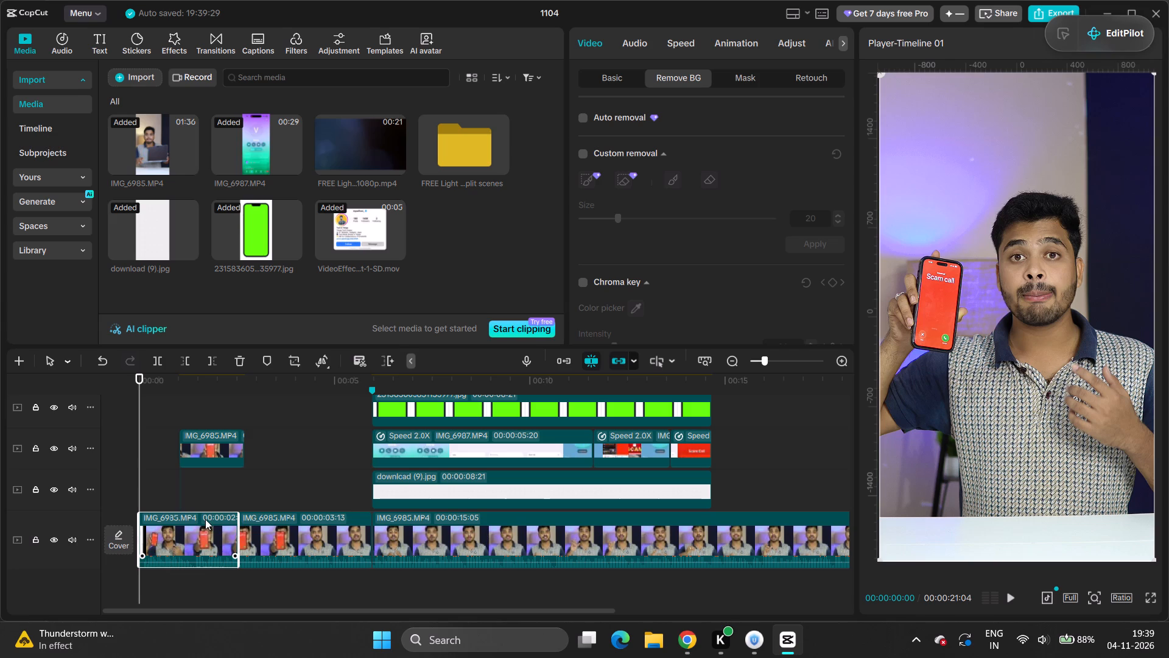
key("ctrl+z")
key("ctrl+z")
key("ctrl+z")
key("ctrl+z")
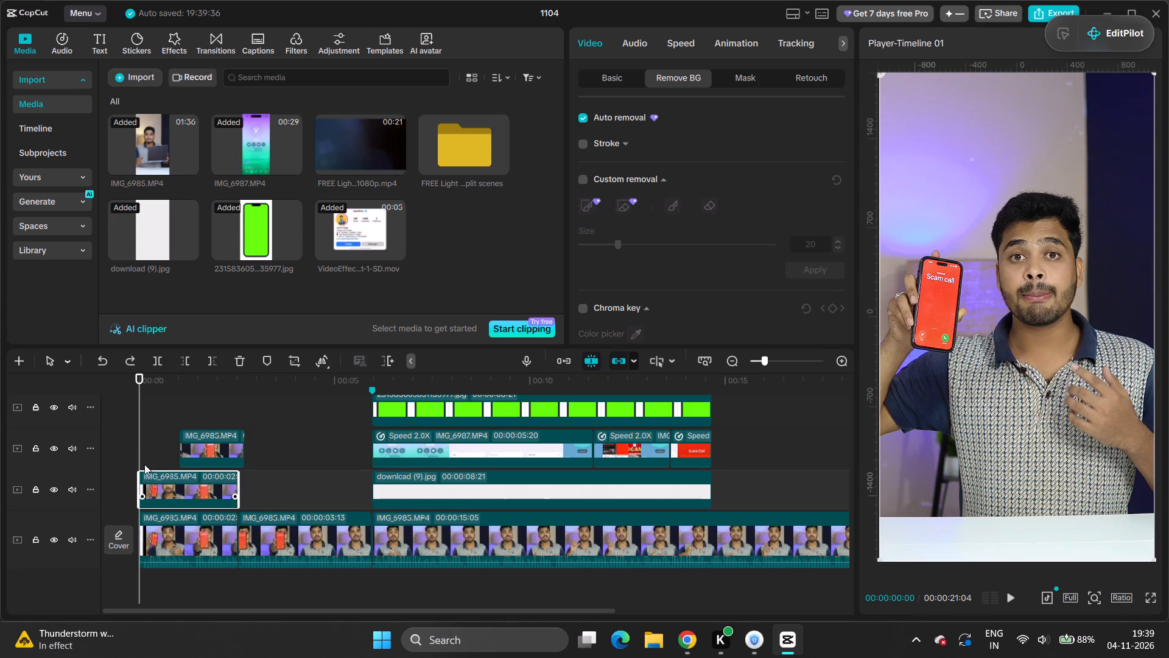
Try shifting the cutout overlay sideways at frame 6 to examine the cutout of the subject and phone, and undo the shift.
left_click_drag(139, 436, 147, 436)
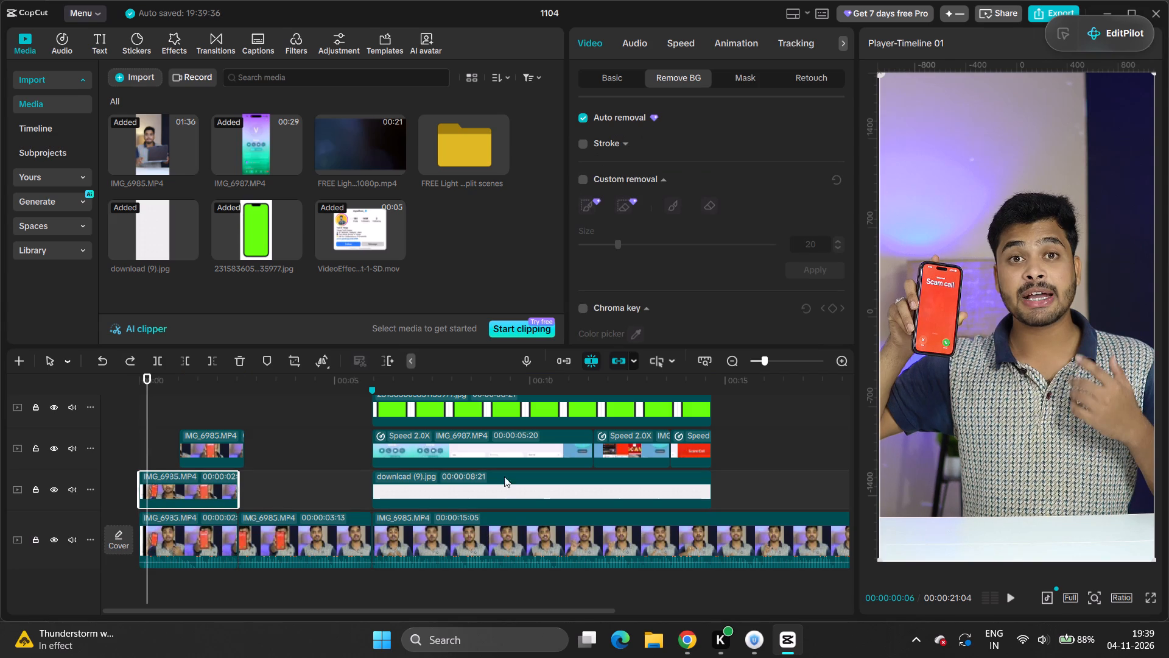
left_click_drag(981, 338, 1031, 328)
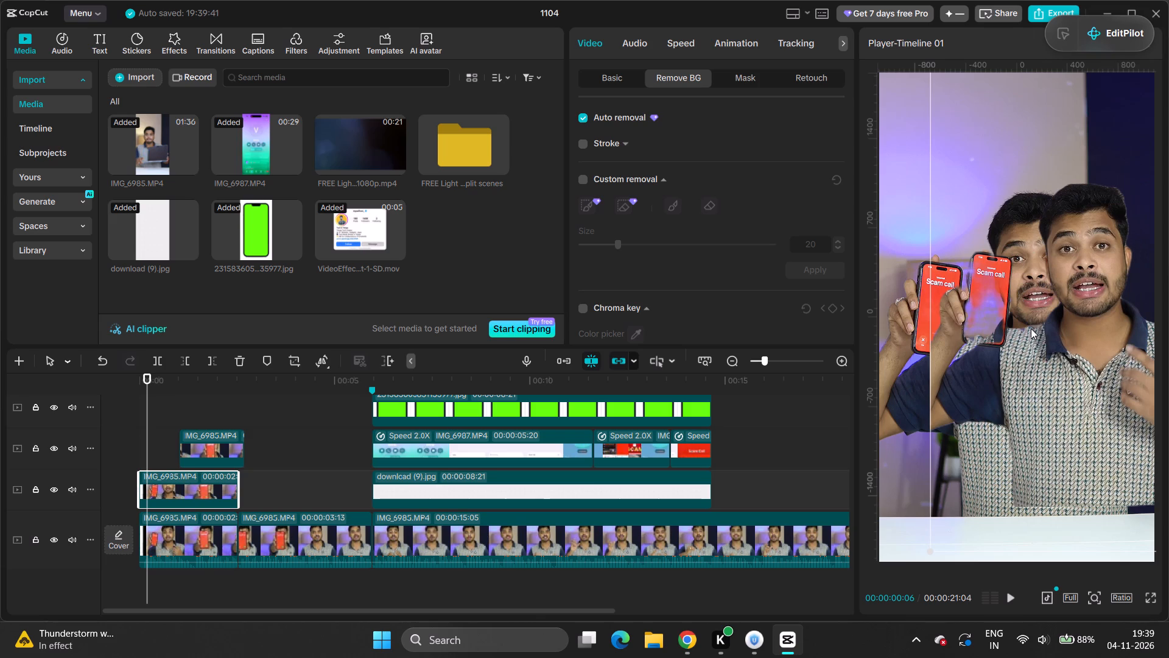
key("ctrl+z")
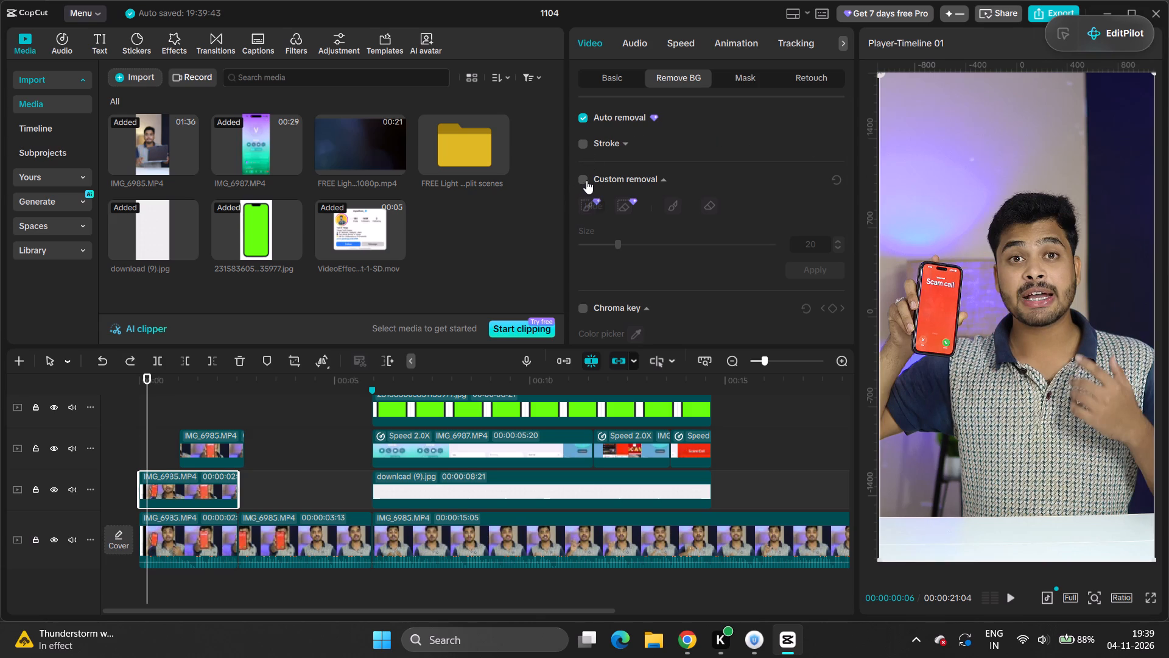
Enable custom removal on the overlay, add the phone screen to the cutout with brush size 20, and apply it.
left_click(586, 178)
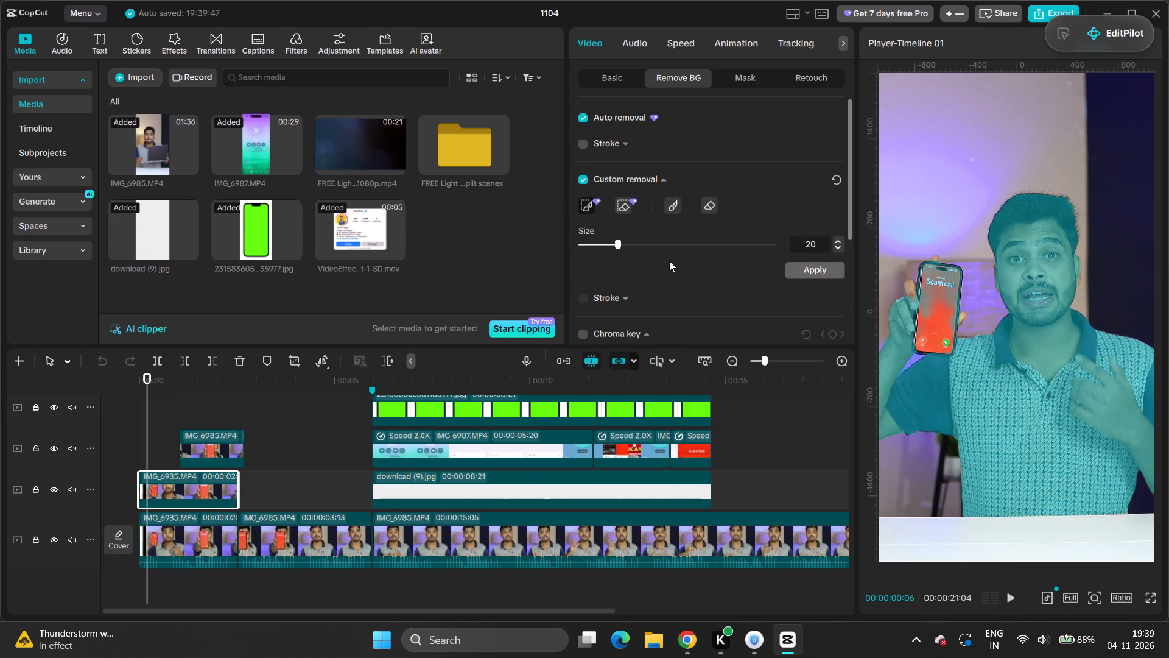
left_click(935, 299)
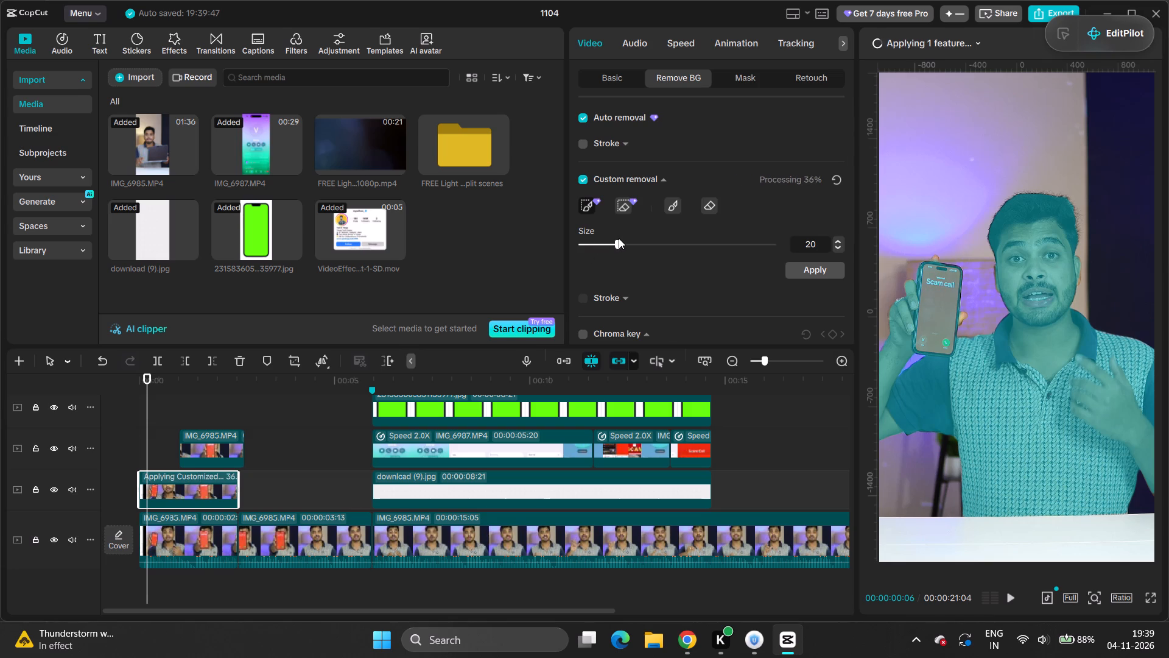
left_click(810, 272)
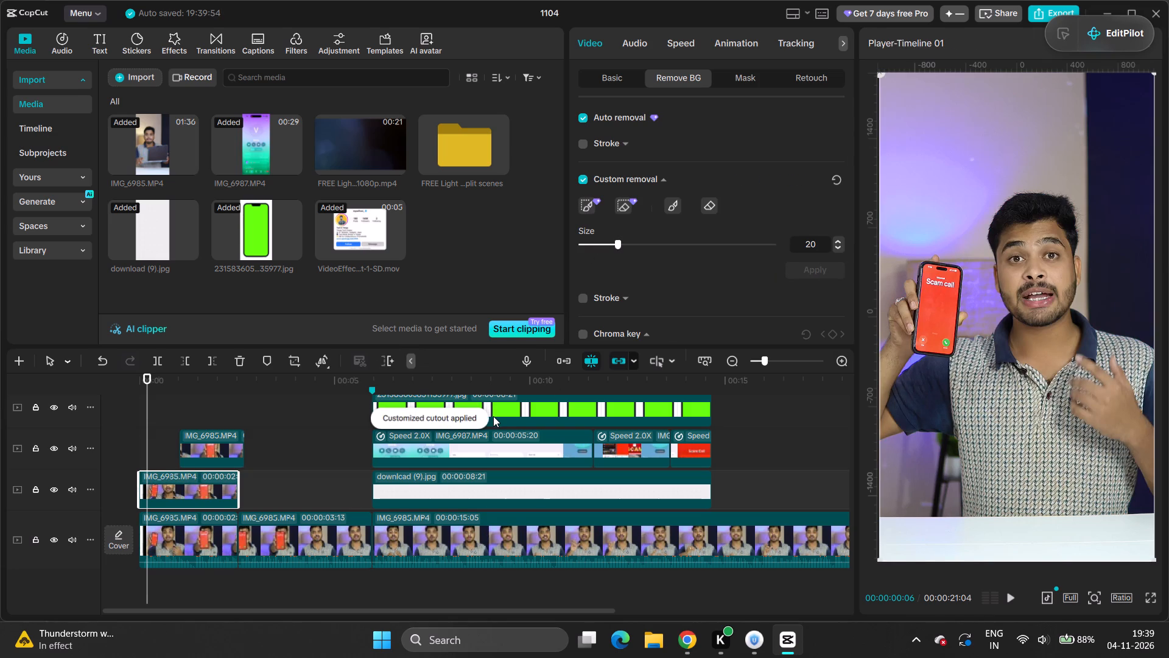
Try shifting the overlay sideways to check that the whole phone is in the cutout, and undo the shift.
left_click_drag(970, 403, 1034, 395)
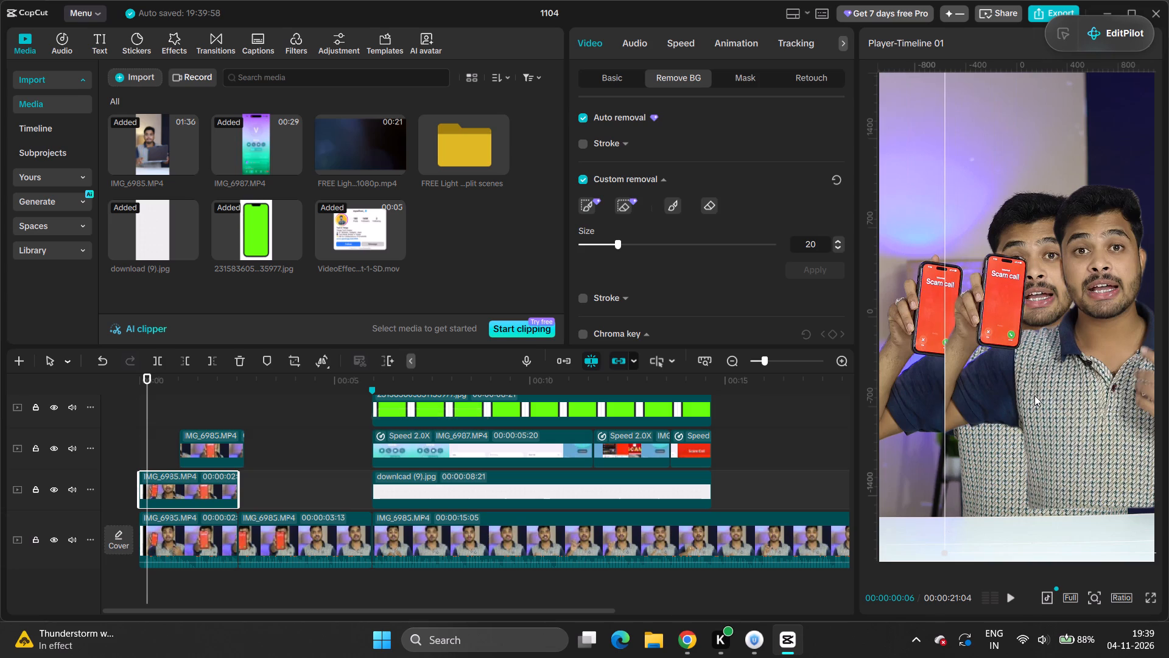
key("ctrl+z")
Trim the end of the cutout overlay to a single frame at the timeline start.
left_click_drag(240, 490, 233, 489)
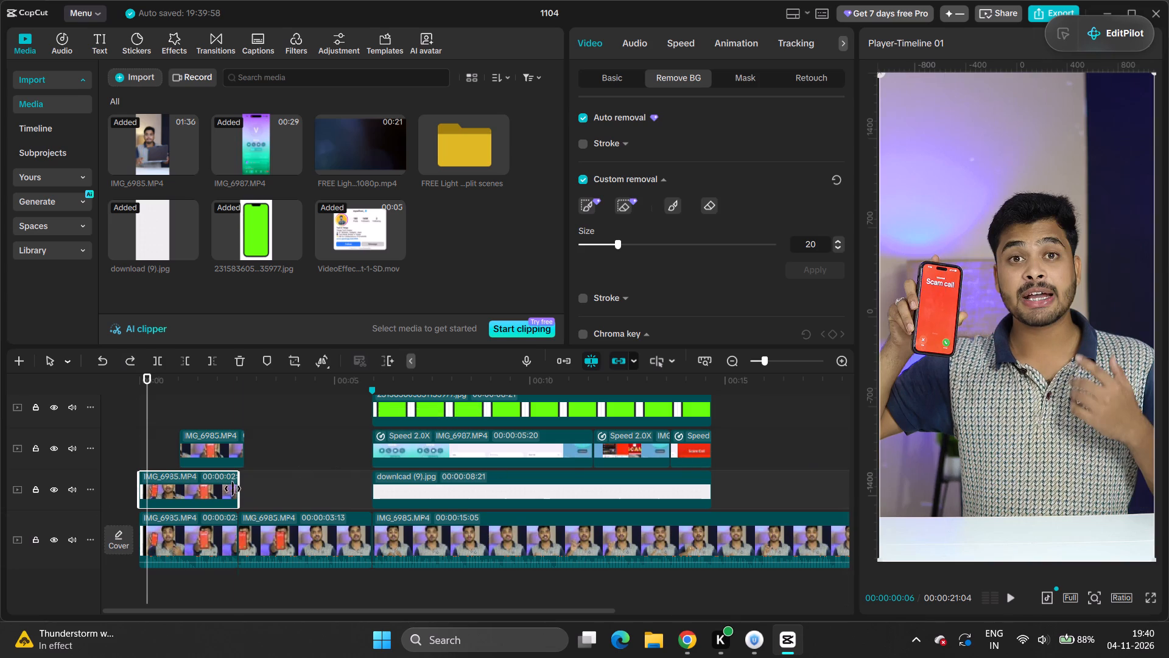
left_click_drag(233, 489, 124, 519)
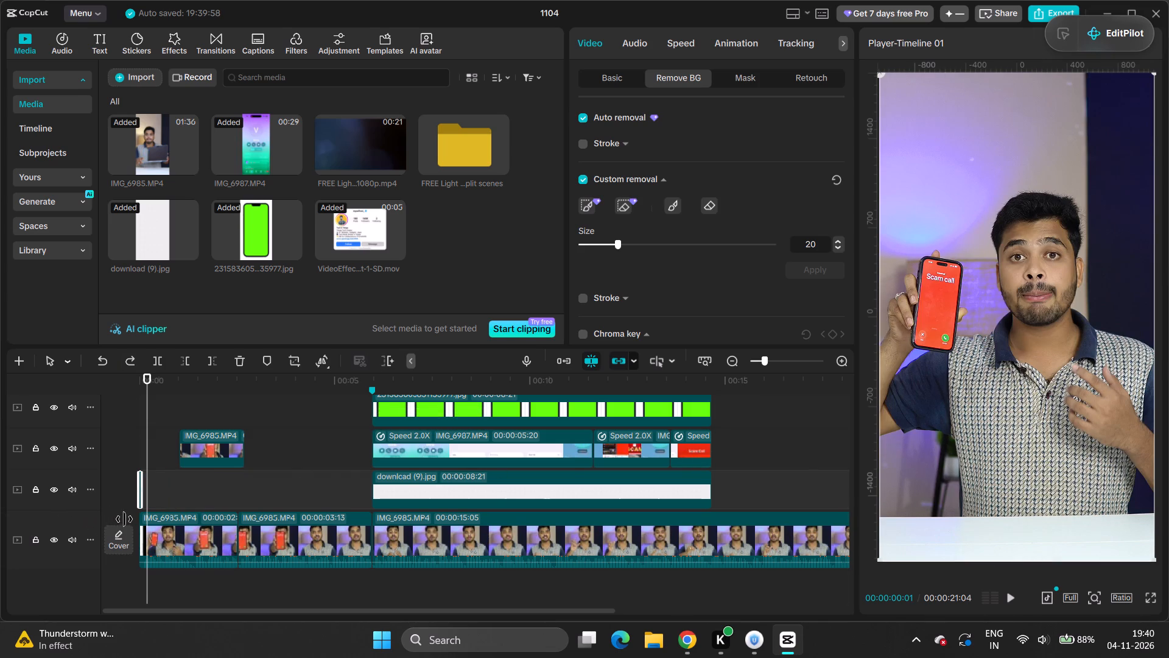
left_click_drag(124, 519, 132, 515)
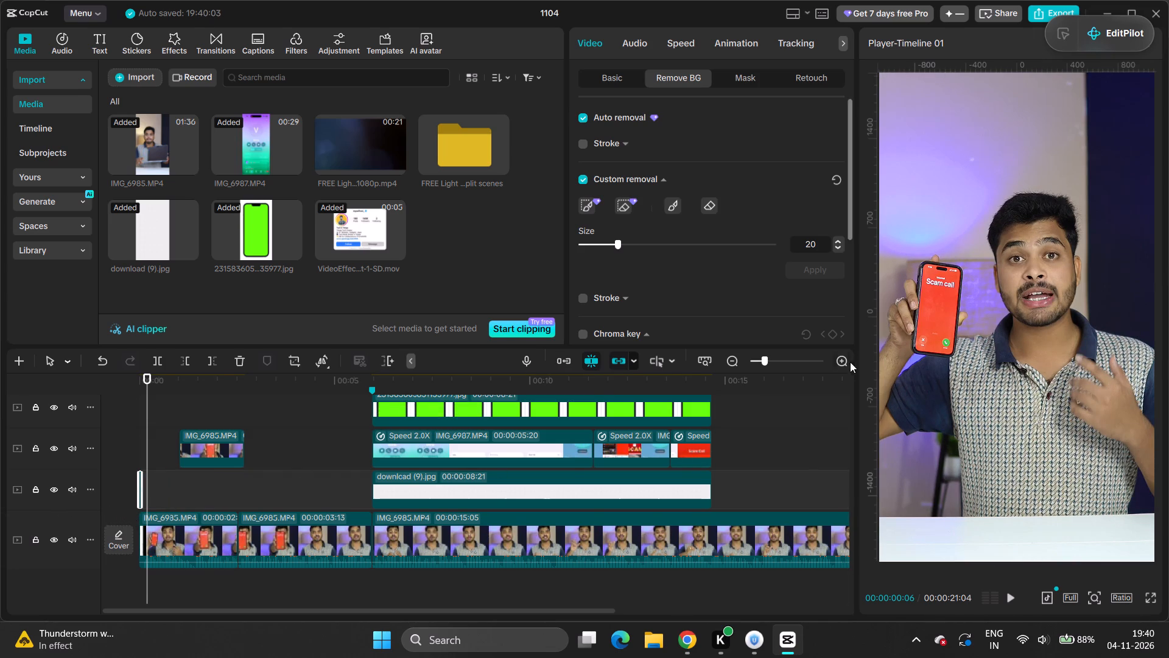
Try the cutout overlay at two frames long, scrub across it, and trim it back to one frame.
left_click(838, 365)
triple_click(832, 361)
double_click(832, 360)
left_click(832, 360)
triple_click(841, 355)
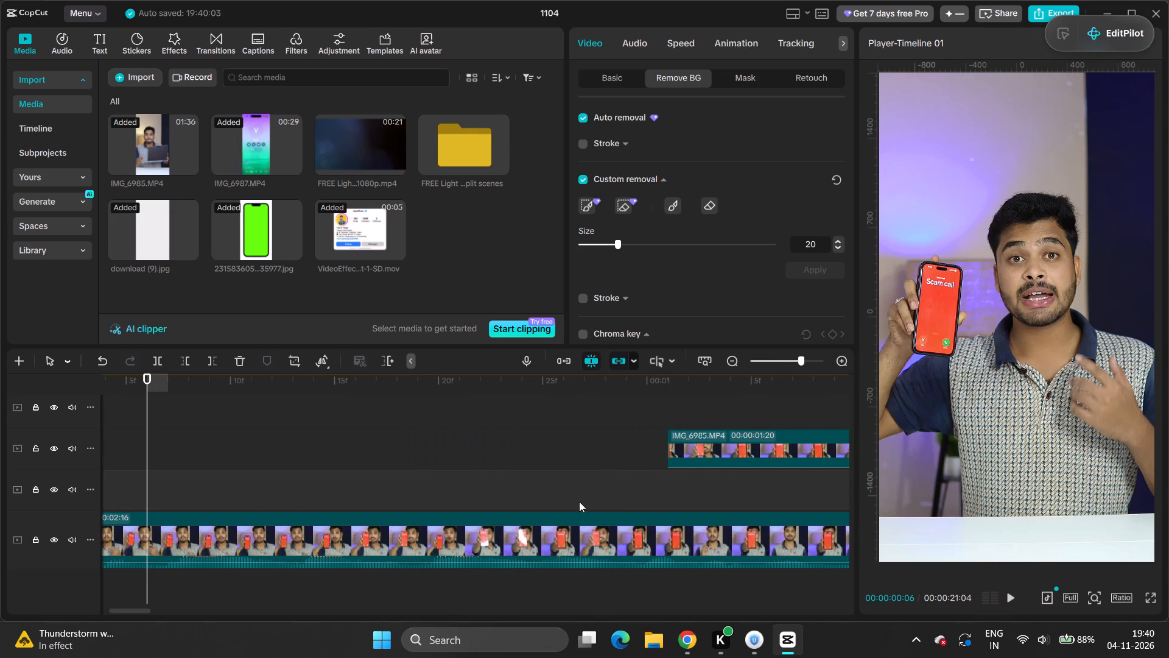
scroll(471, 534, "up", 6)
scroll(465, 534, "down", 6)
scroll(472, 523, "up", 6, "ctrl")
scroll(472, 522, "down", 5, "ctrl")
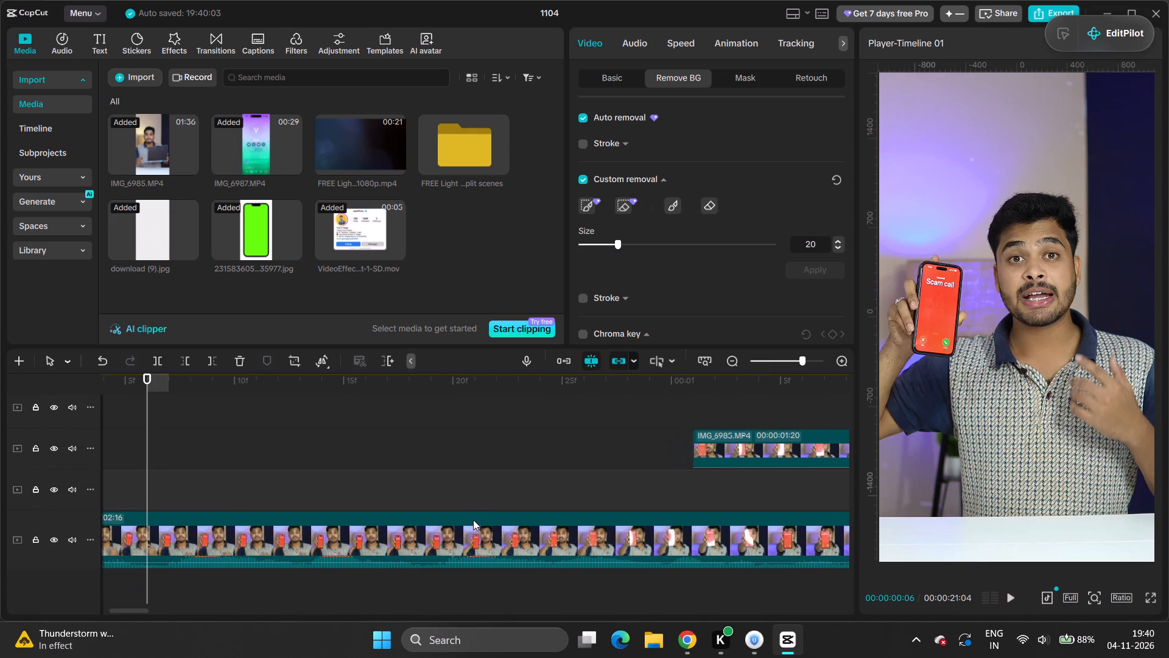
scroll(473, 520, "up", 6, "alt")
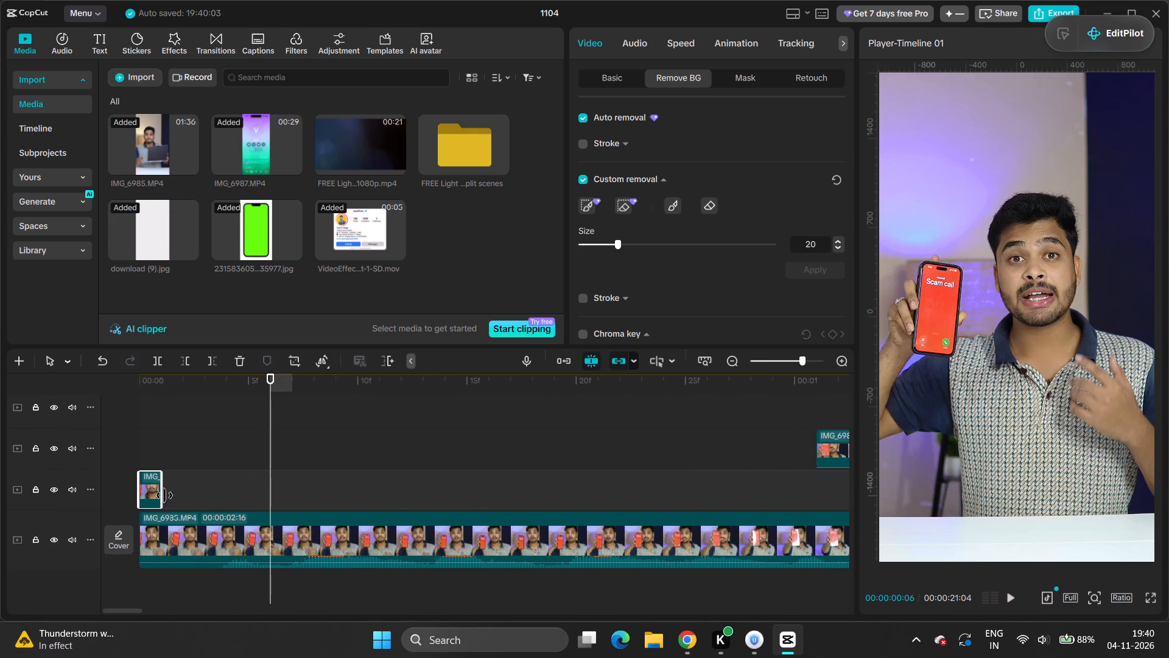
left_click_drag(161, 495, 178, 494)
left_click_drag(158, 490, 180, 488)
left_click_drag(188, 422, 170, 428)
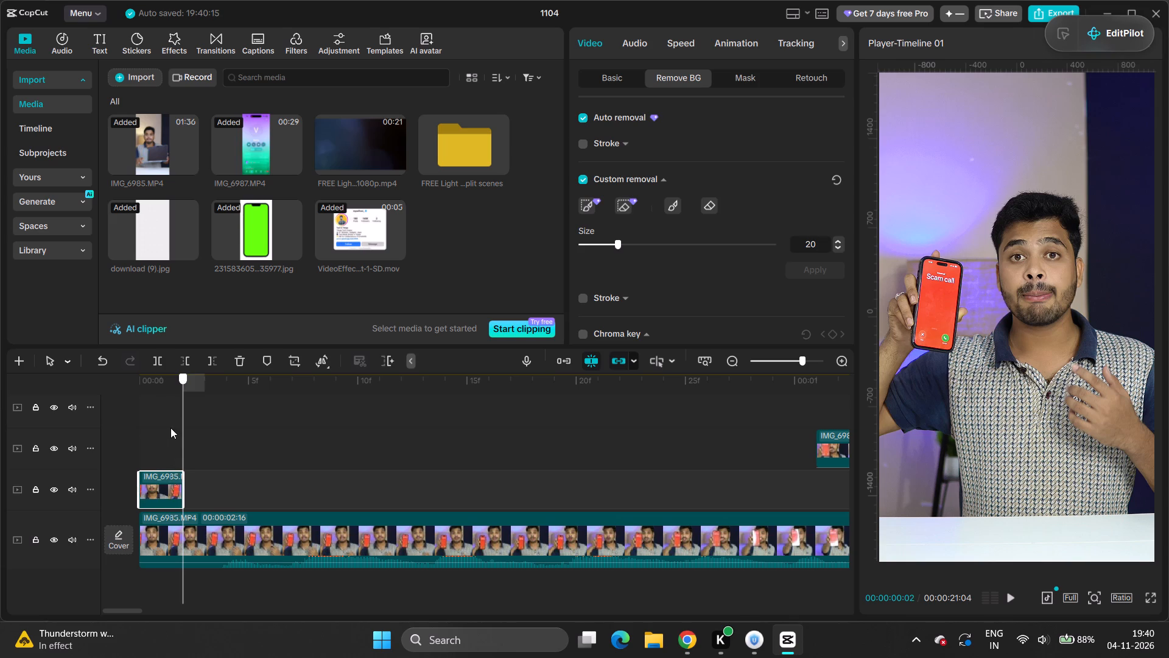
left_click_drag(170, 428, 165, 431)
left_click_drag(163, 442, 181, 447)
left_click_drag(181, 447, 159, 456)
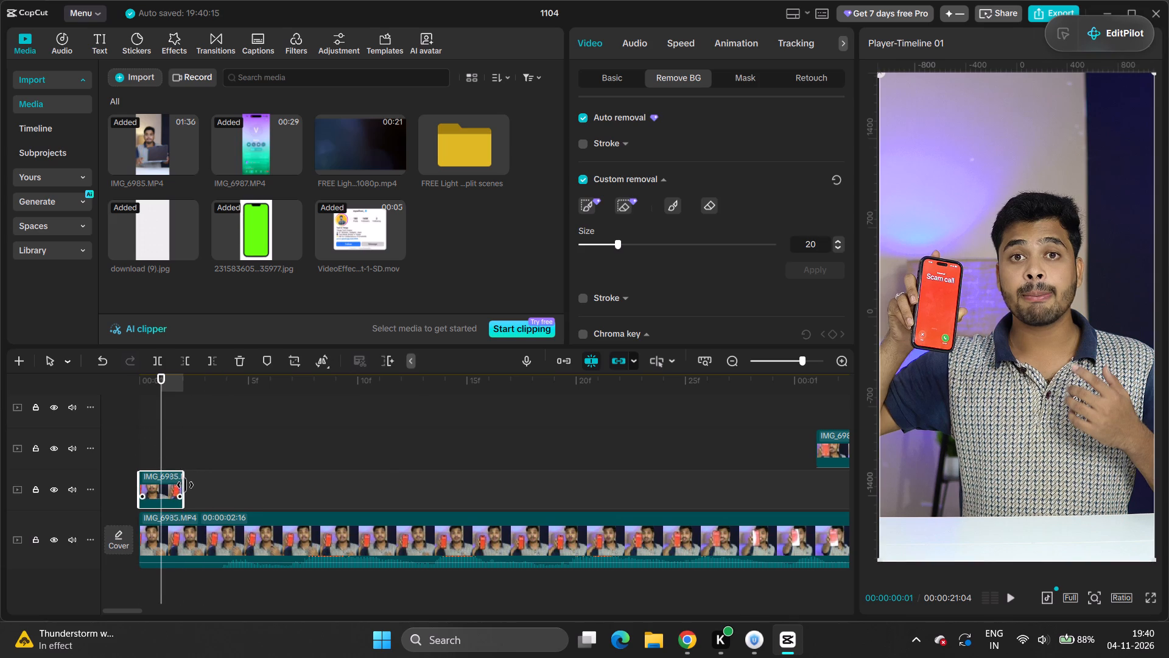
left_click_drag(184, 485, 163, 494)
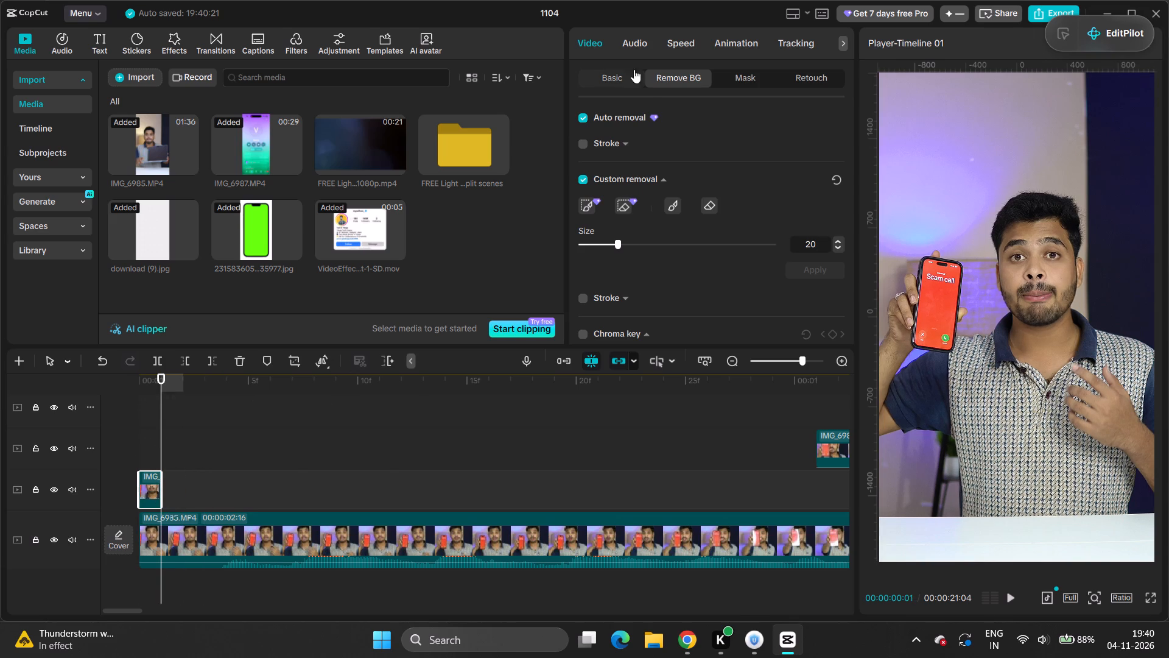
Raise the dark end of the one-frame overlay's Luma curve to its maximum and view the effect at the timeline start.
left_click(844, 44)
left_click(765, 40)
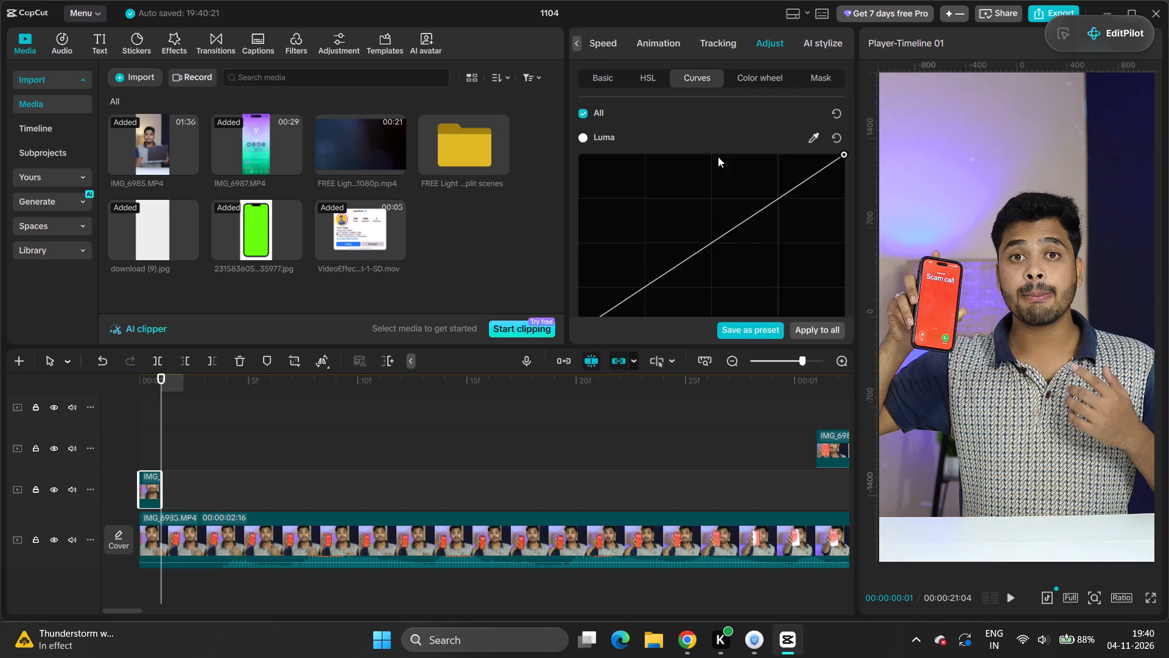
scroll(727, 150, "down", 1)
scroll(659, 211, "up", 1)
scroll(617, 291, "down", 1)
left_click_drag(580, 183, 578, 174)
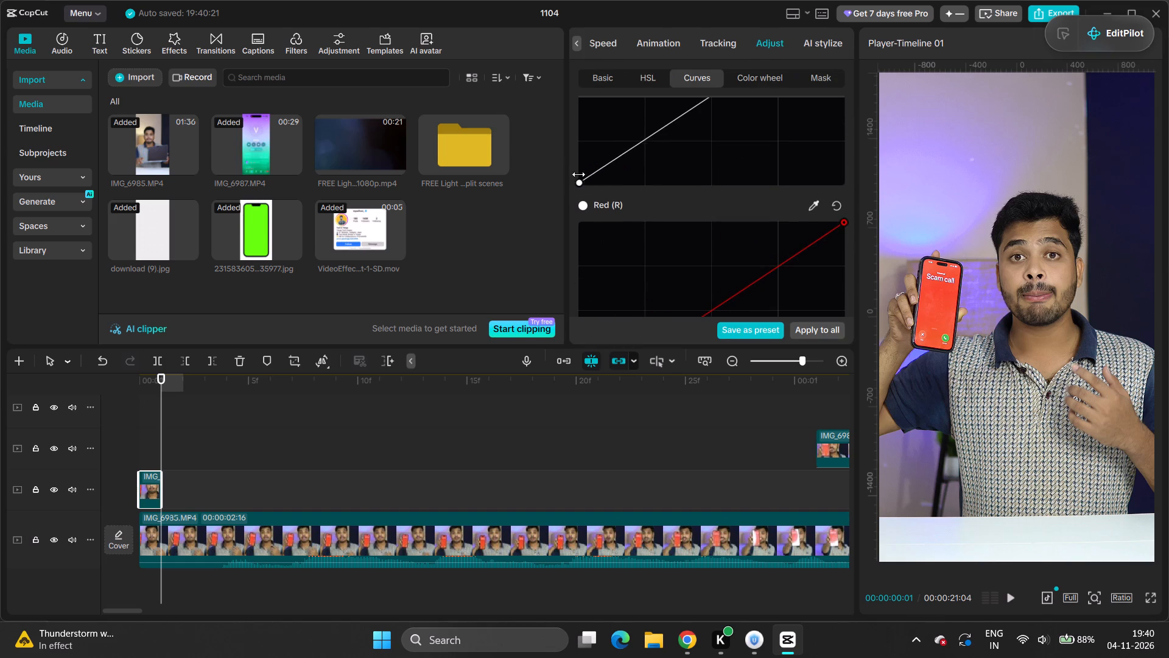
left_click_drag(578, 174, 553, 0)
scroll(634, 234, "up", 2)
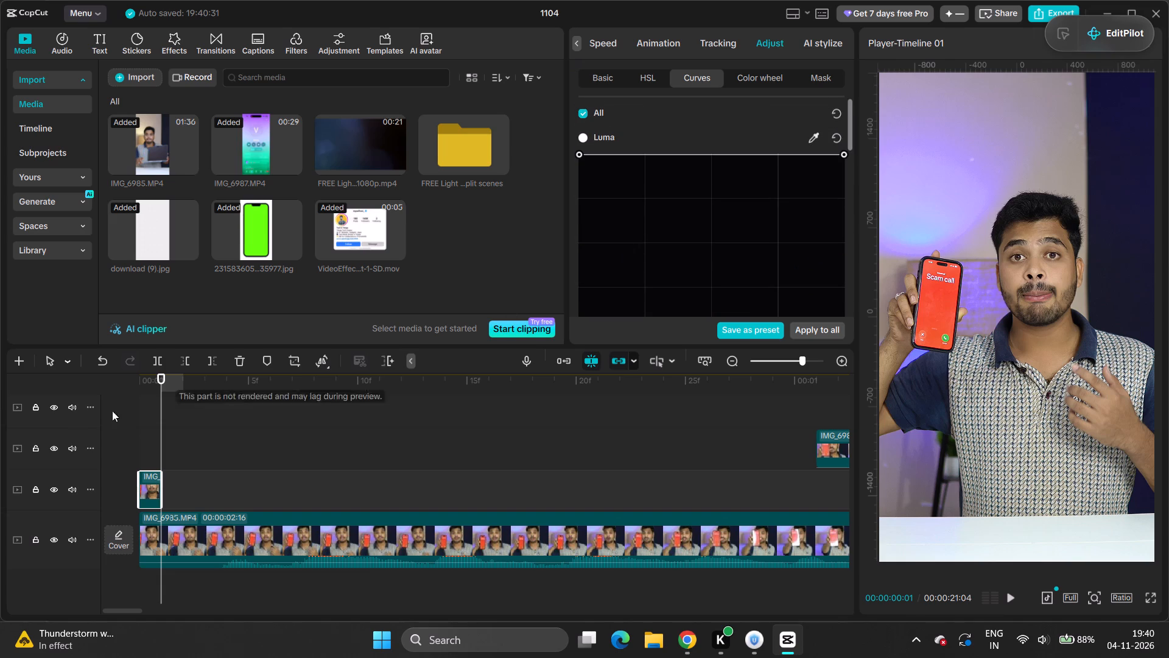
left_click_drag(160, 435, 141, 439)
left_click(141, 439)
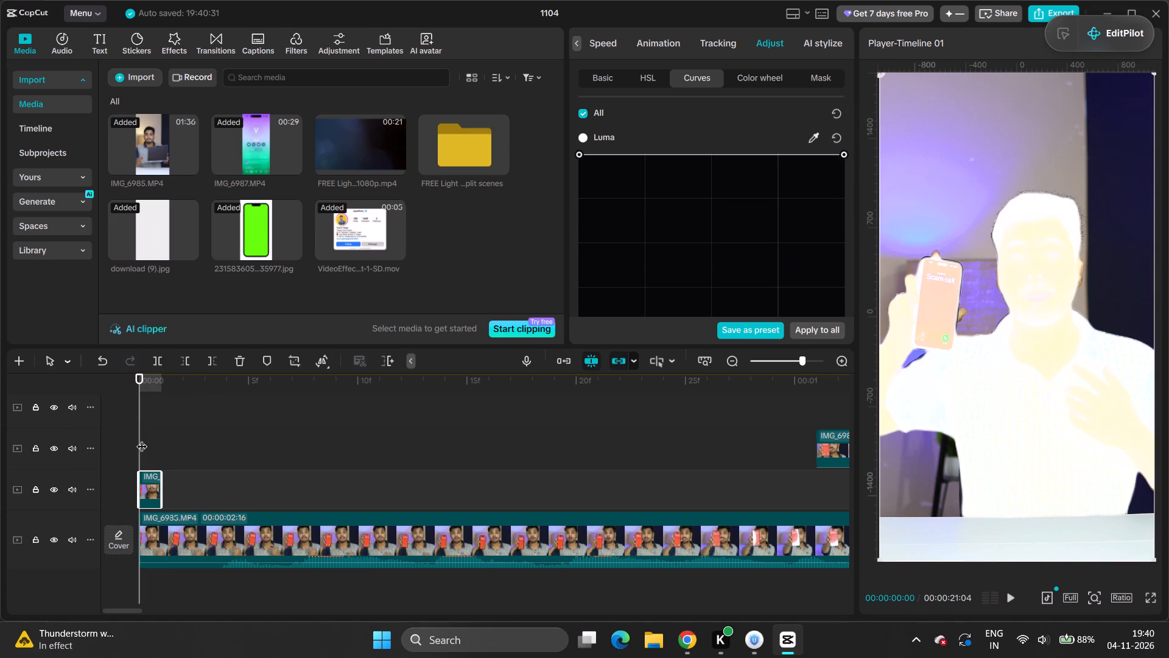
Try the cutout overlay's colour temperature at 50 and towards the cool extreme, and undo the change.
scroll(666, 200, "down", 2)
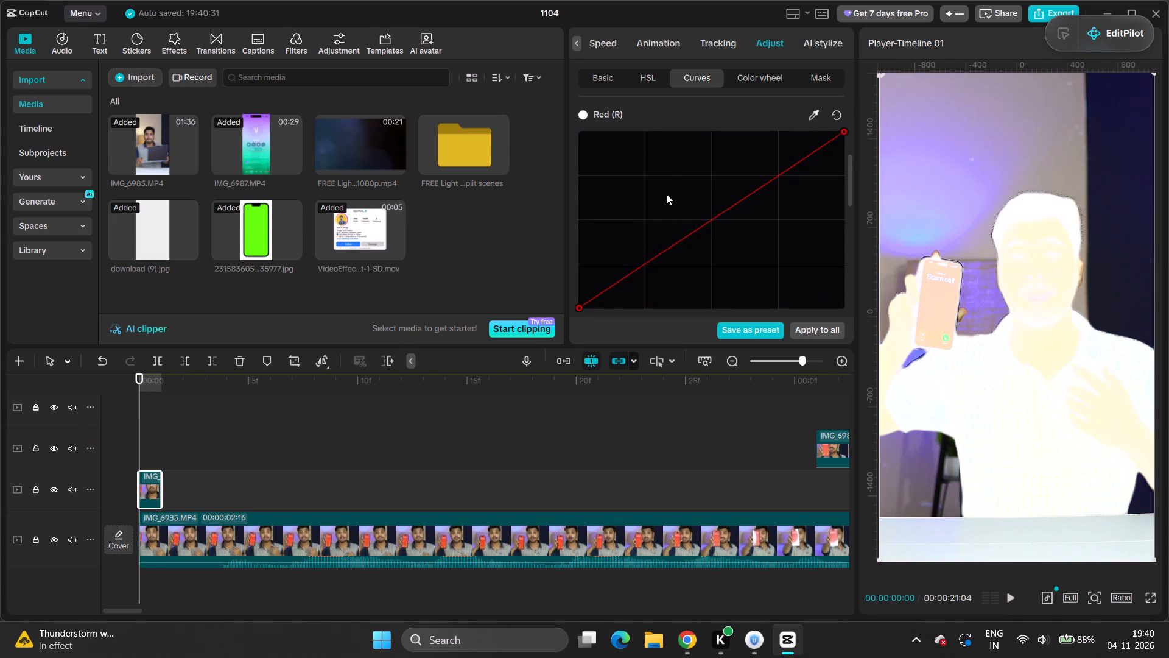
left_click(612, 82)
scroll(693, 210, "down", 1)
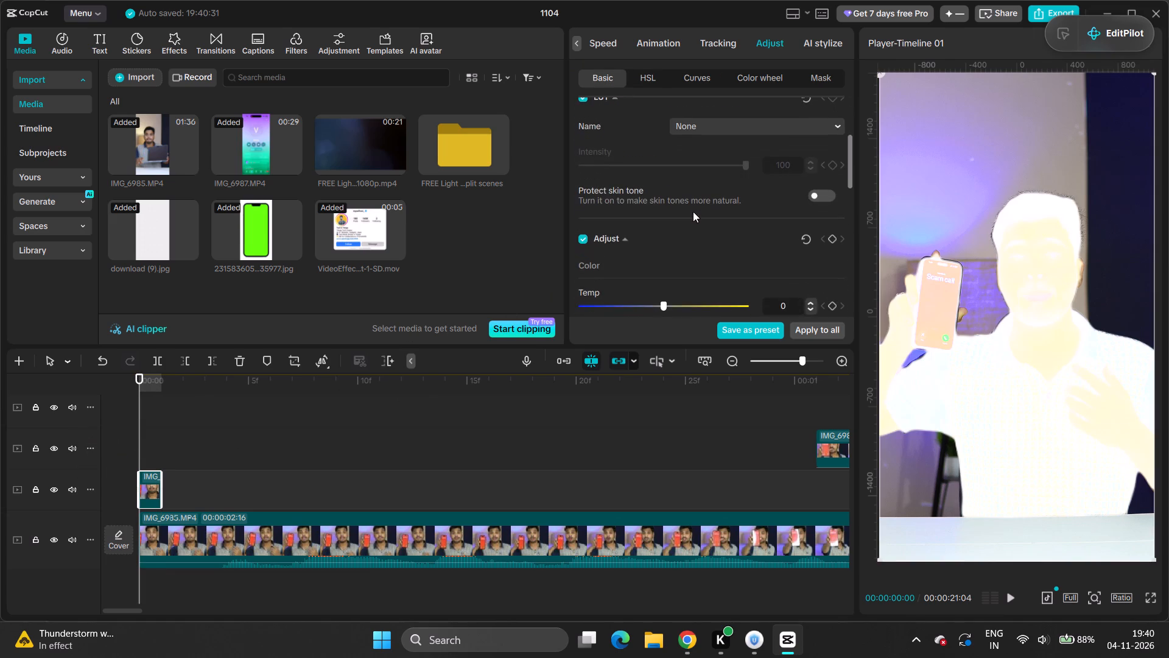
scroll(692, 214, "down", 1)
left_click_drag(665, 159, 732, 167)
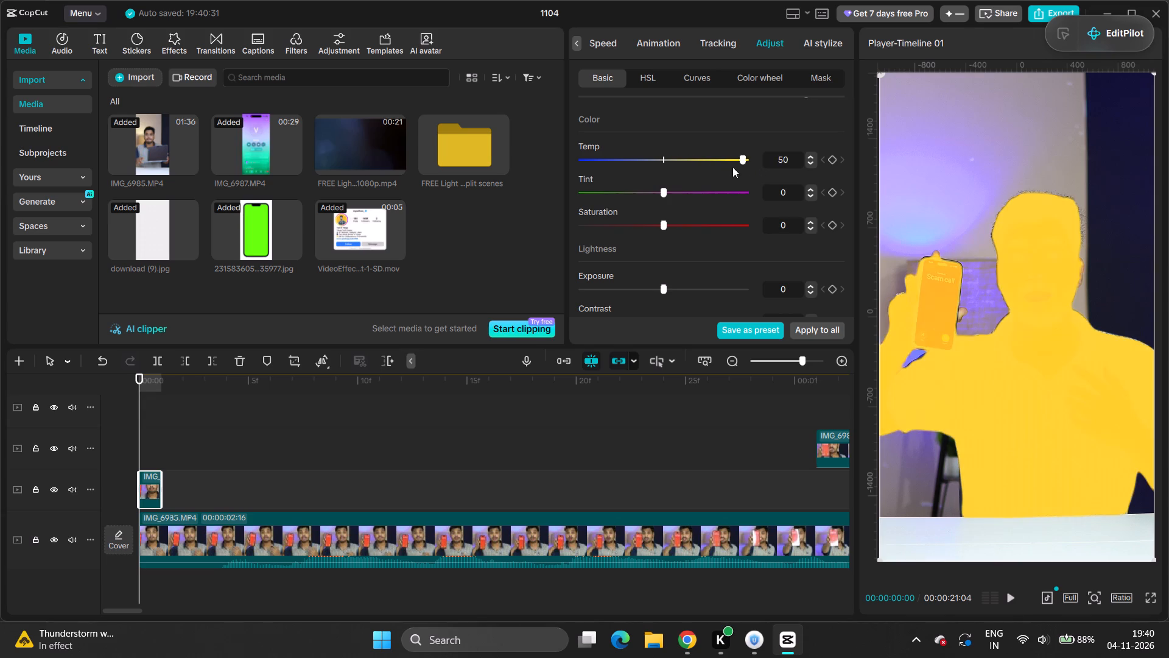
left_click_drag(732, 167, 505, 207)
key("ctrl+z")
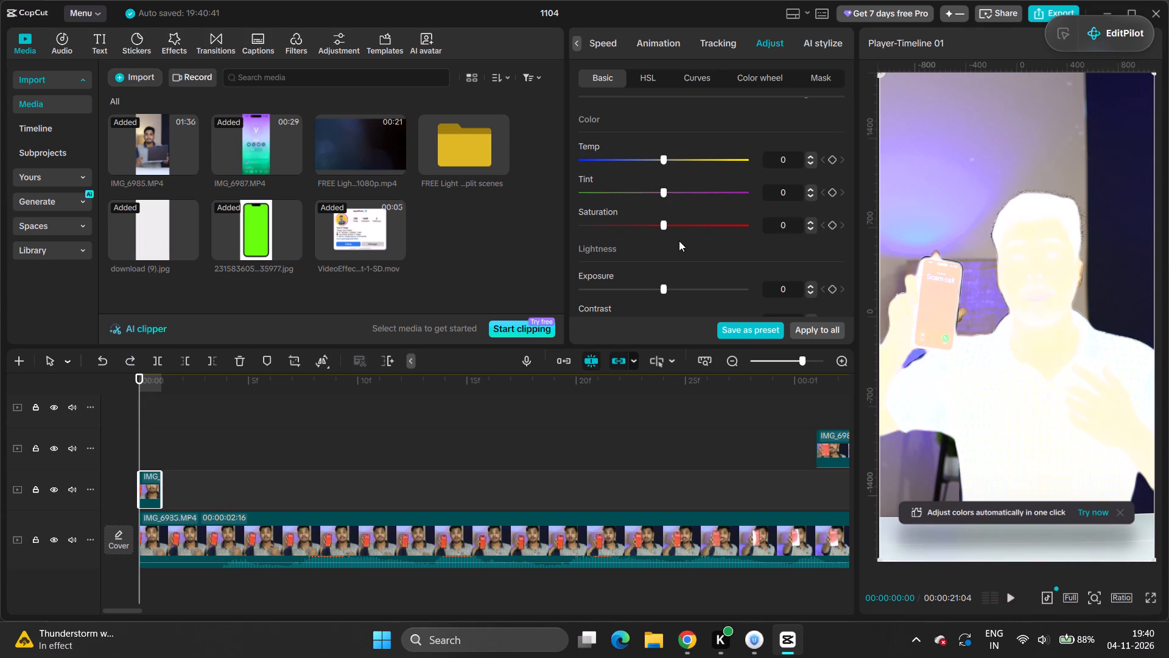
Set the cutout overlay's exposure, contrast, highlight, shadow and whites to 50, and its blacks to -50.
scroll(679, 241, "down", 1)
left_click_drag(665, 143, 784, 146)
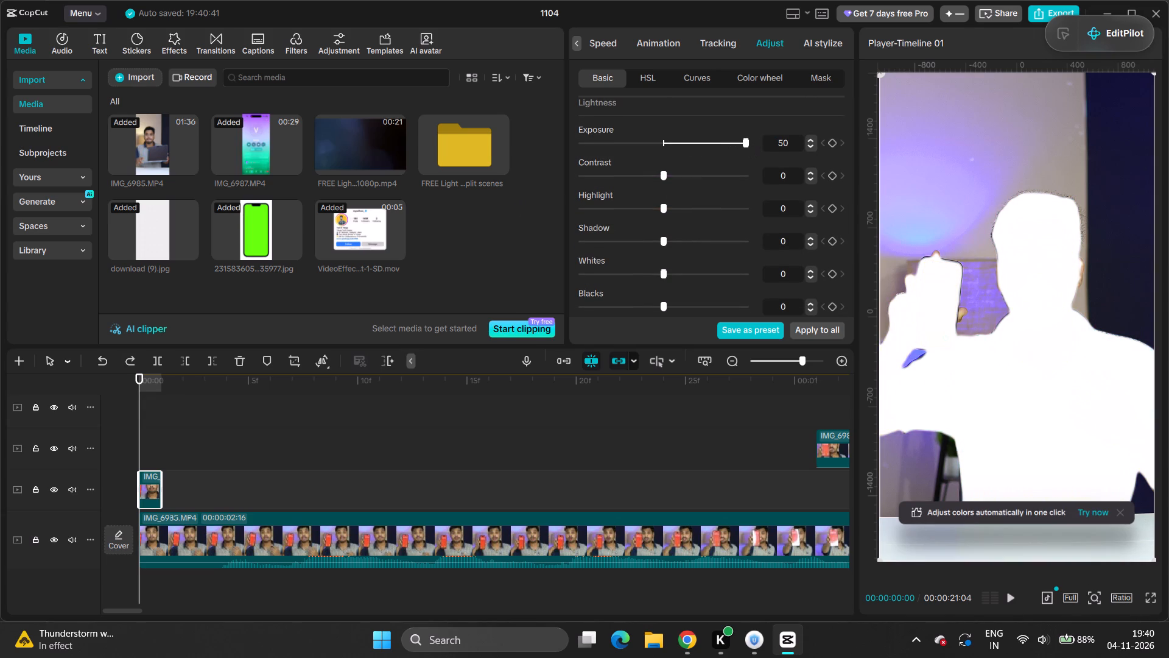
left_click_drag(784, 146, 785, 146)
left_click_drag(665, 172, 757, 173)
left_click_drag(757, 173, 761, 174)
left_click_drag(665, 206, 751, 199)
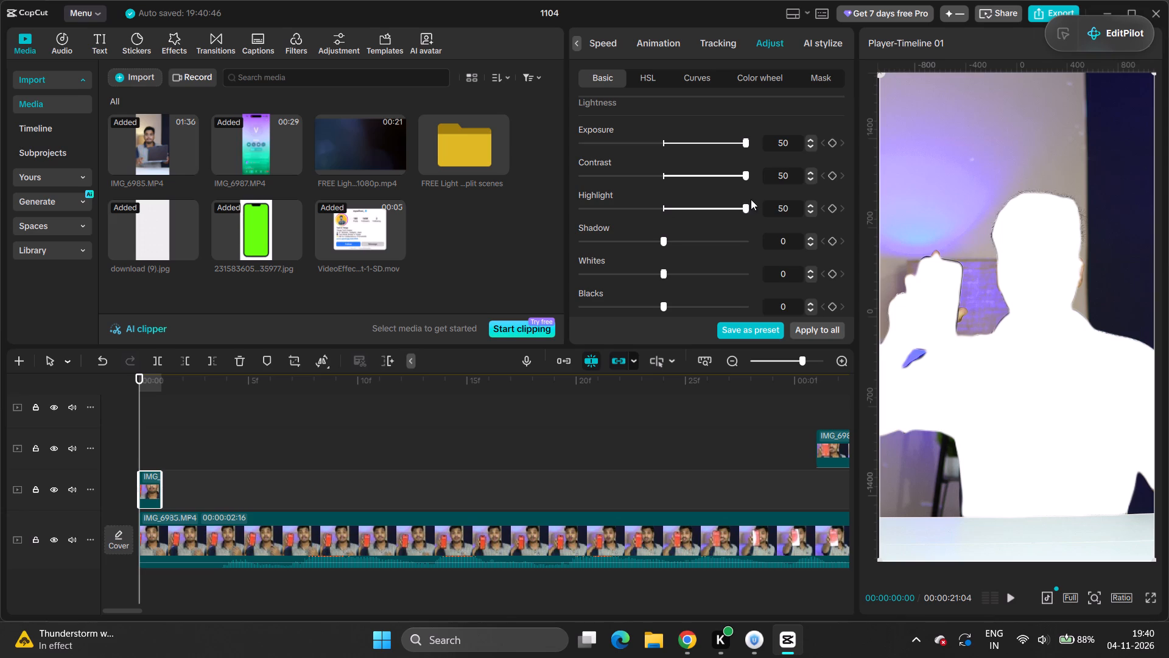
left_click_drag(751, 199, 753, 200)
left_click_drag(663, 242, 772, 233)
left_click_drag(662, 275, 790, 275)
scroll(668, 243, "down", 1)
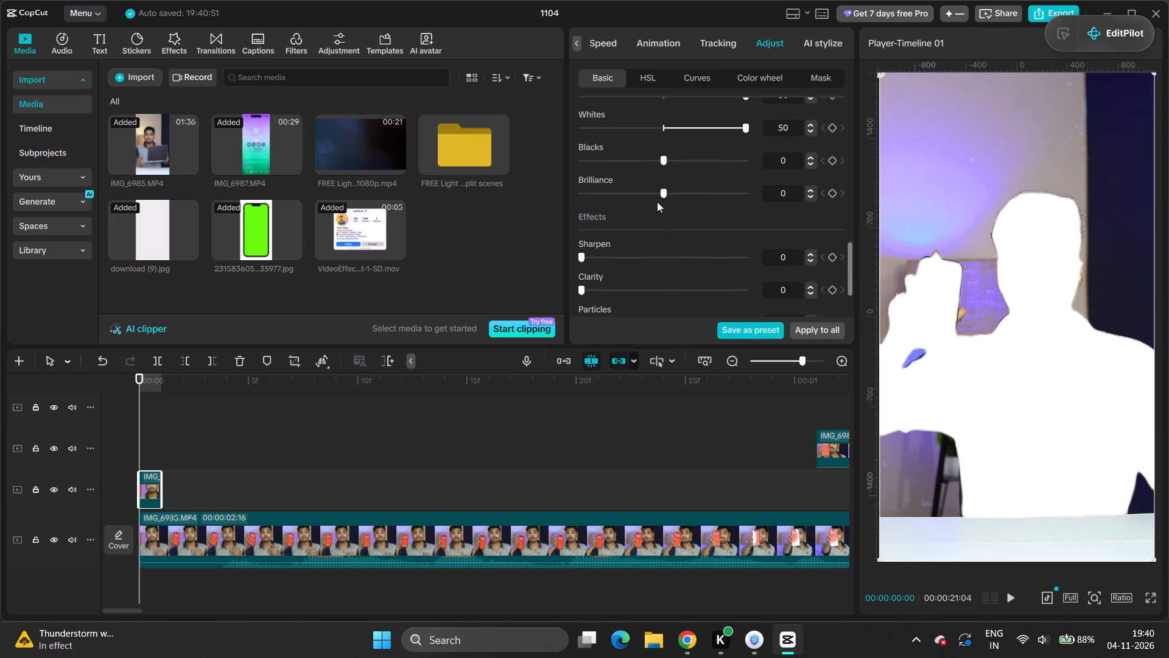
left_click_drag(665, 160, 452, 203)
left_click(452, 203)
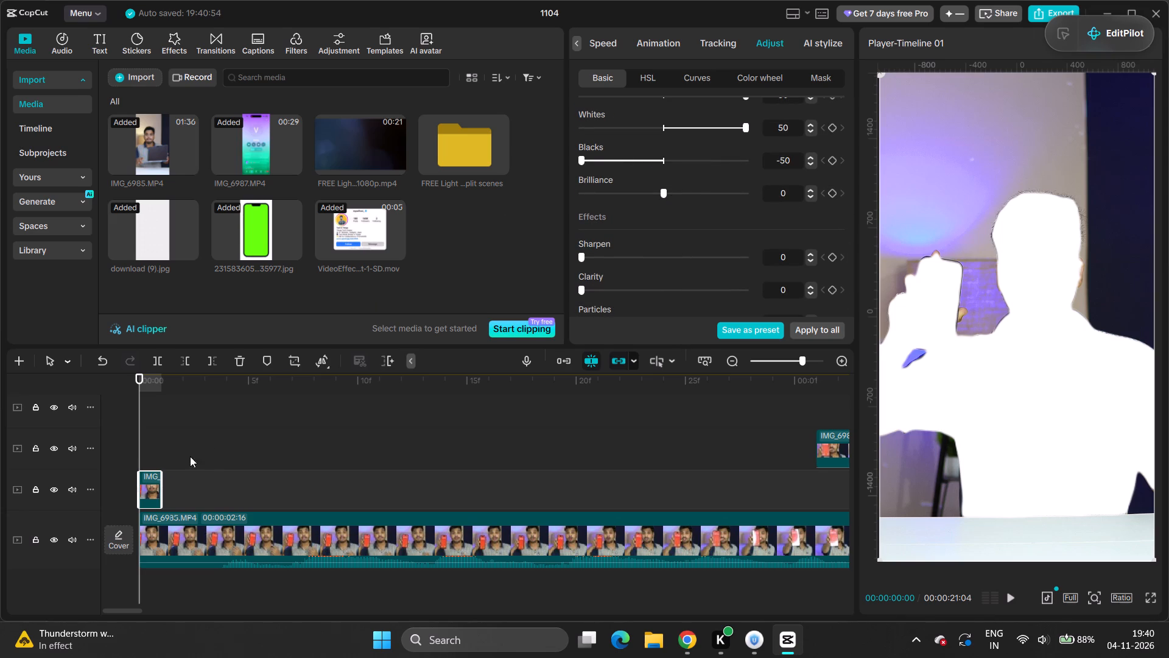
Play the opening to check the white flash, and return the playhead to the timeline start.
key("space")
key("space")
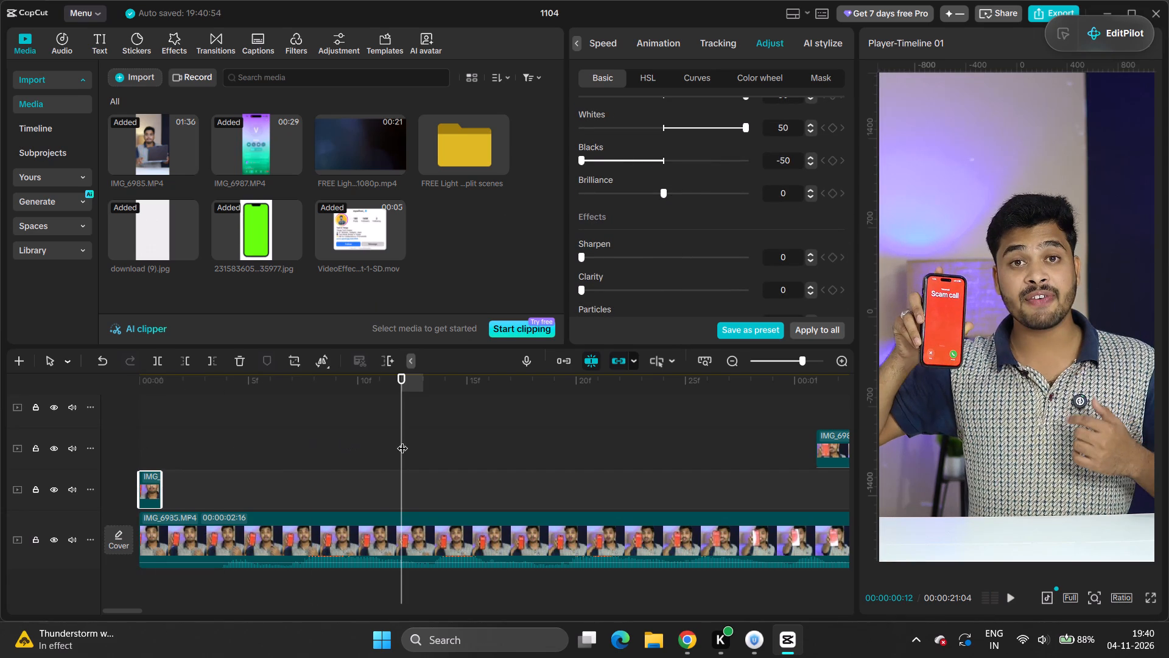
left_click_drag(402, 440, 113, 473)
left_click(113, 473)
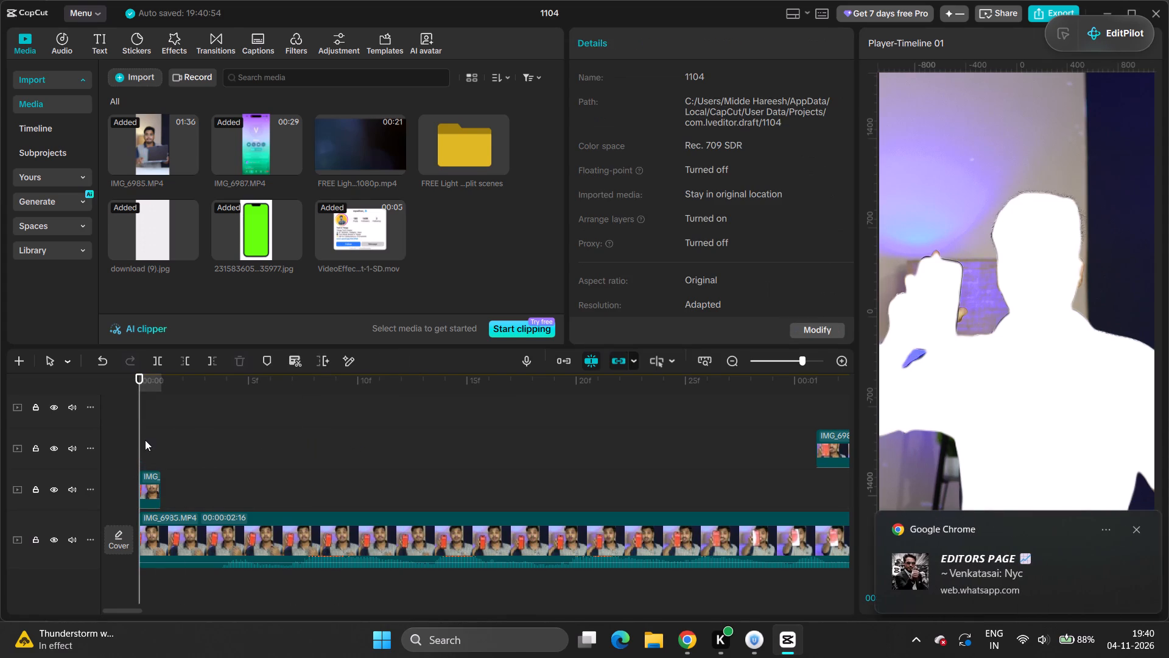
Look through the cutout overlay's background-removal and basic video settings for an option to refine the flash.
left_click(148, 486)
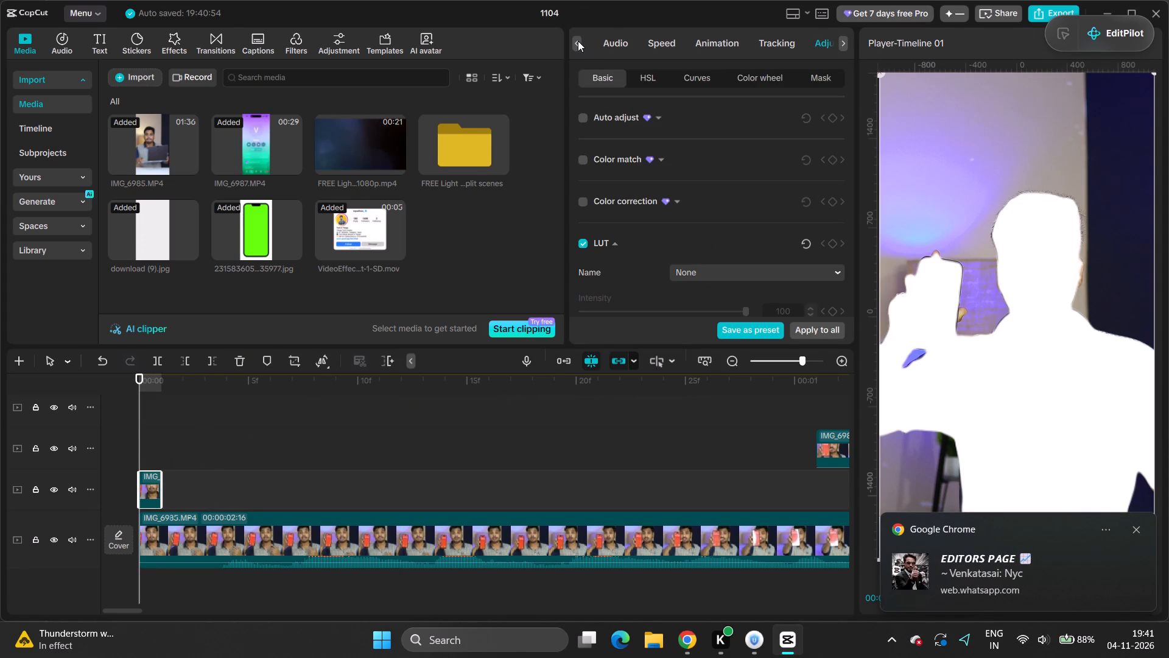
left_click(578, 41)
left_click(590, 43)
scroll(745, 144, "up", 6)
scroll(745, 144, "down", 4)
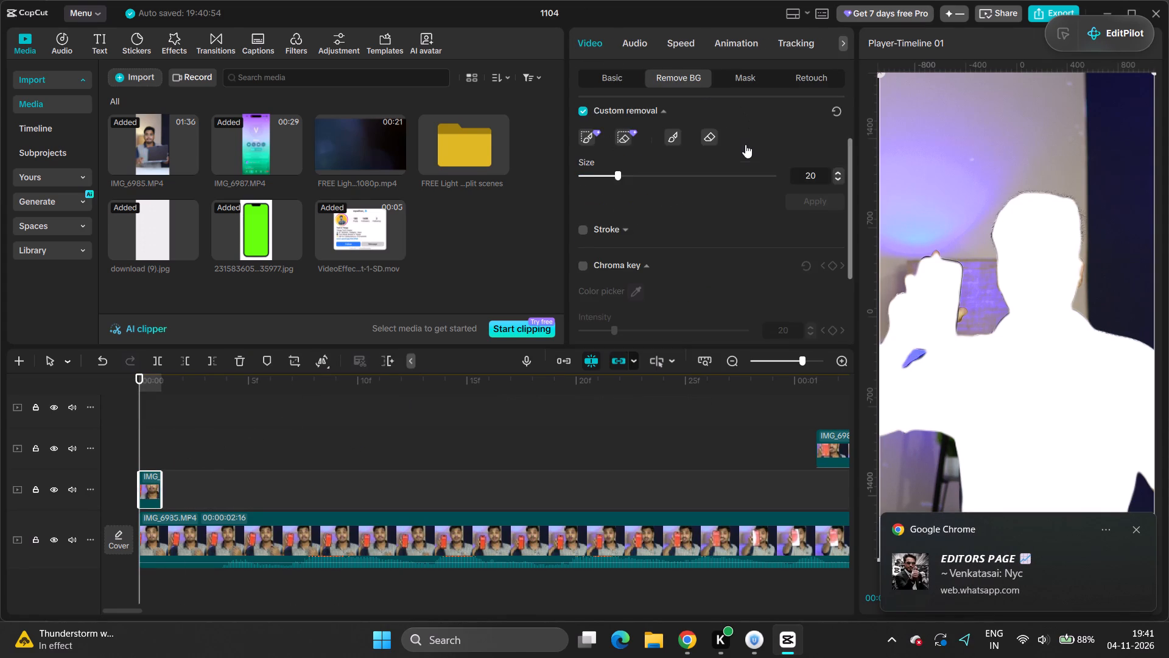
scroll(746, 144, "up", 6)
left_click(618, 77)
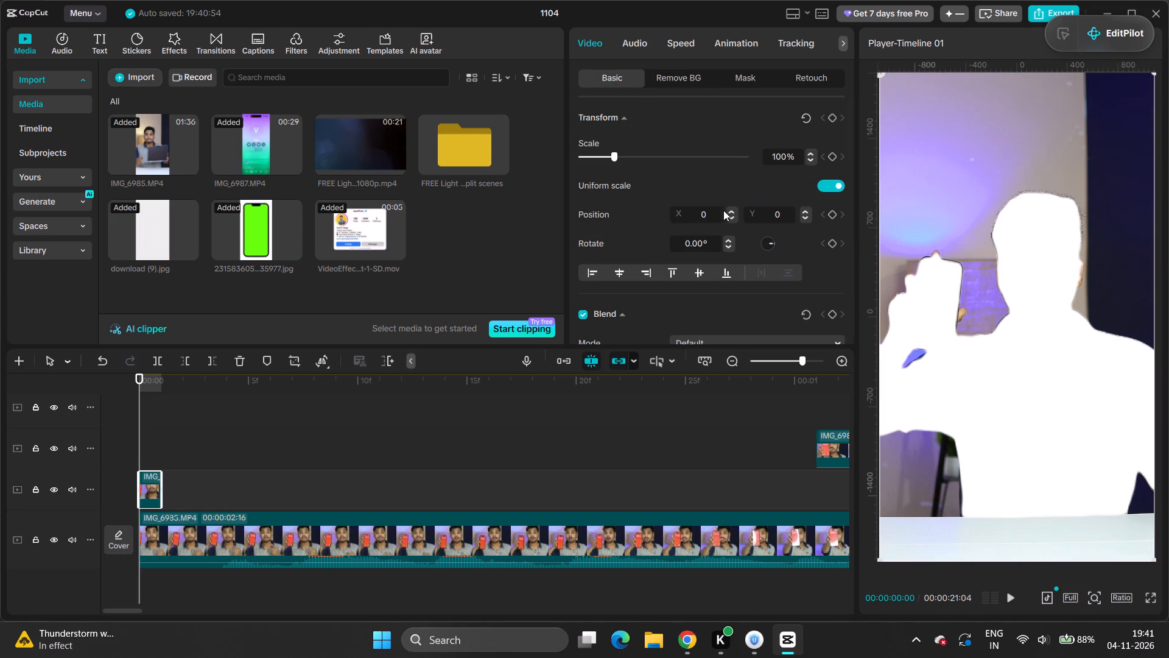
scroll(718, 213, "down", 1)
scroll(659, 220, "up", 3)
scroll(701, 177, "down", 4)
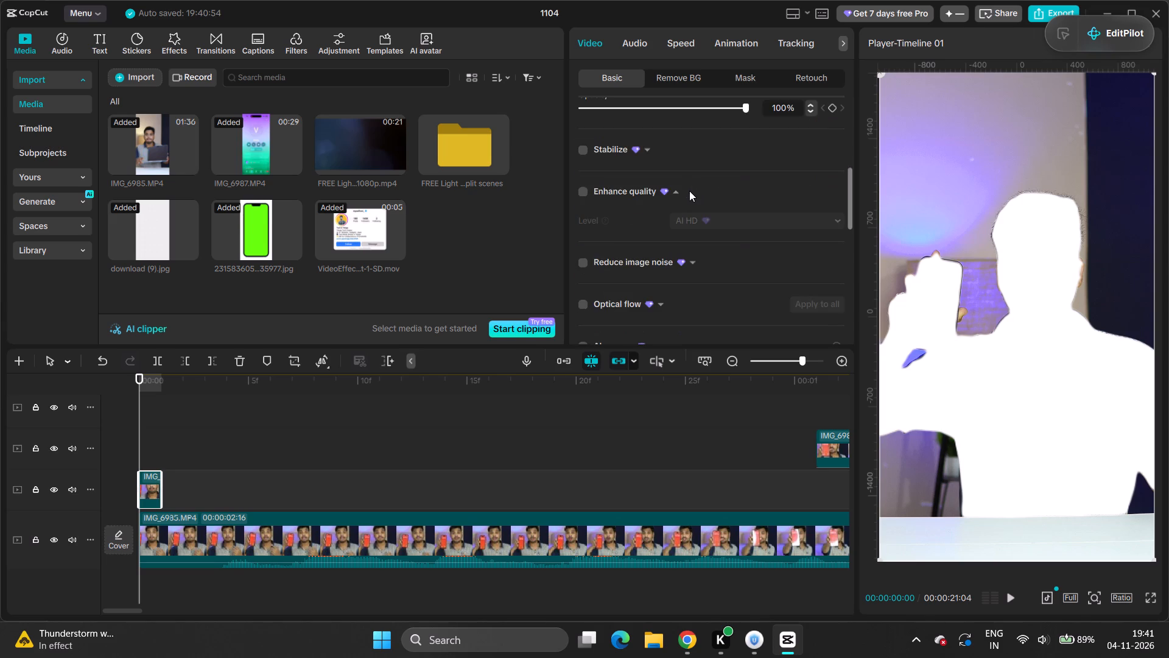
scroll(688, 191, "down", 10)
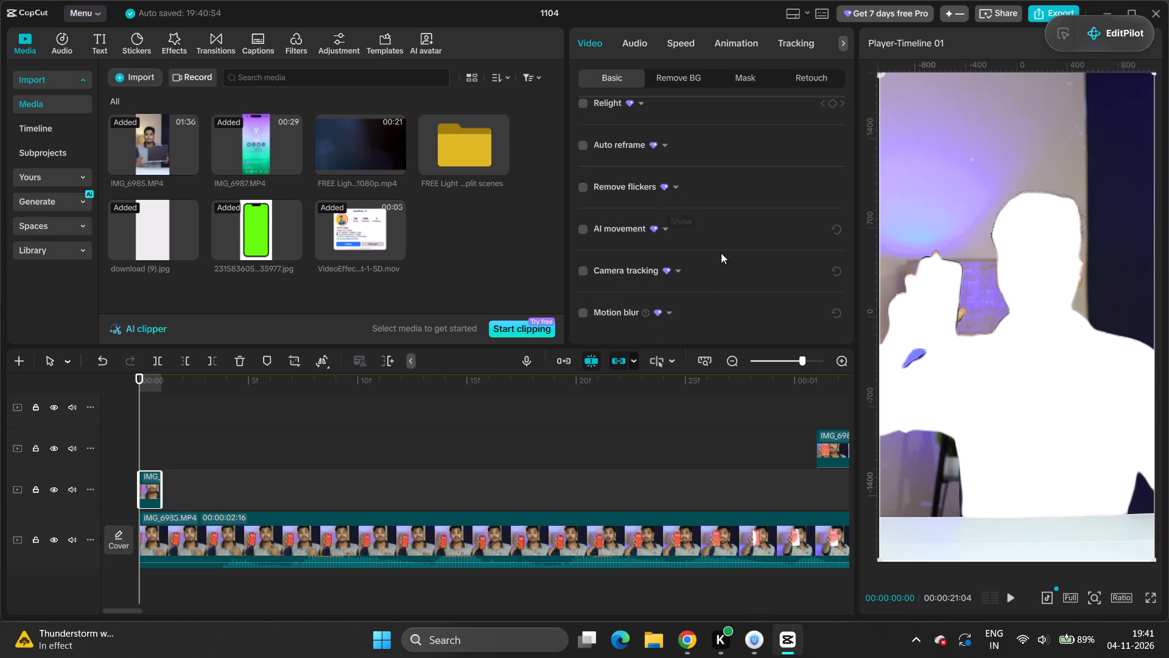
Keyframe the cutout overlay's opacity at 100% on the timeline start and at 19% on frame 1.
scroll(726, 266, "up", 6)
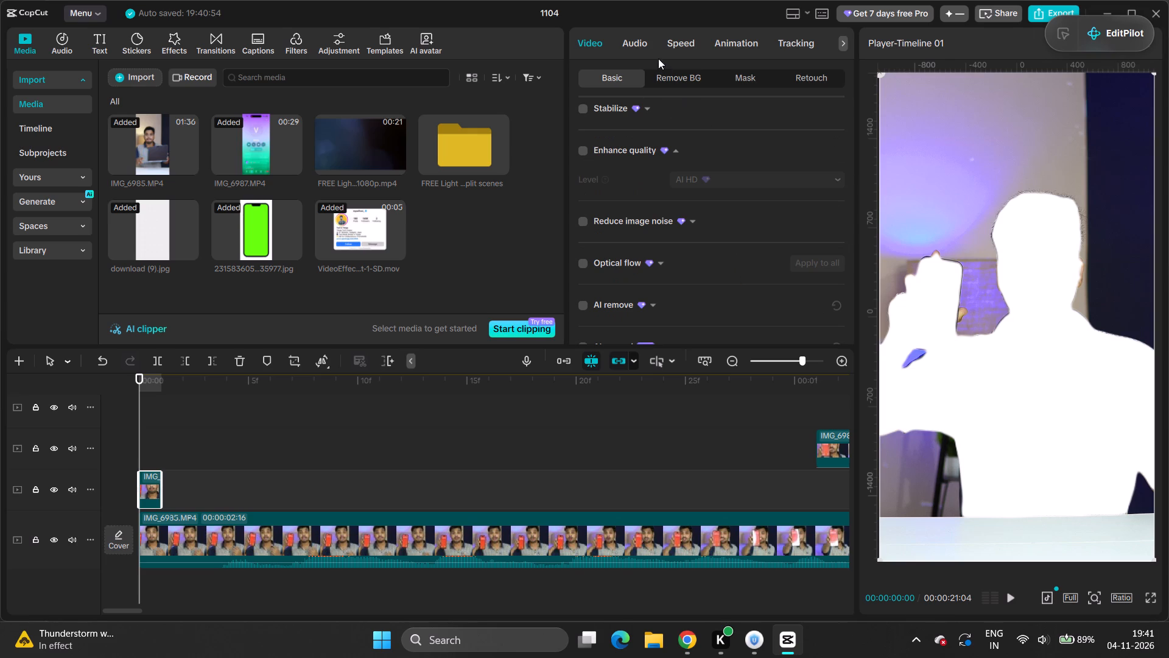
scroll(723, 219, "up", 6)
scroll(726, 212, "down", 1)
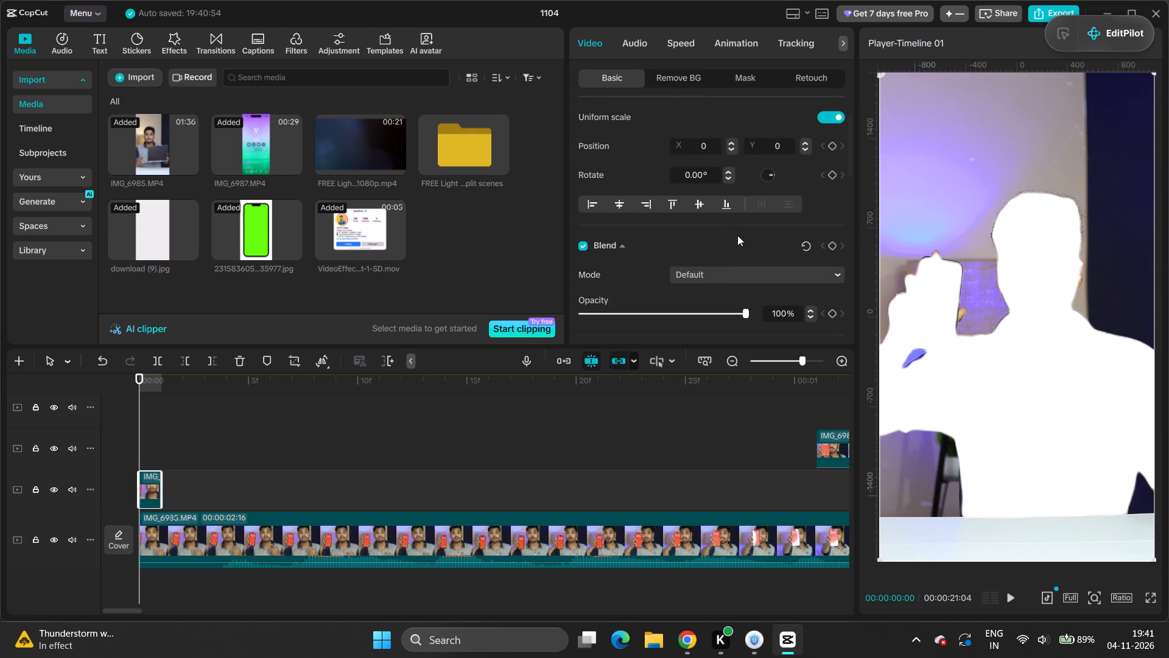
left_click(834, 316)
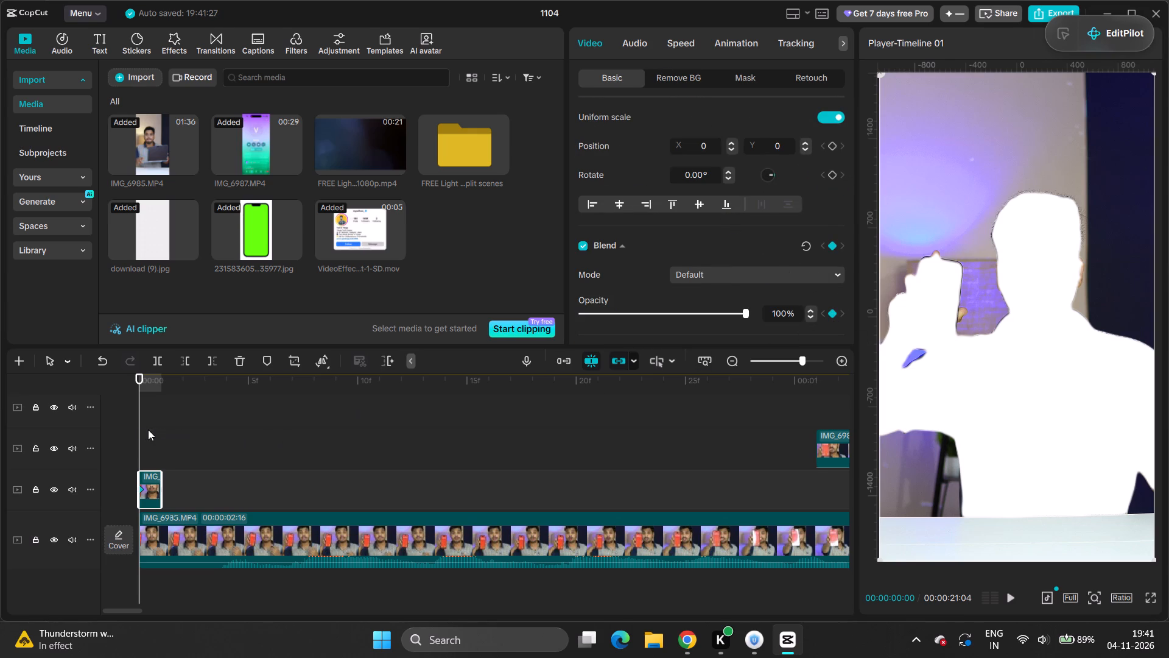
left_click_drag(139, 430, 154, 435)
left_click(154, 435)
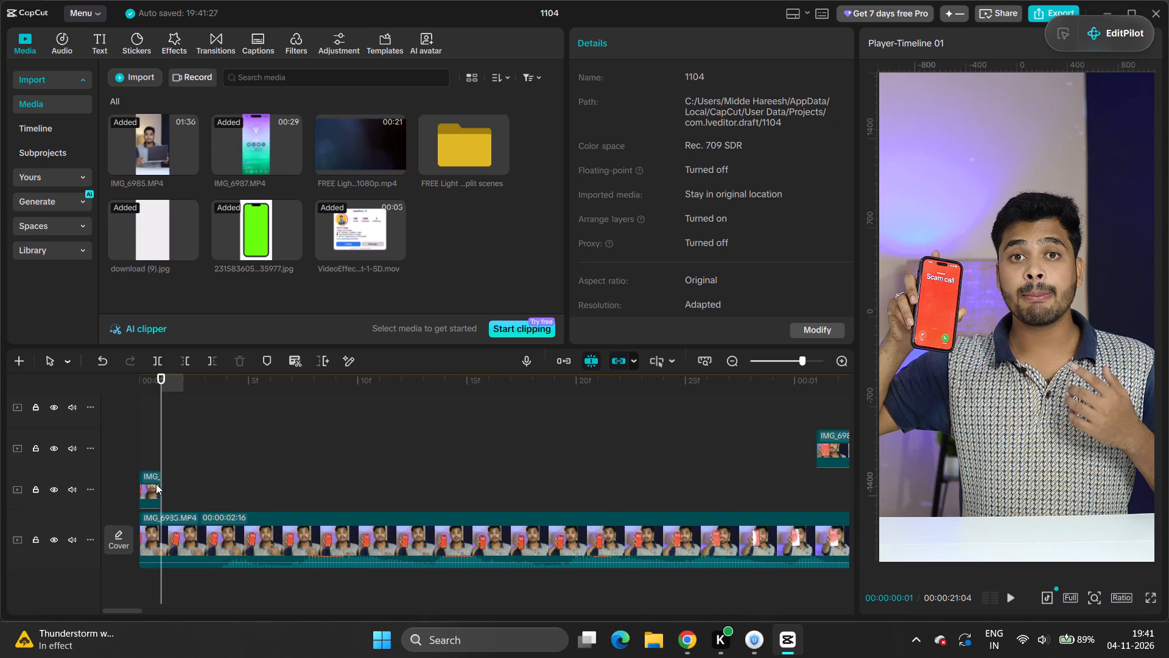
left_click(153, 489)
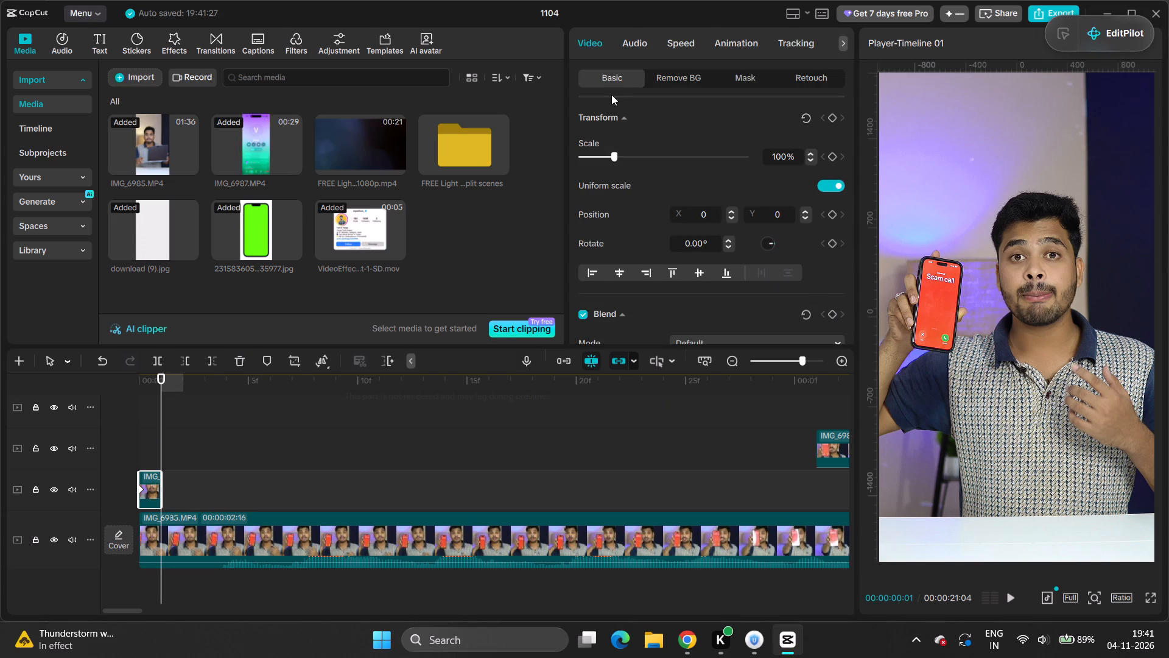
scroll(776, 193, "down", 2)
left_click(829, 243)
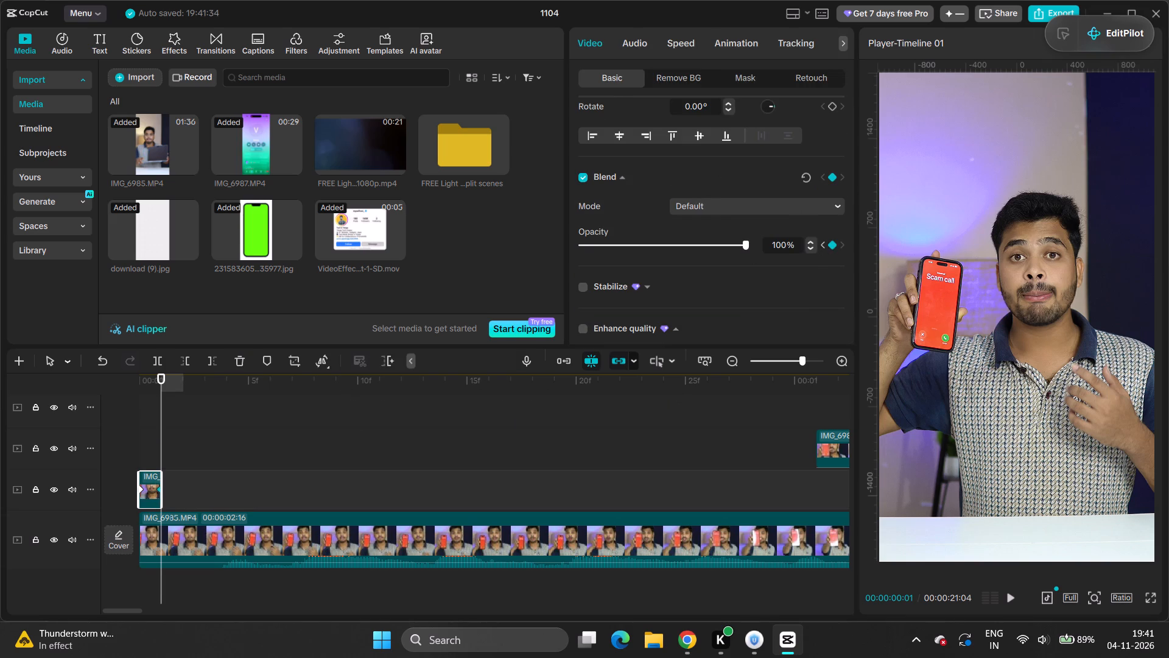
left_click_drag(743, 243, 609, 295)
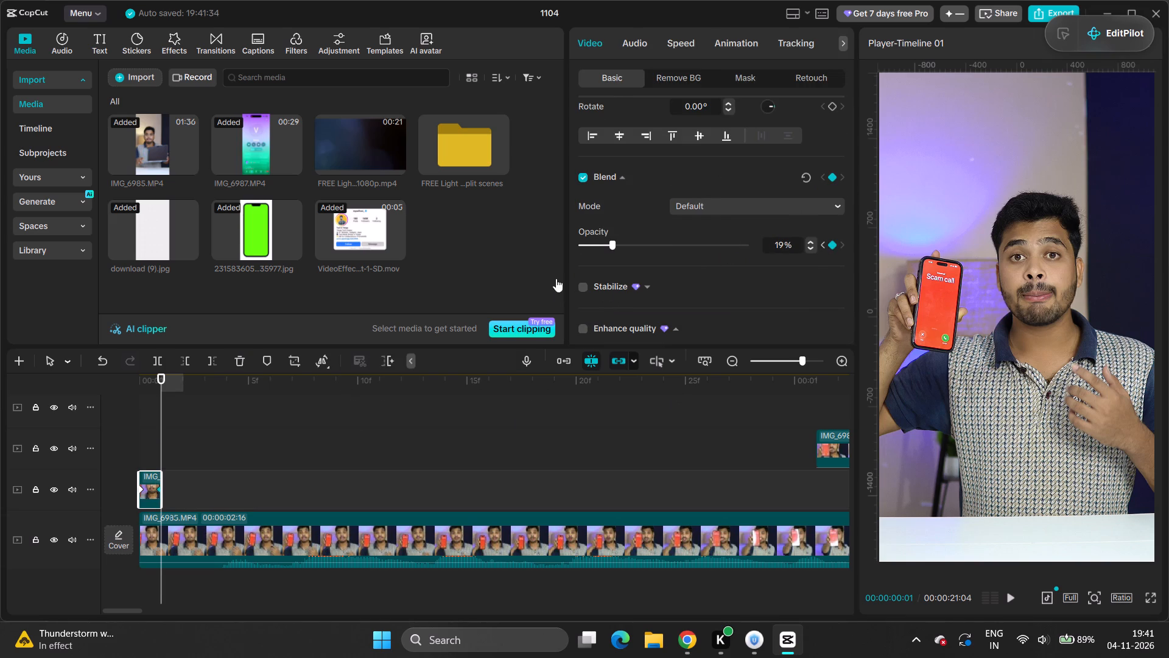
Play the opening from the timeline start to check the opacity fade.
left_click_drag(164, 425, 118, 450)
left_click_drag(114, 450, 105, 449)
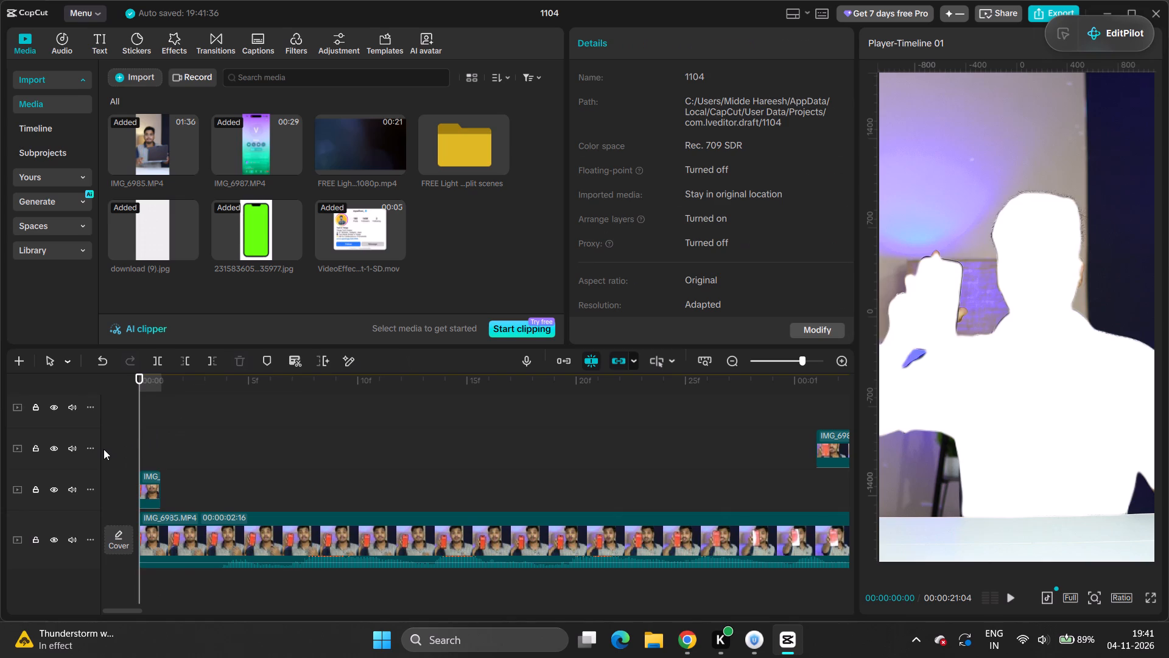
key("space")
key("space")
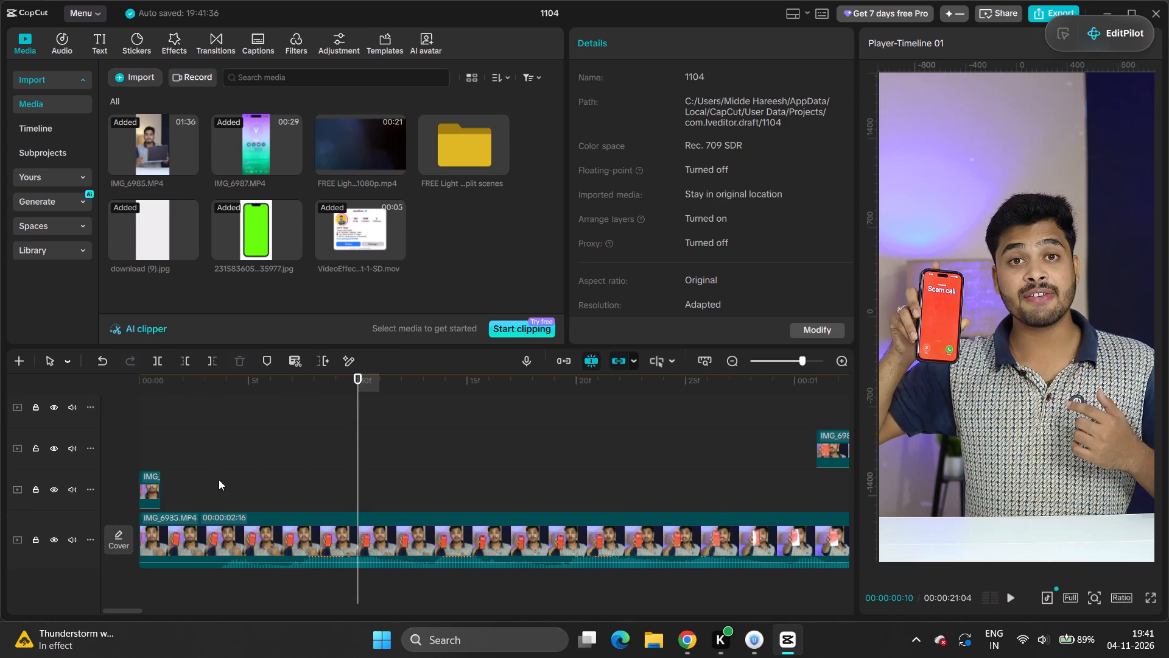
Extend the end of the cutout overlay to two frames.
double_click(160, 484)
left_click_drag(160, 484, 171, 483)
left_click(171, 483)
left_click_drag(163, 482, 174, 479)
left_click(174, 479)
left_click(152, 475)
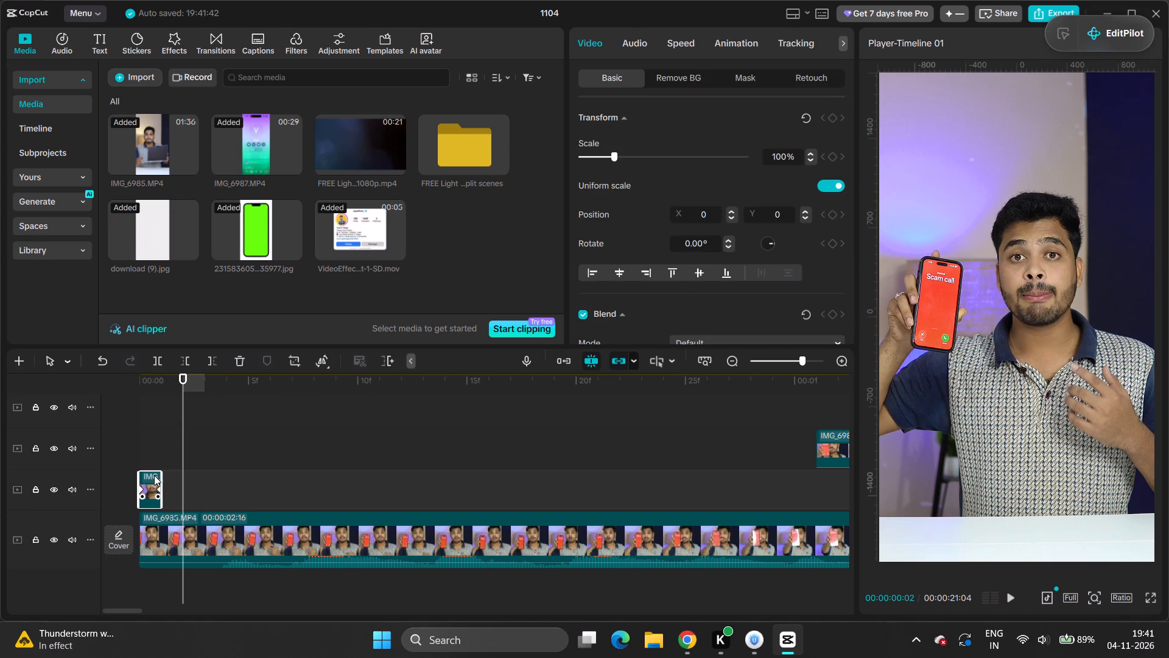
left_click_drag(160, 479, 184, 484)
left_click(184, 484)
Scrub back across the two-frame overlay and play the opening from the timeline start.
left_click_drag(185, 450, 164, 457)
left_click(164, 457)
left_click_drag(161, 440, 158, 441)
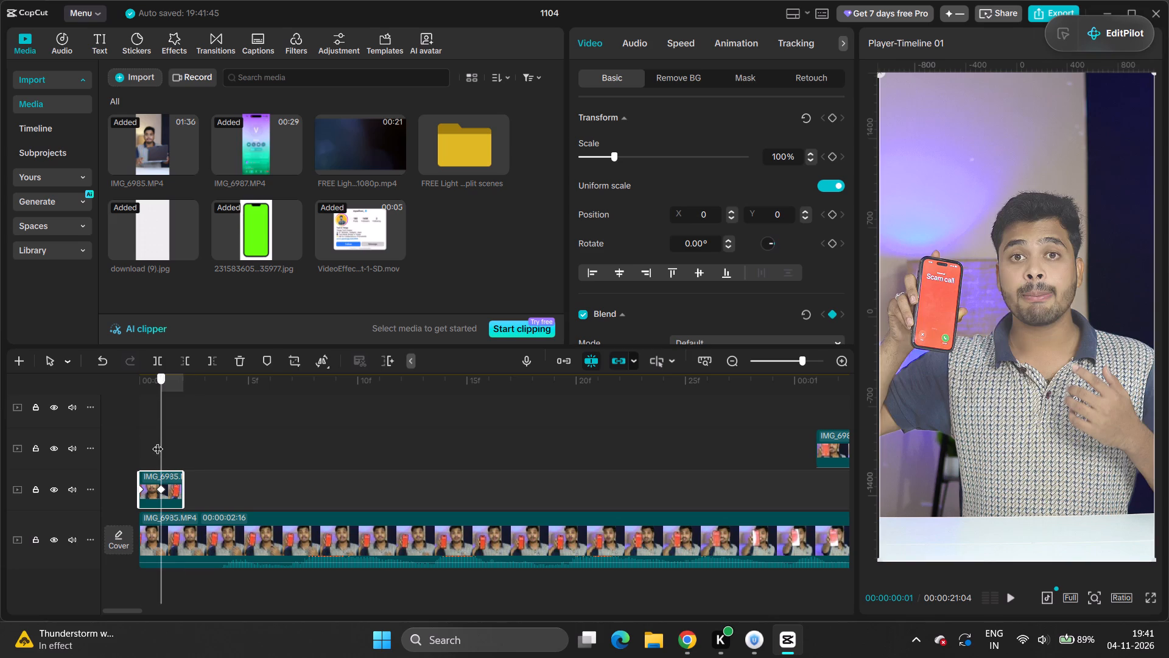
left_click_drag(158, 441, 114, 456)
key("space")
key("space")
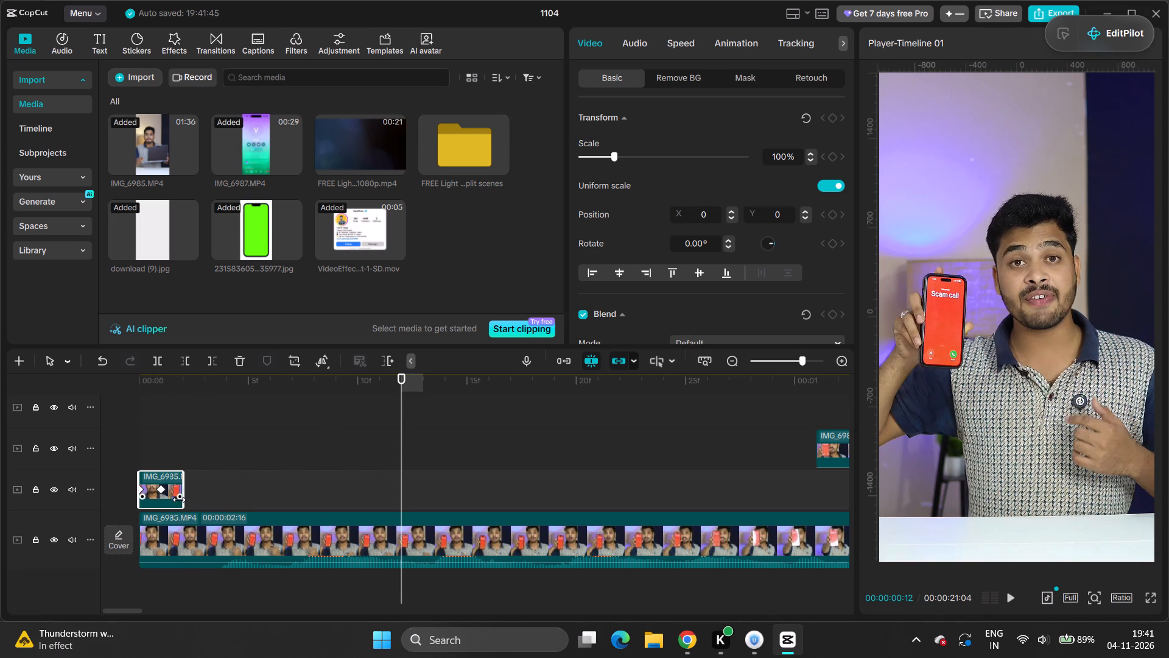
Extend the cutout overlay to four frames and move its low-opacity keyframe to frame 2.
left_click_drag(186, 484, 216, 487)
left_click_drag(162, 487, 184, 490)
left_click(184, 490)
Replay the opening several times from the timeline start and scrub across the four-frame overlay to review the fading flash.
left_click_drag(186, 449, 142, 459)
key("space")
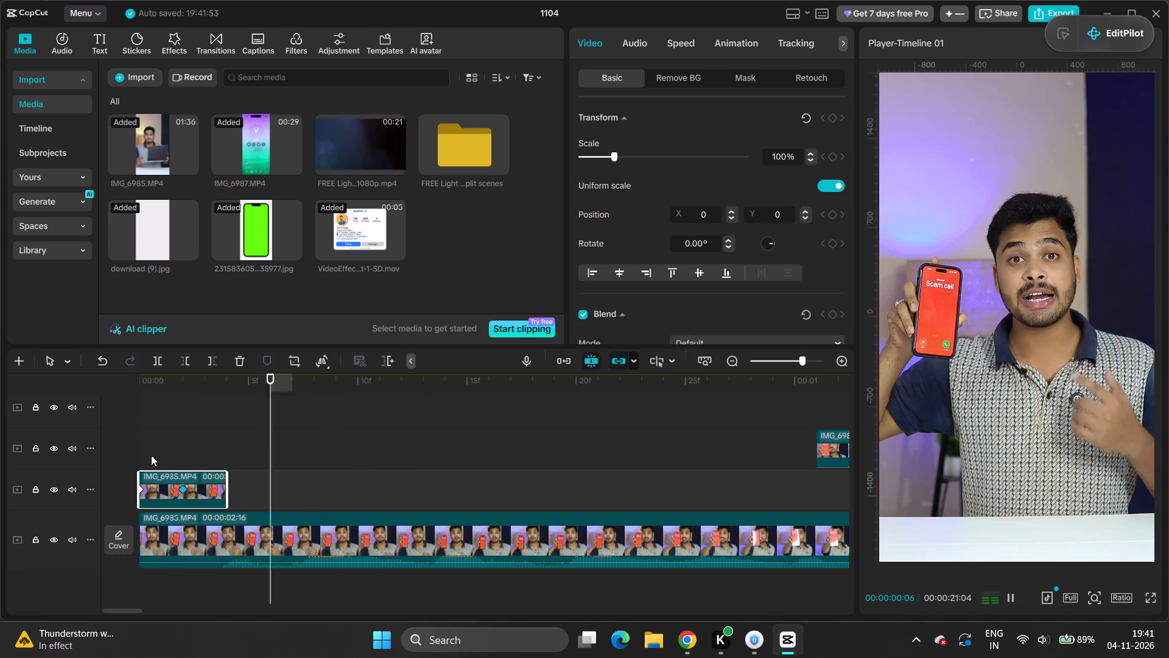
key("space")
left_click_drag(383, 442, 91, 477)
key("space")
key("space")
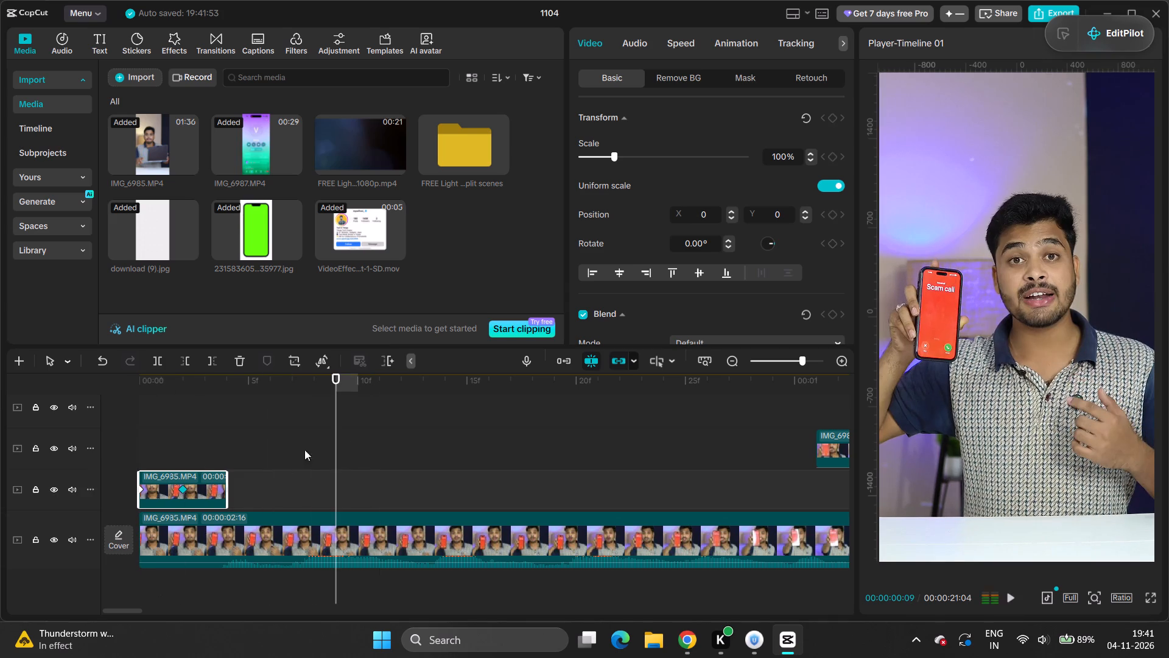
left_click_drag(337, 459, 108, 465)
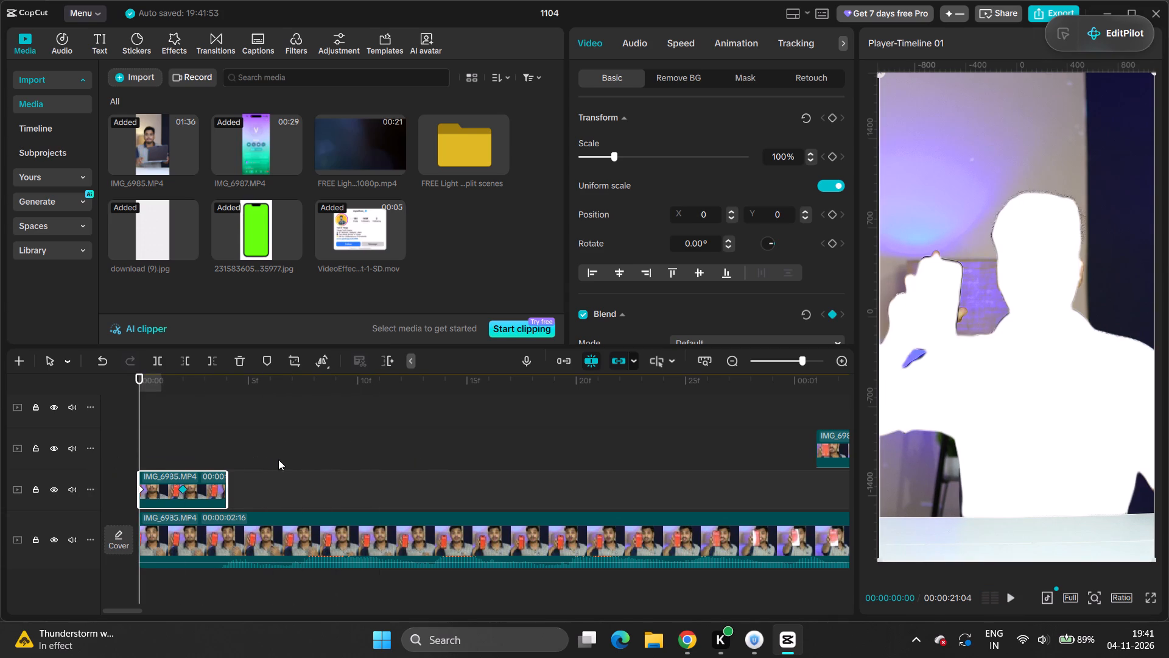
key("space")
key("space")
left_click_drag(360, 479, 124, 478)
left_click(124, 478)
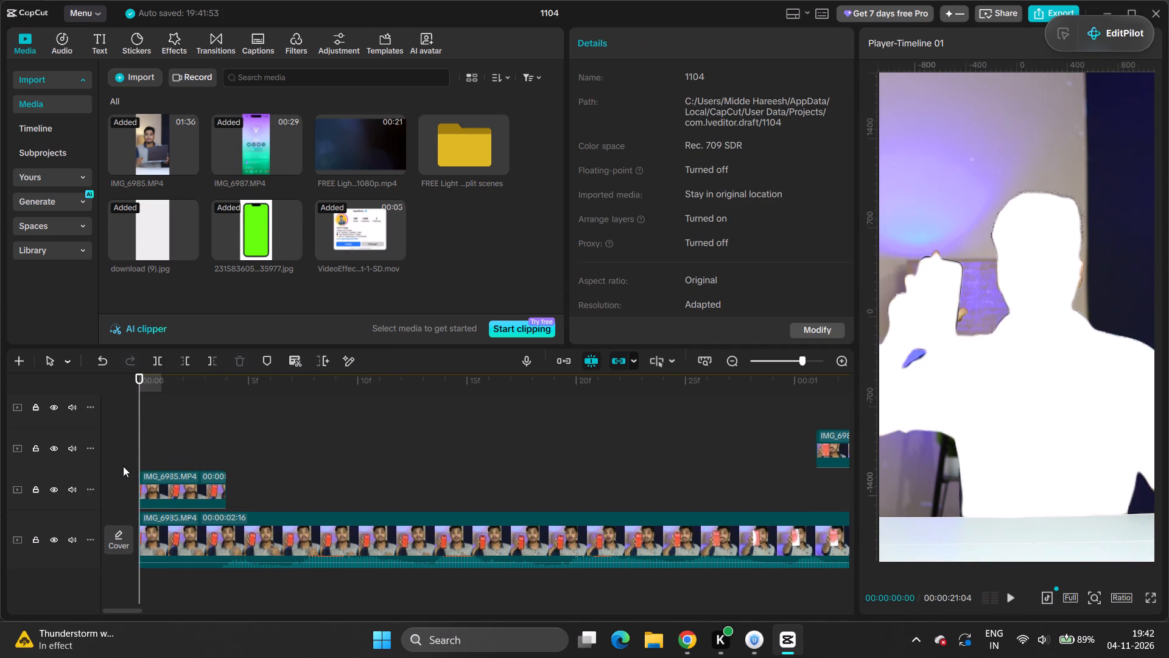
key("space")
key("space")
left_click_drag(369, 482, 376, 482)
left_click_drag(377, 482, 146, 501)
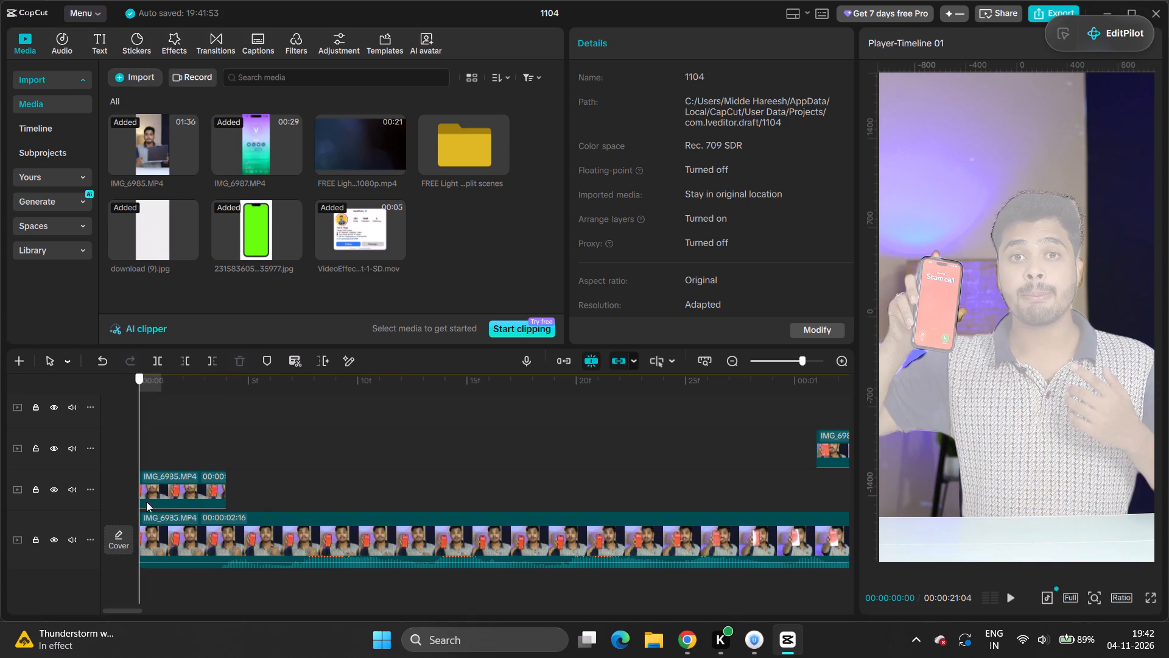
left_click_drag(146, 501, 120, 503)
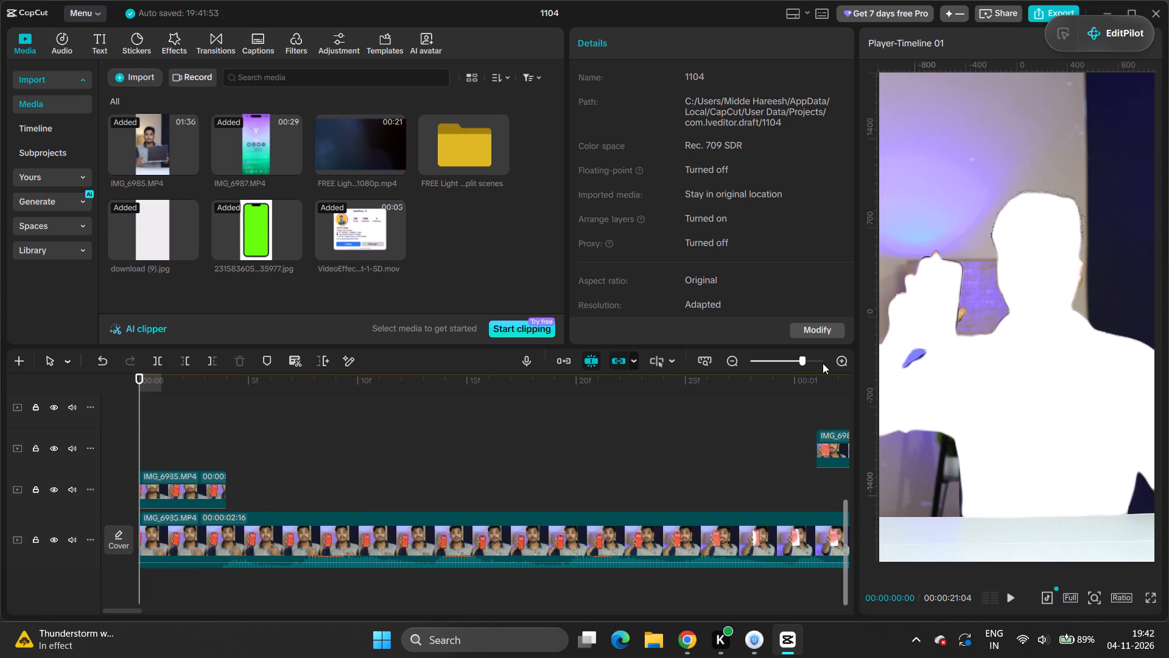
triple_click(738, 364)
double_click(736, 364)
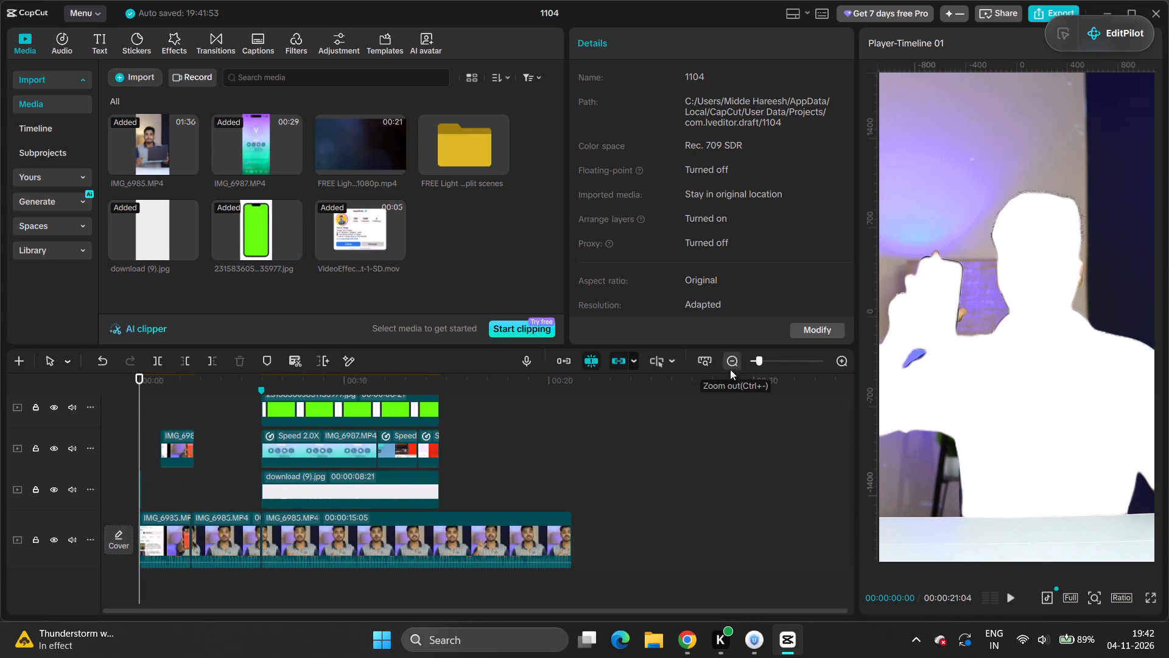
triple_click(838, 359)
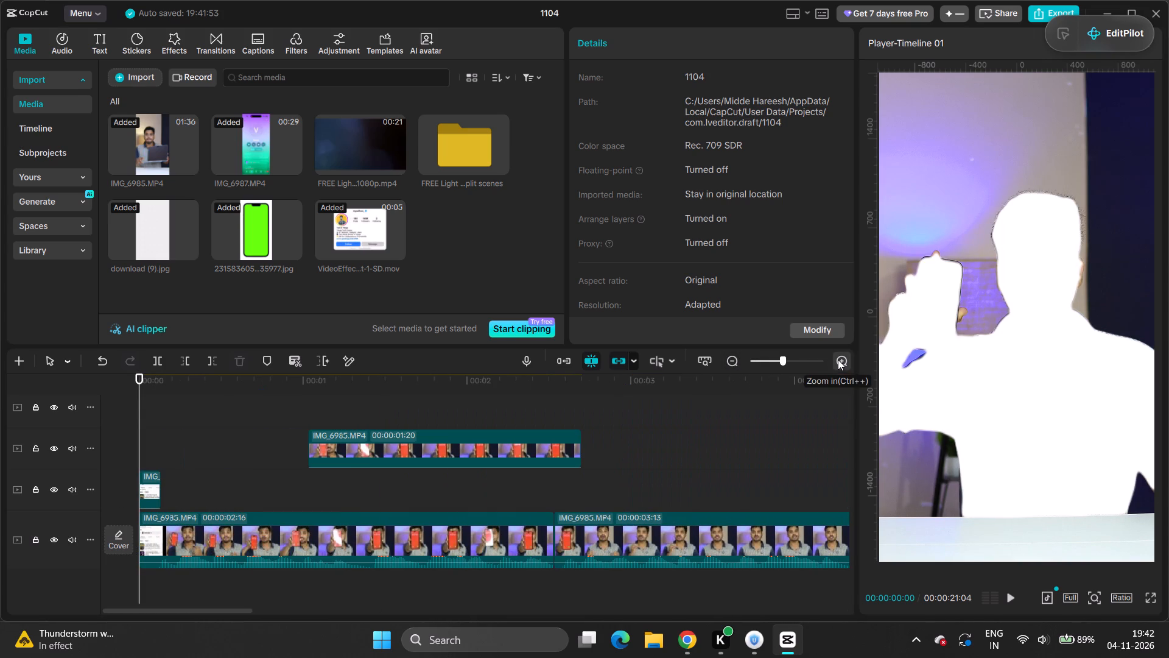
Play the opening in short stretches from the timeline start to about 00:00:01:12, where the phone is held toward the camera.
key("space")
key("space")
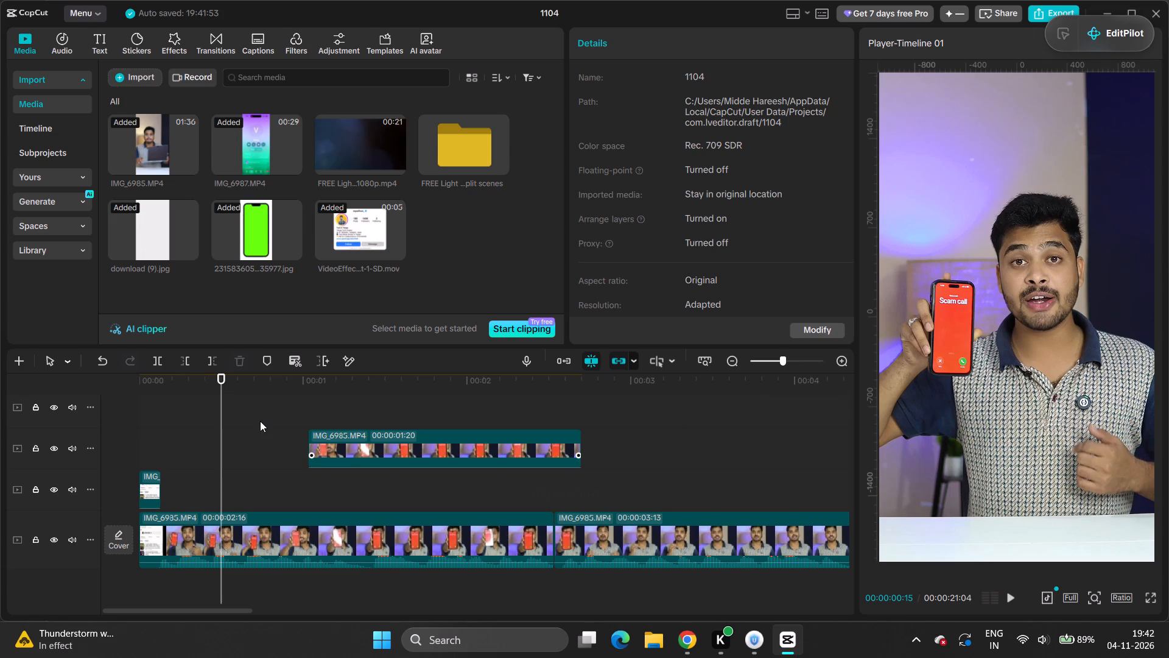
key("Up")
key("Up")
key("space")
key("space")
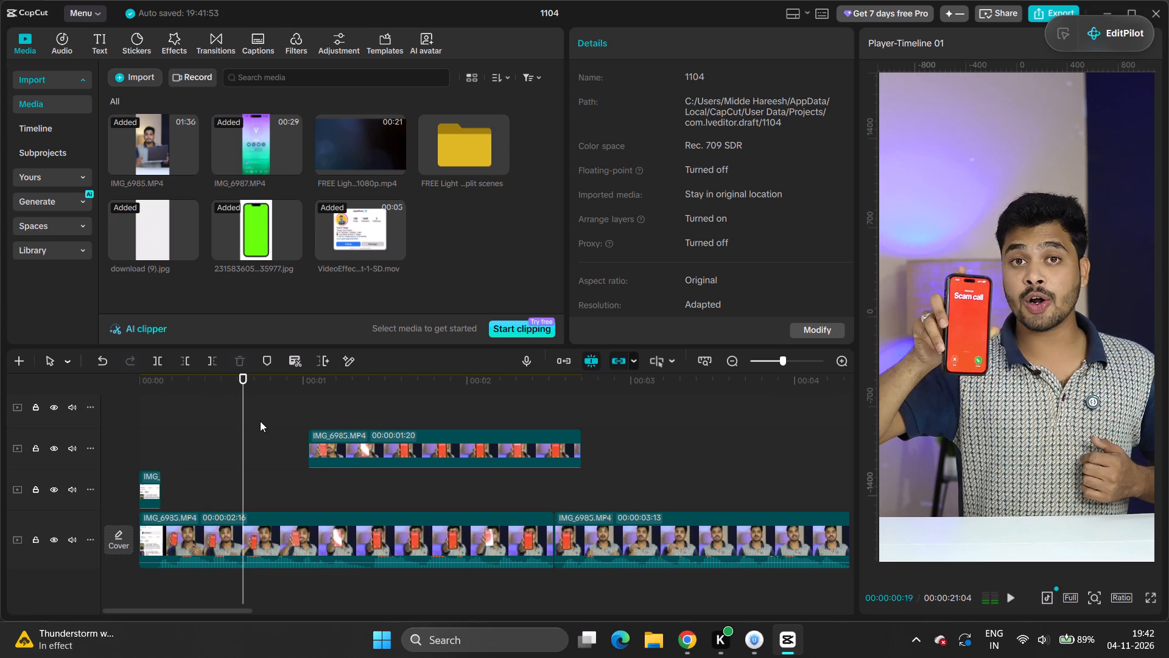
key("space")
key("space")
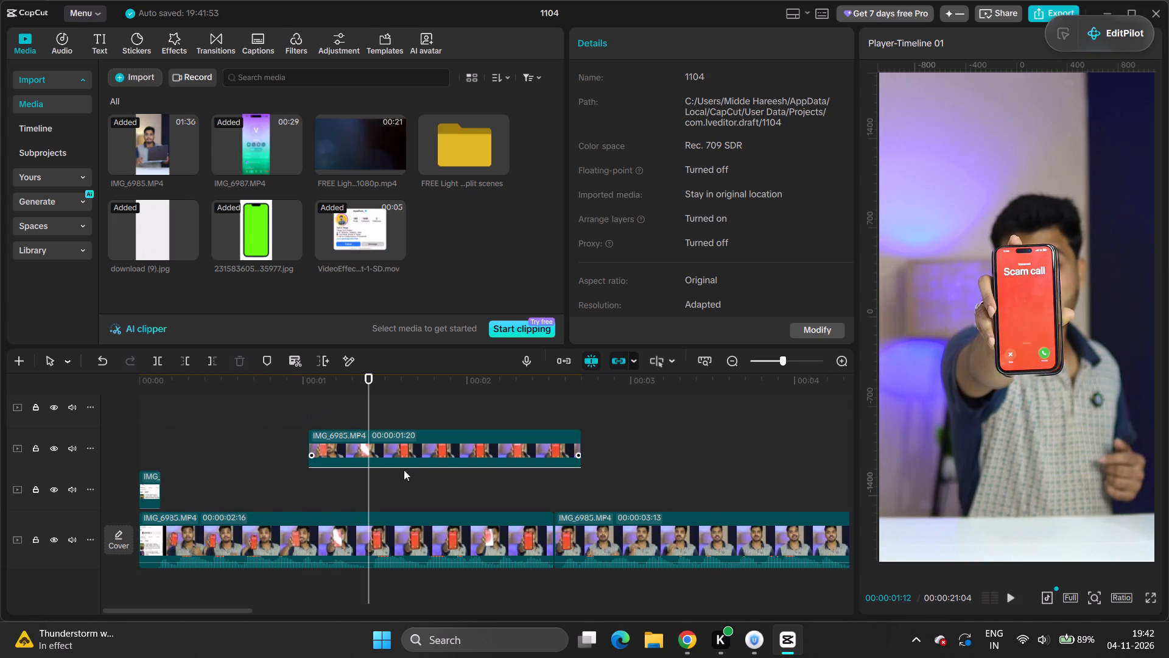
Delete the 00:00:01:20 IMG_6985.MP4 overlay clip above the first main-track clip.
scroll(415, 474, "up", 3)
scroll(436, 494, "down", 1)
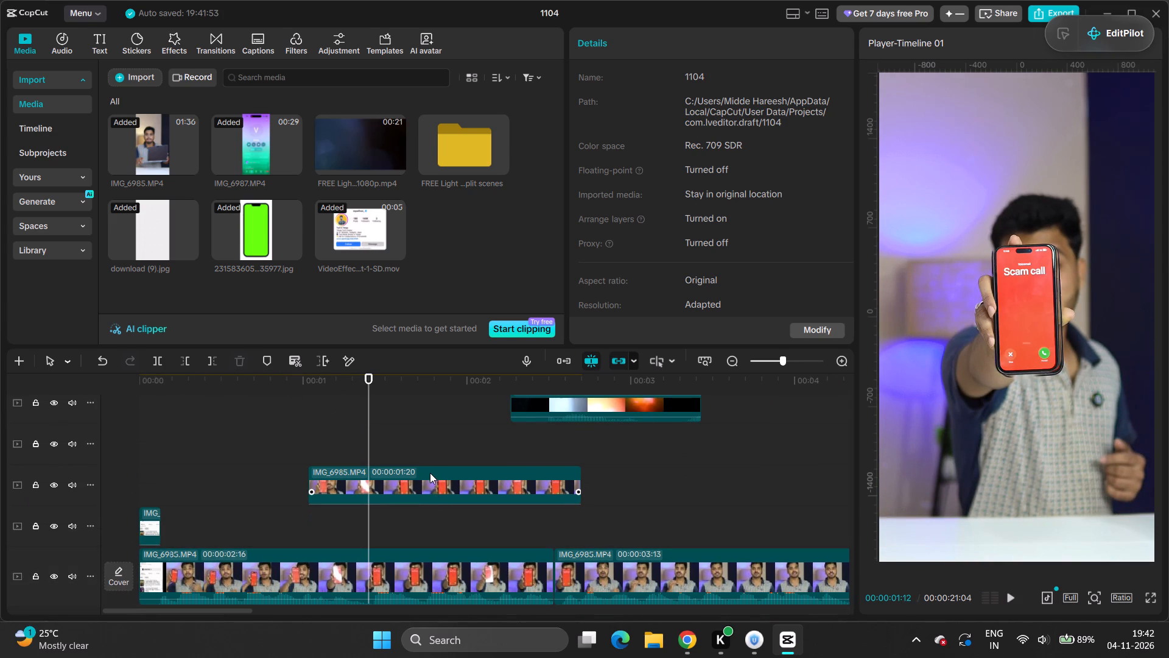
left_click(396, 478)
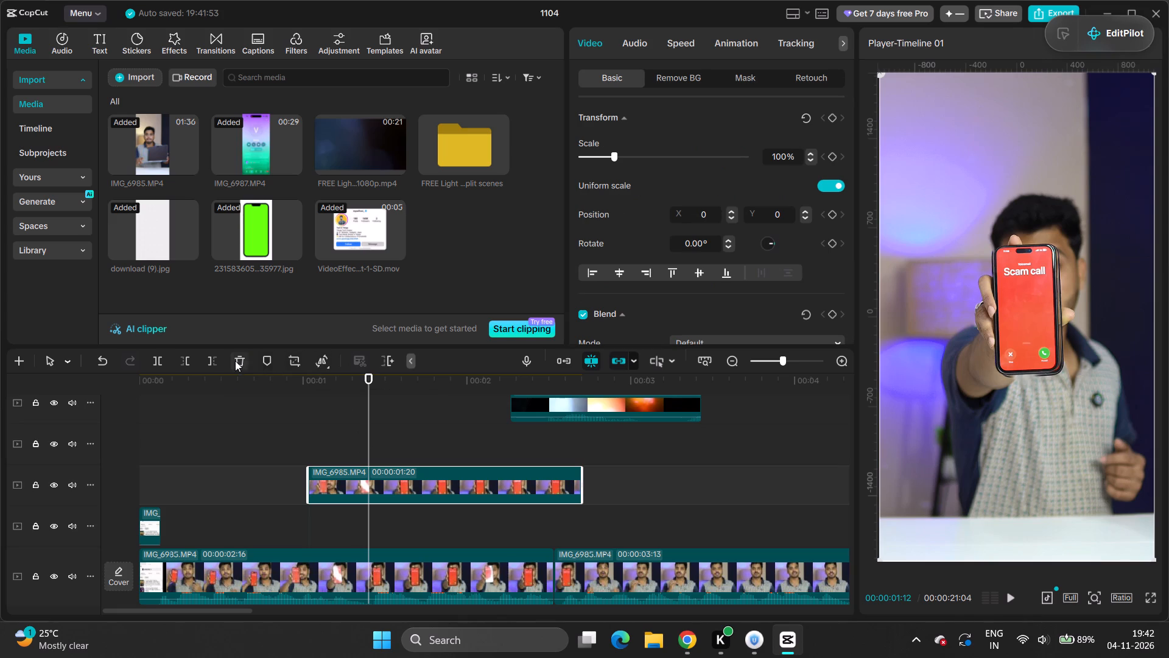
left_click(247, 358)
Split the first main-track clip at 00:00:01:07, where the phone is held in front of the face.
scroll(399, 505, "down", 5)
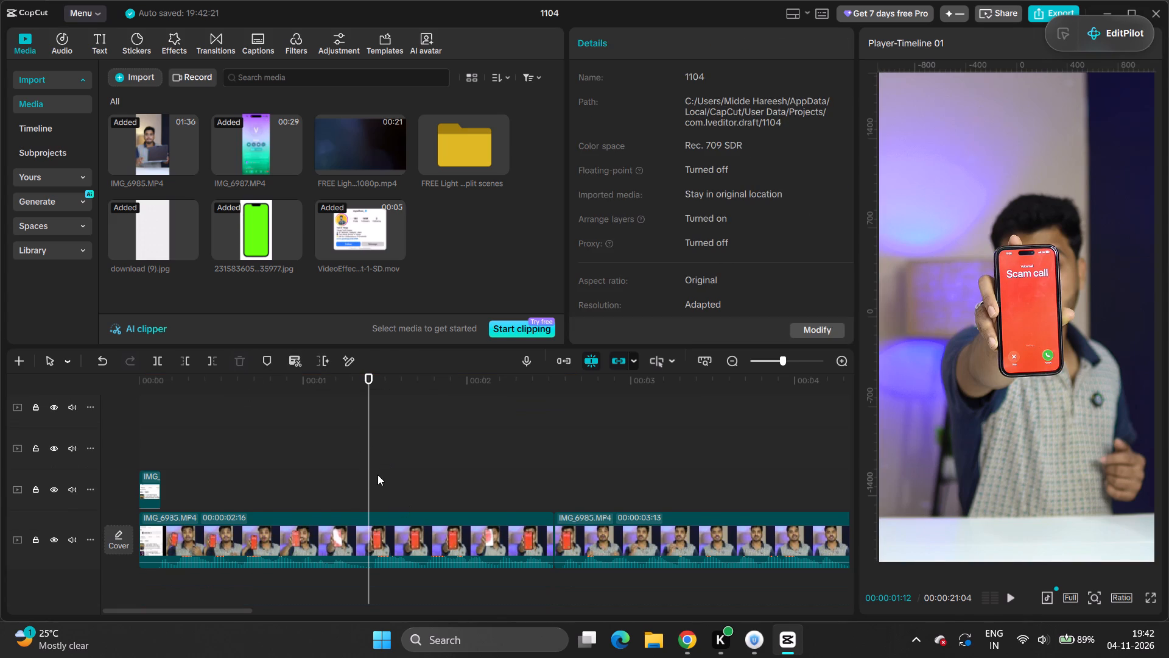
left_click_drag(365, 473, 225, 504)
key("space")
key("space")
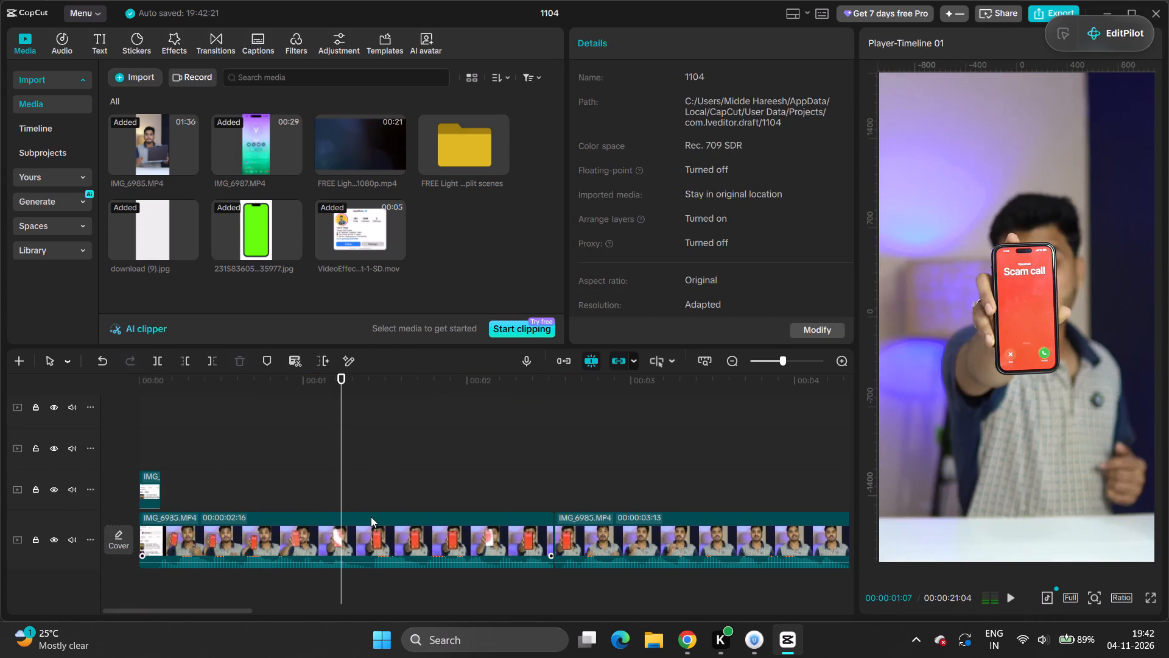
key("c")
left_click(343, 537)
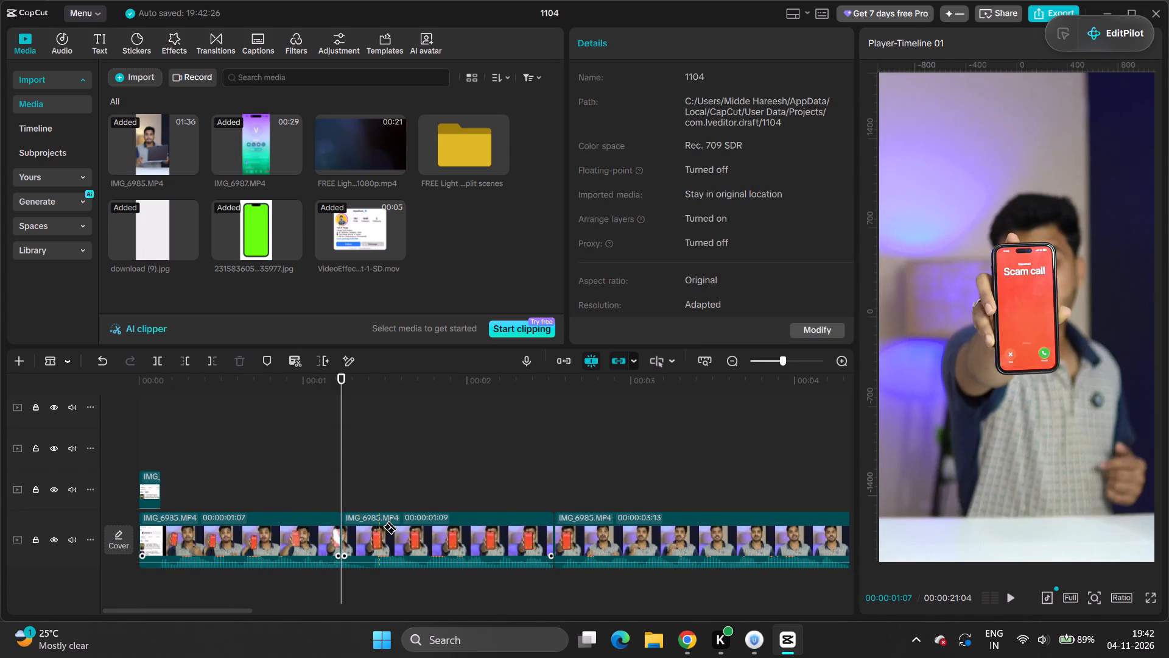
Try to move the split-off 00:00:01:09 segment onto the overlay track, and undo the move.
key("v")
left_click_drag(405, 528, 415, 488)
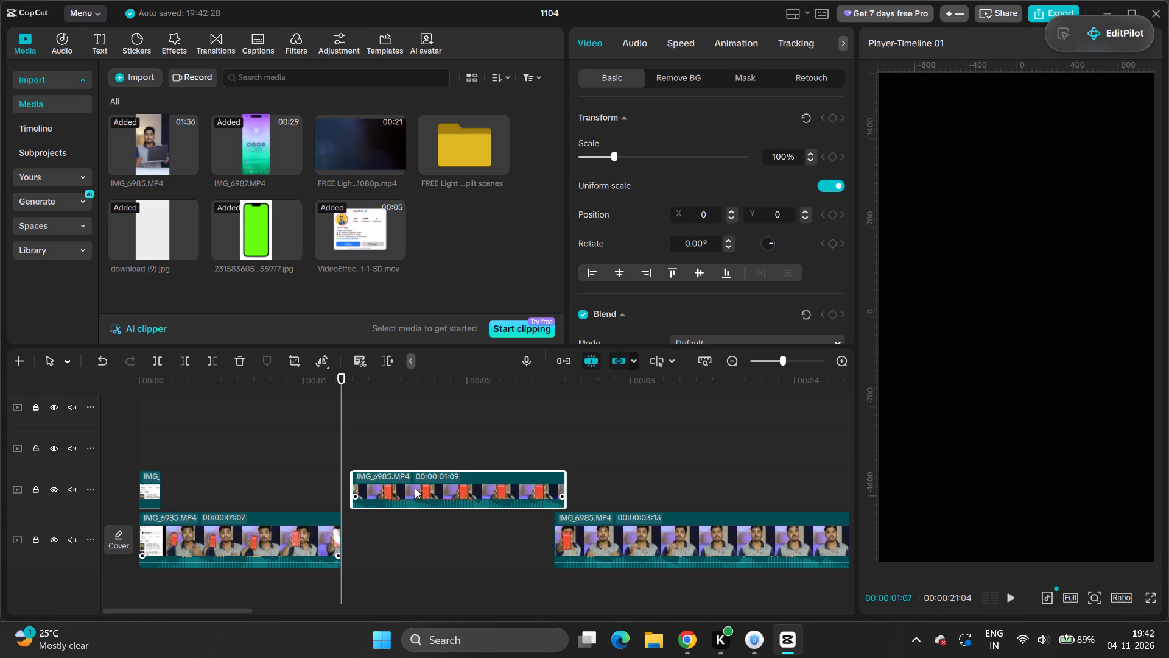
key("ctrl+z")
Duplicate the 00:00:01:09 segment onto a track above the main one and align the copy with its original at 00:00:01:07.
left_click(421, 553)
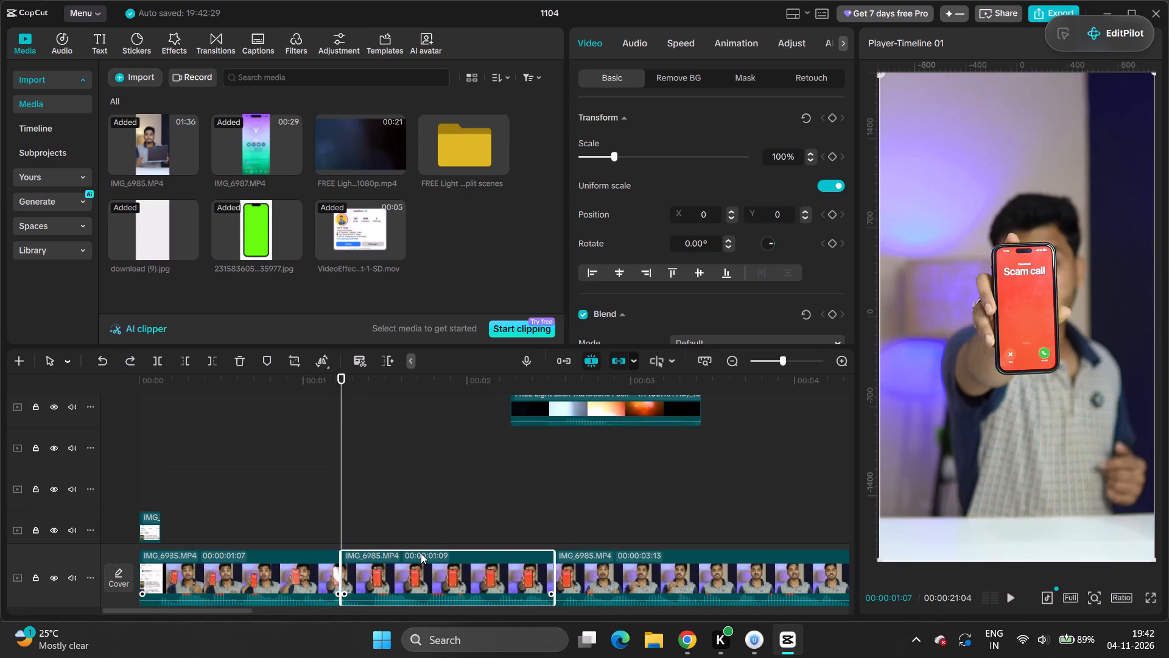
left_click_drag(421, 553, 426, 491, "alt")
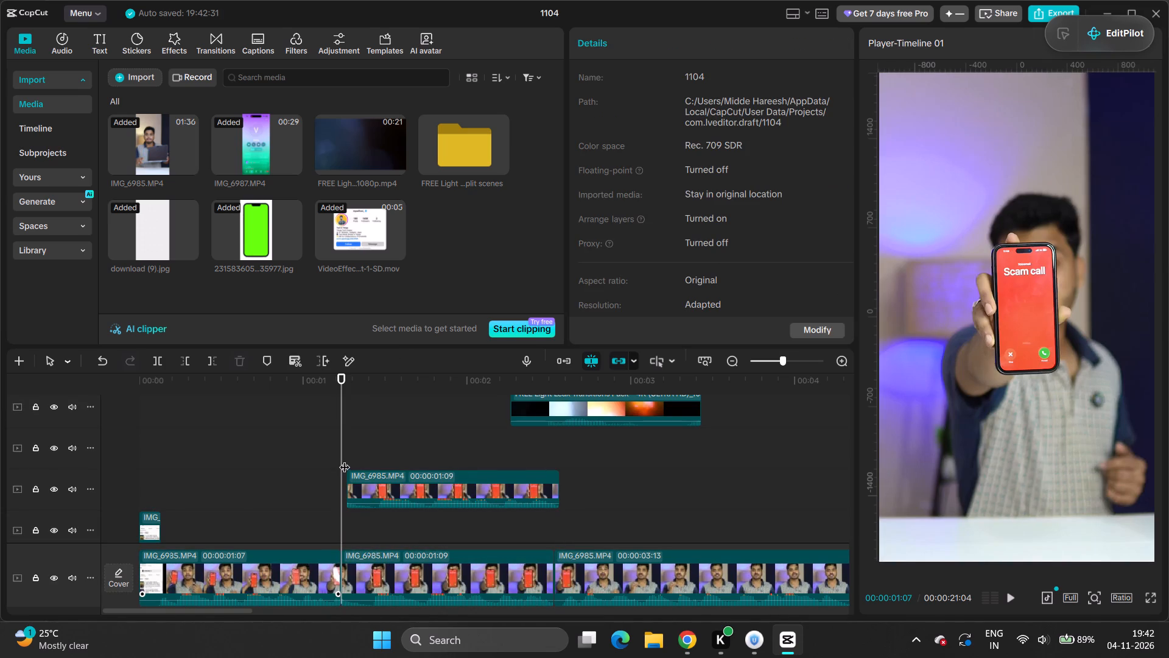
left_click_drag(335, 459, 318, 459)
key("space")
key("space")
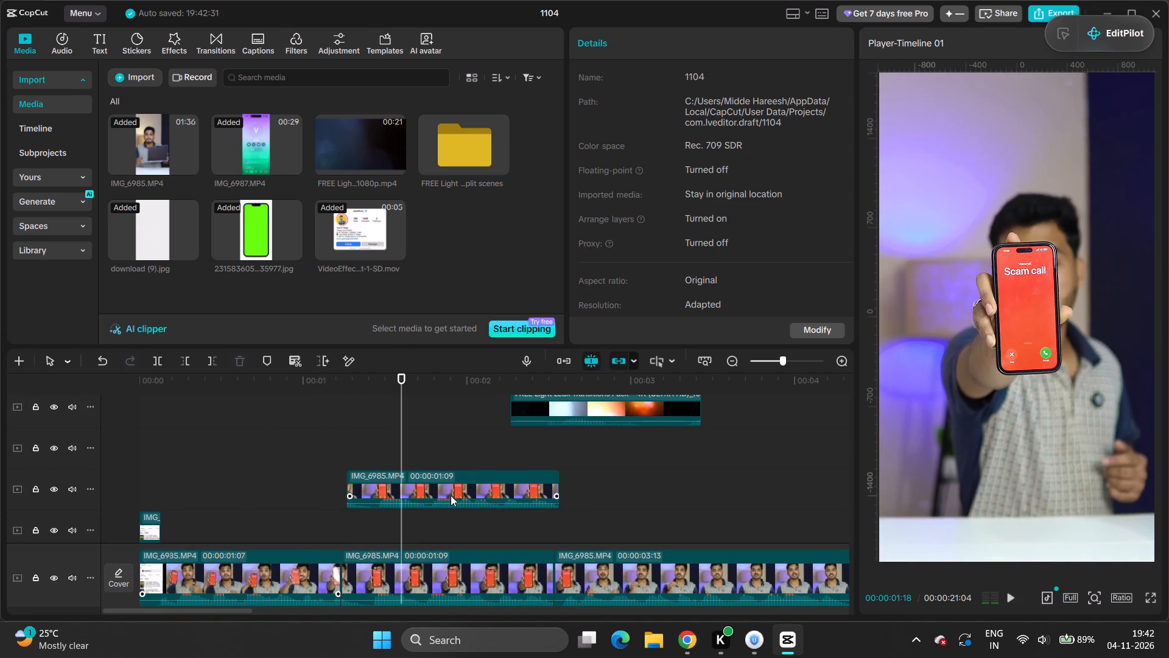
key("space")
key("space")
left_click_drag(478, 492, 469, 492)
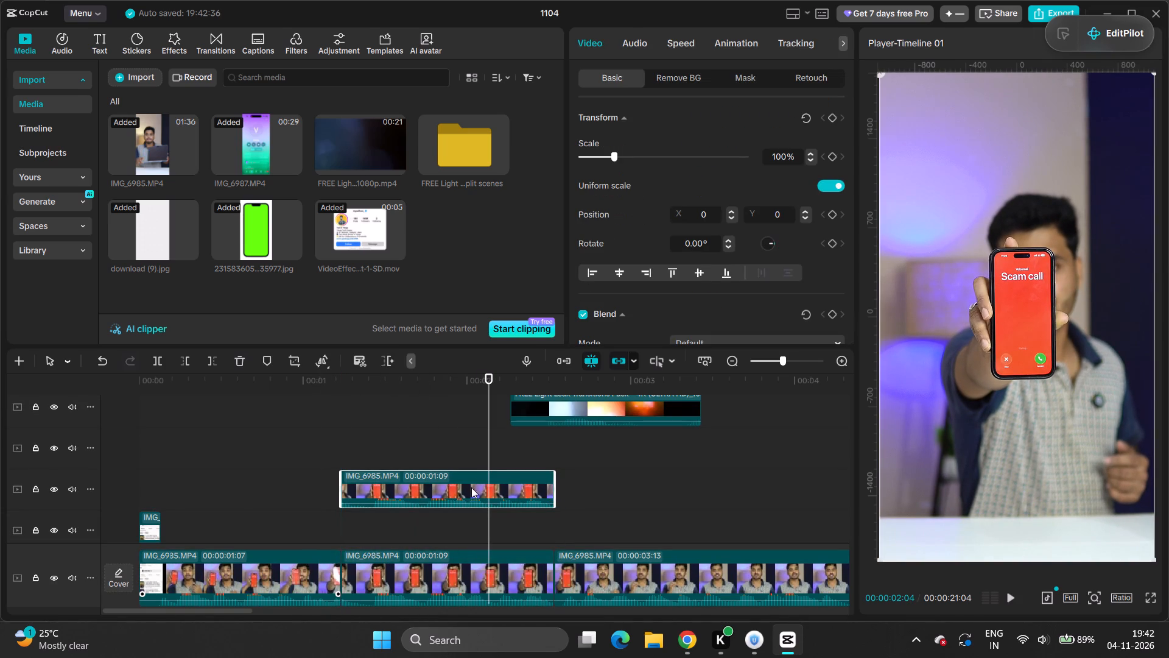
Silence the overlay copy by setting its volume to -∞ dB.
key("space")
key("space")
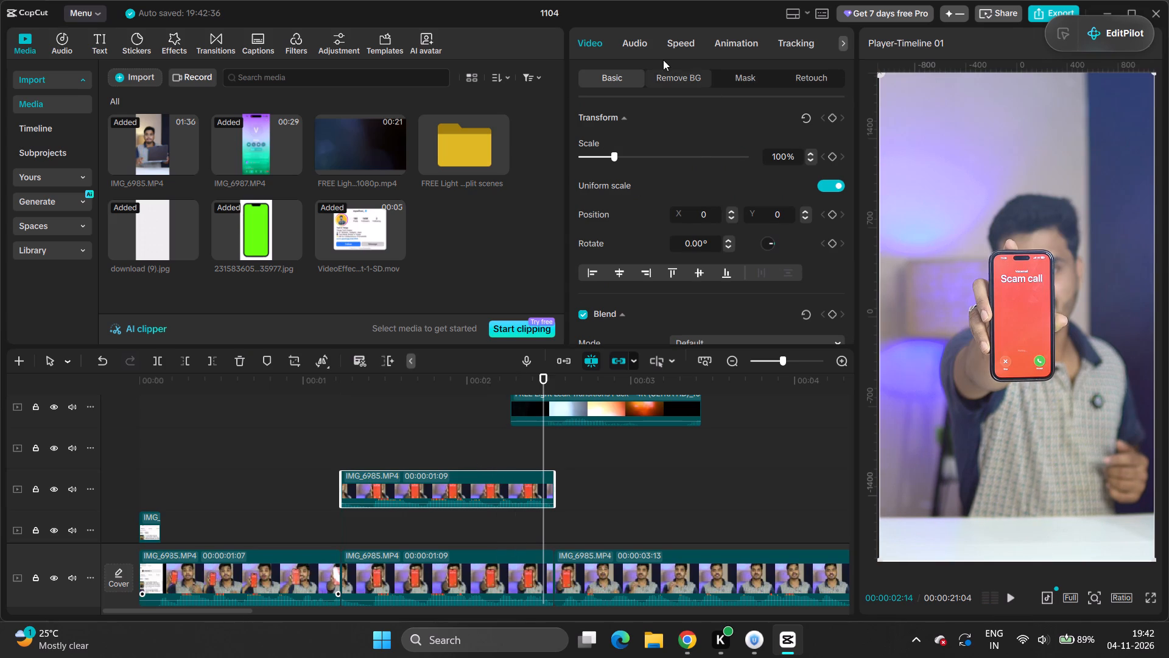
left_click(654, 50)
left_click_drag(706, 153, 410, 162)
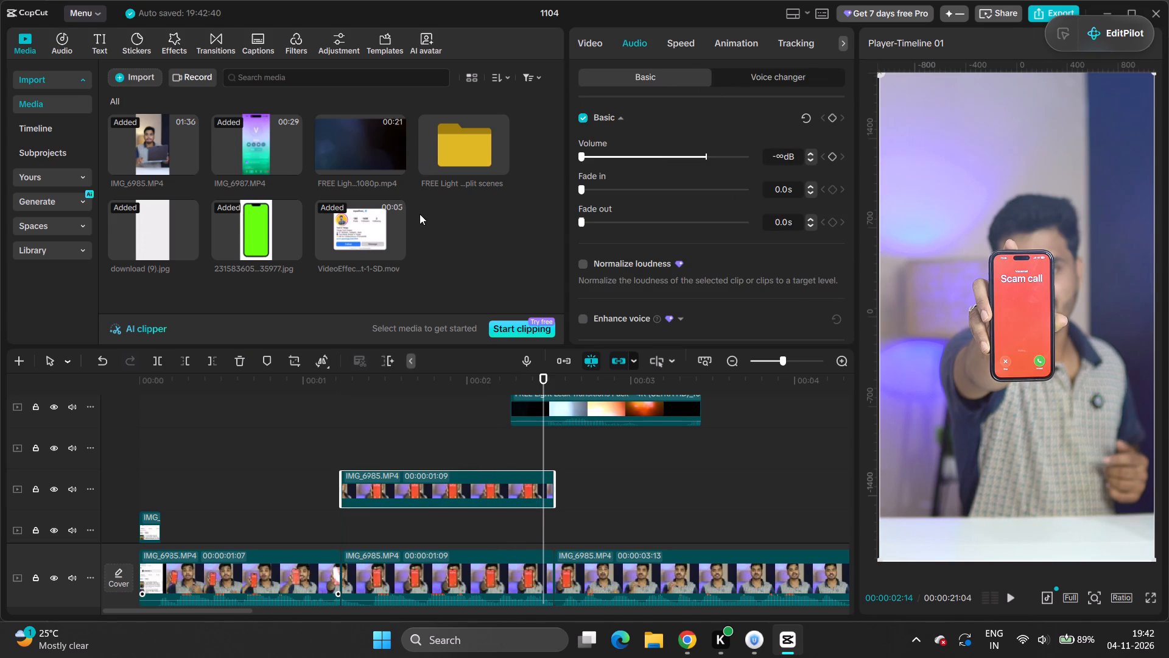
Enable custom background removal on the overlay copy at 00:00:01:27 and paint over the phone's outline and screen with the smart brush.
left_click_drag(542, 435, 453, 464)
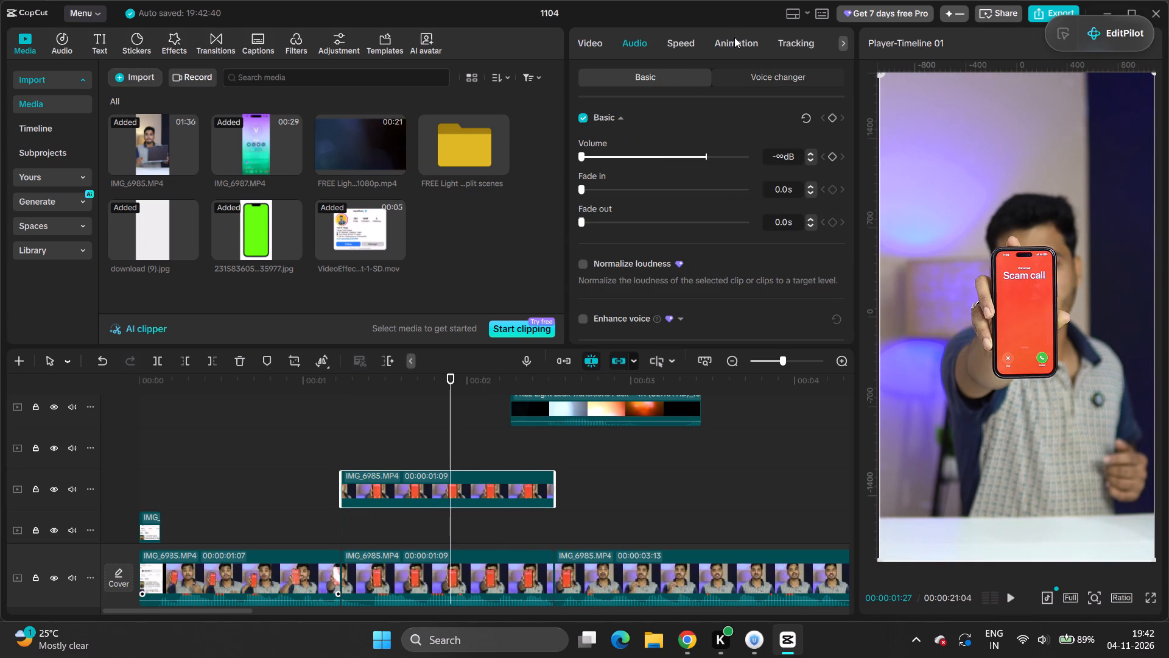
left_click(591, 41)
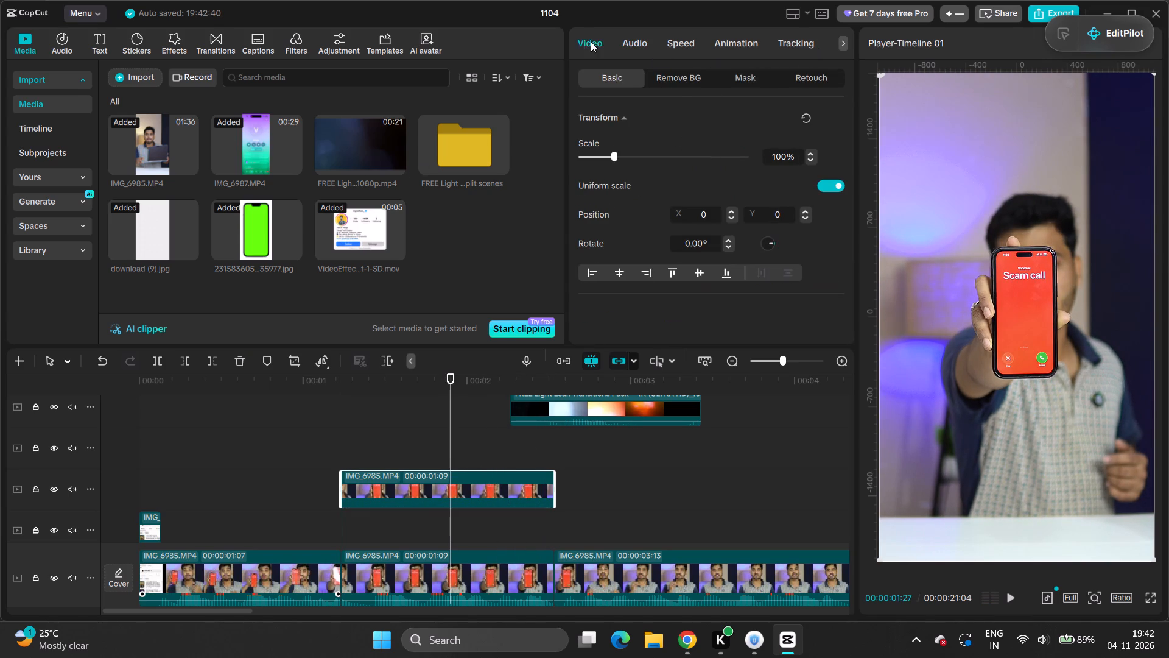
left_click(682, 79)
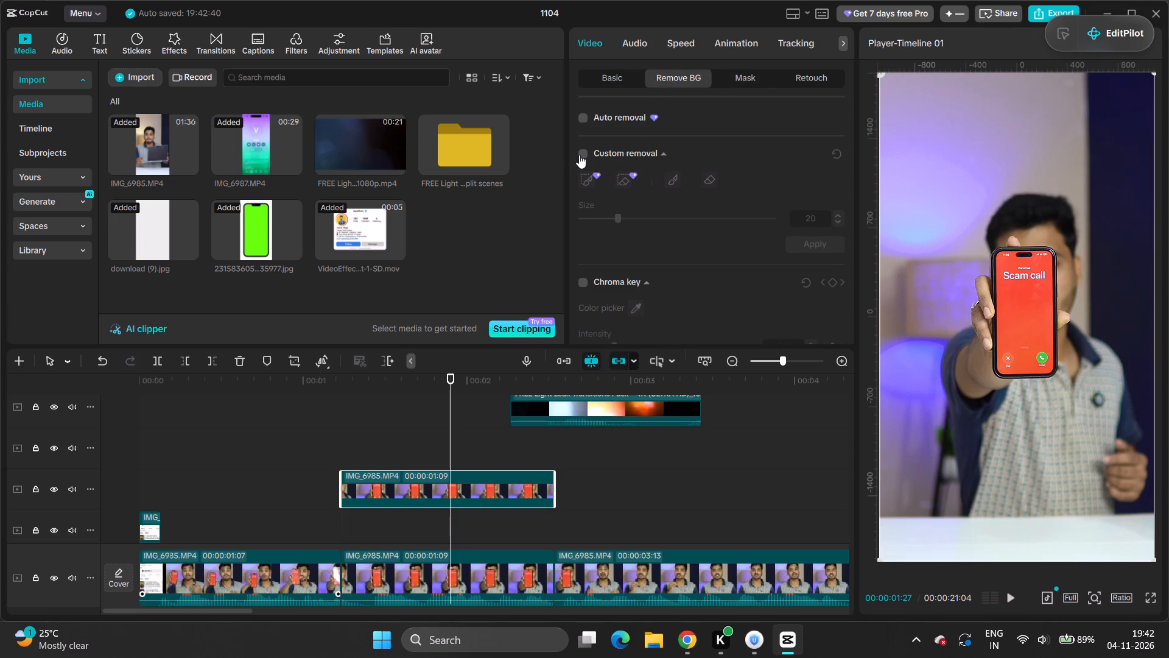
left_click(582, 154)
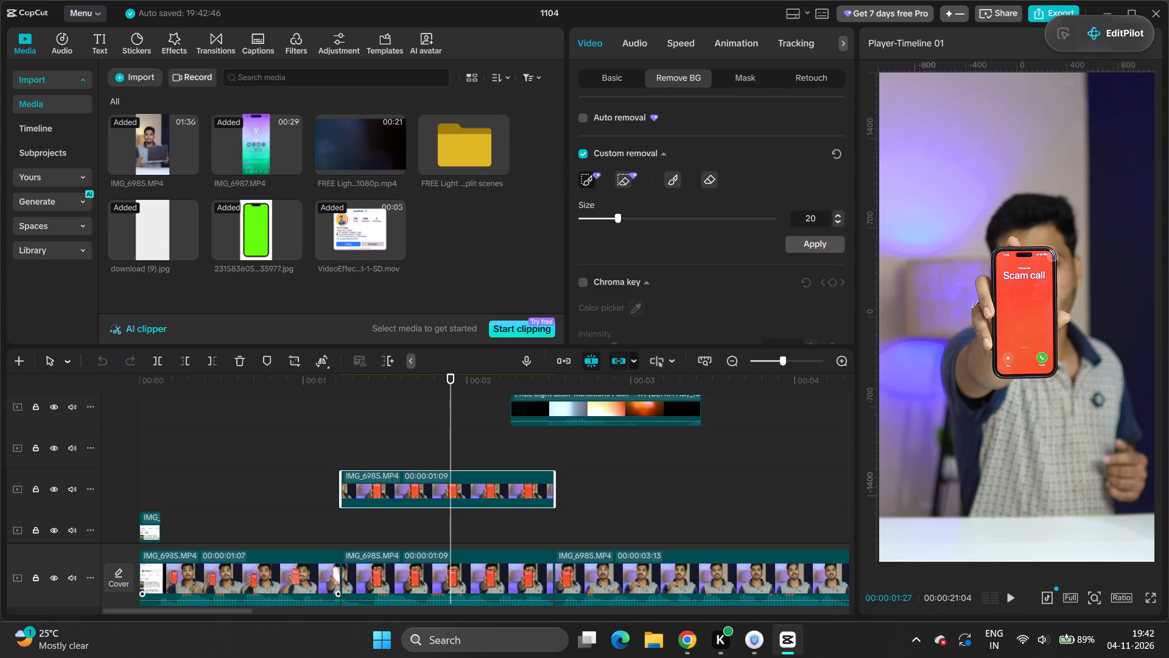
left_click_drag(1052, 254, 999, 364)
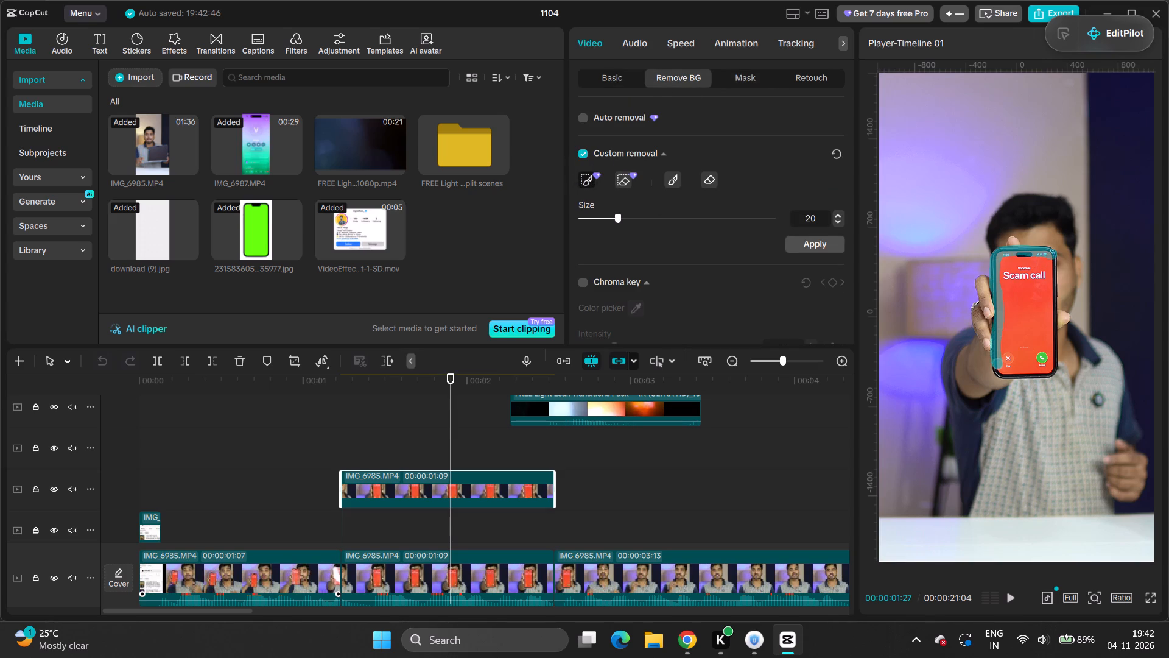
left_click_drag(999, 364, 1023, 300)
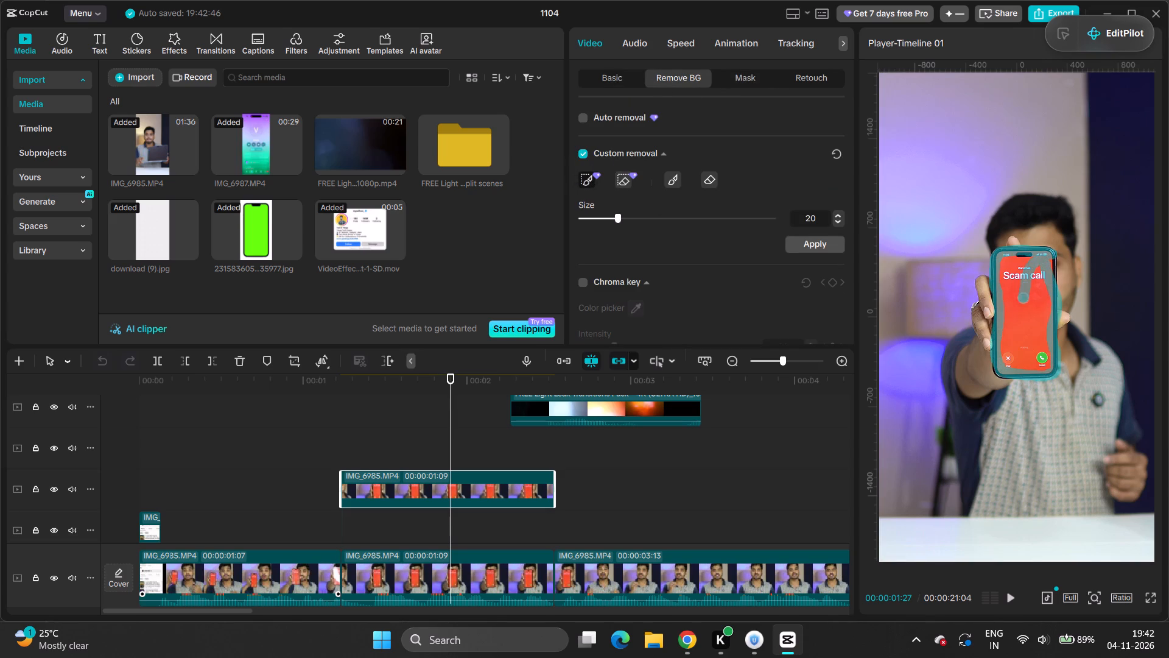
left_click_drag(1023, 300, 1015, 350)
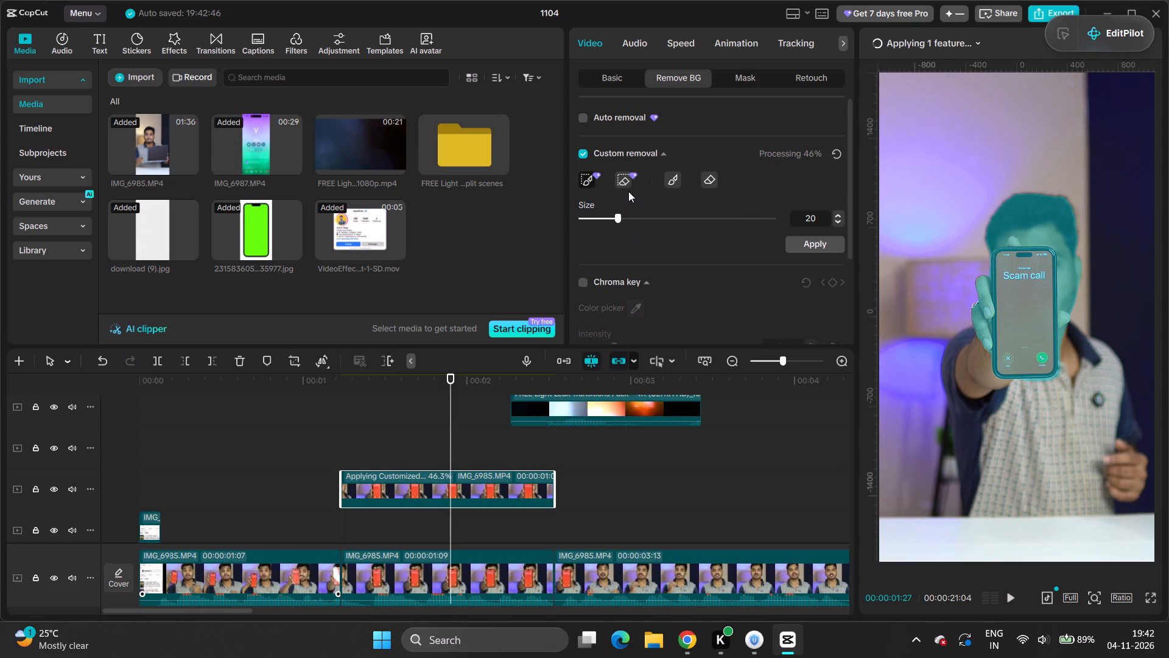
Remove the head and fingers from the cutout selection with the smart eraser, keeping only the phone.
left_click(627, 186)
left_click_drag(992, 222, 1114, 243)
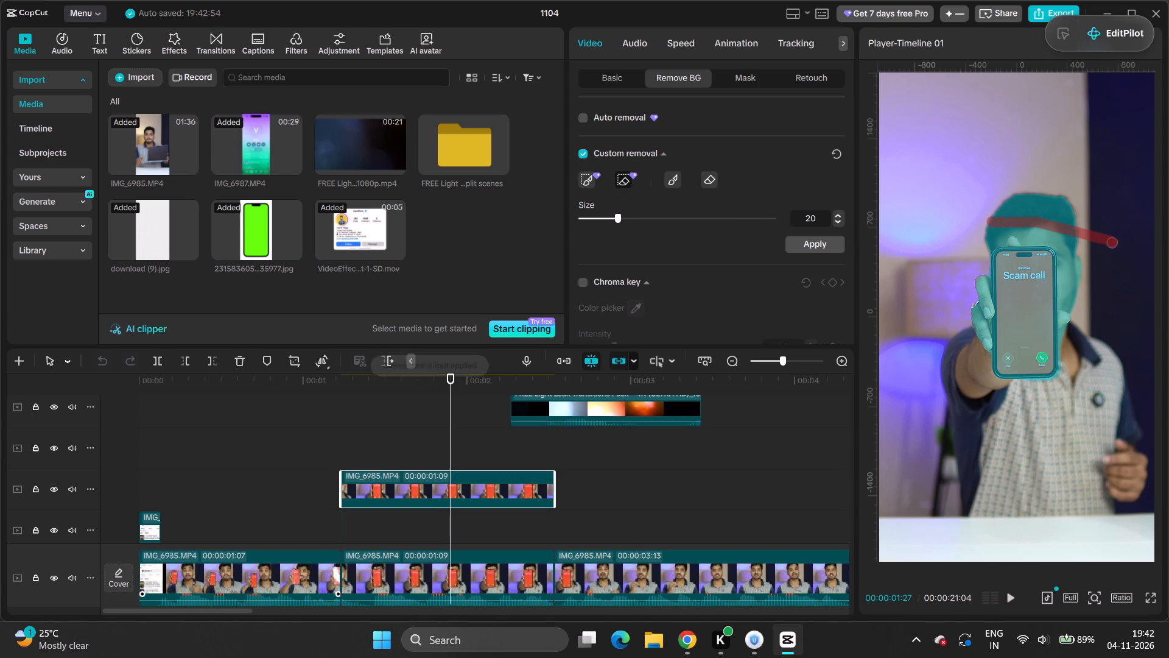
left_click_drag(1114, 243, 1067, 323)
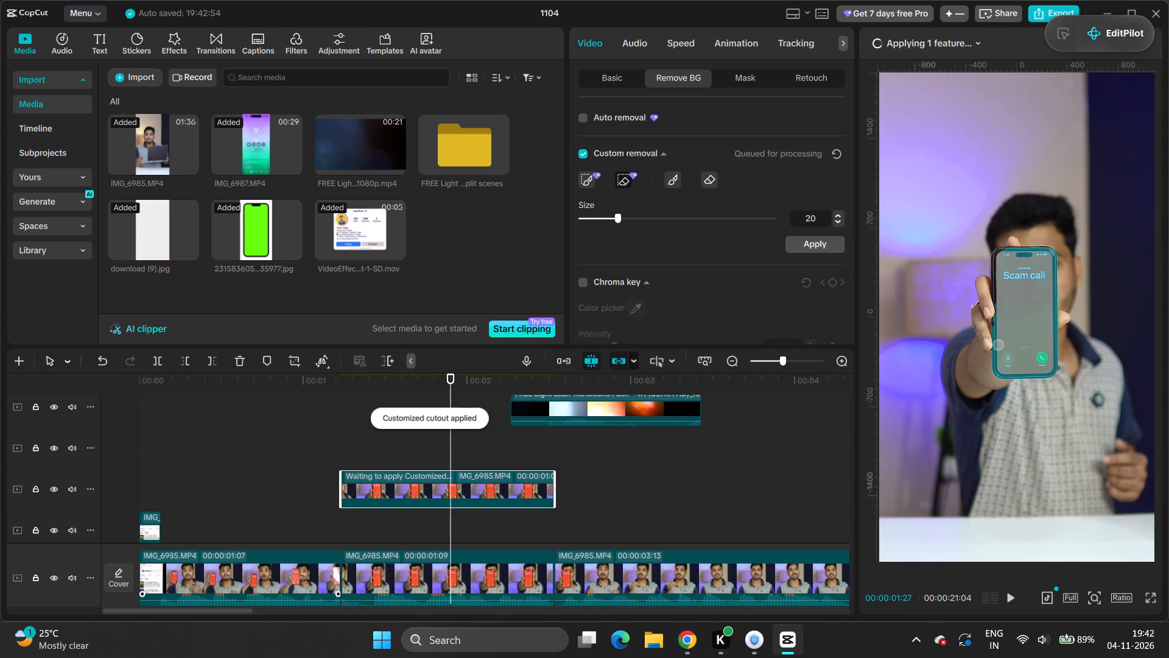
Refine the phone cutout by repainting the phone's left edge with the smart brush and erasing the fingers beside it.
left_click(585, 182)
left_click_drag(997, 255, 994, 302)
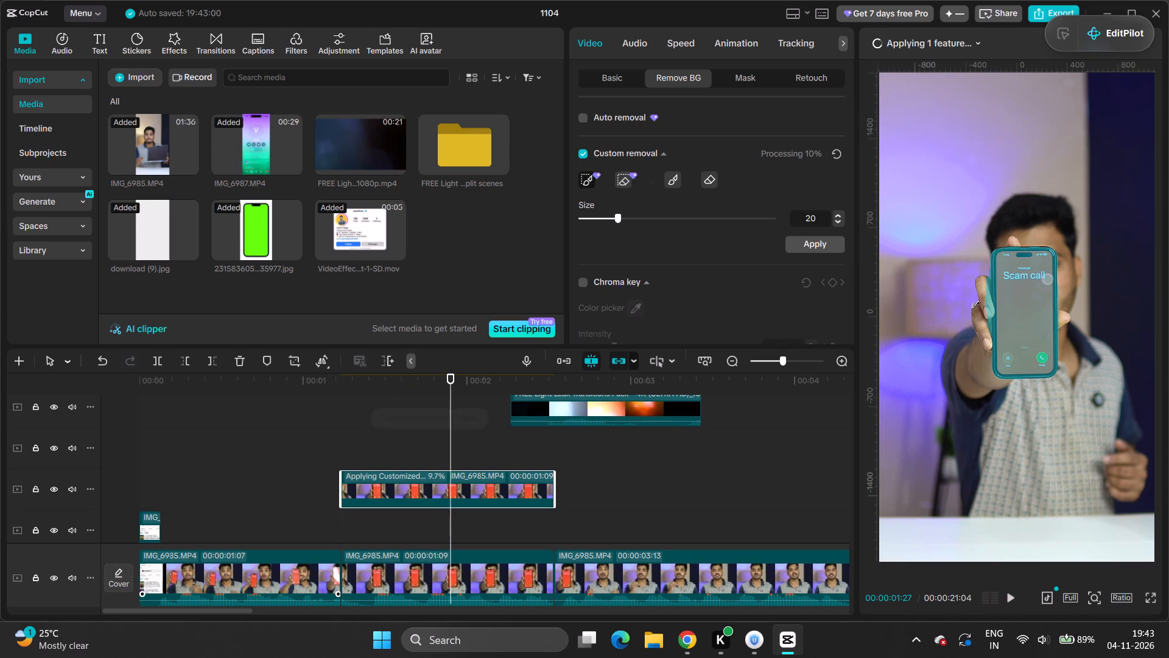
left_click(626, 181)
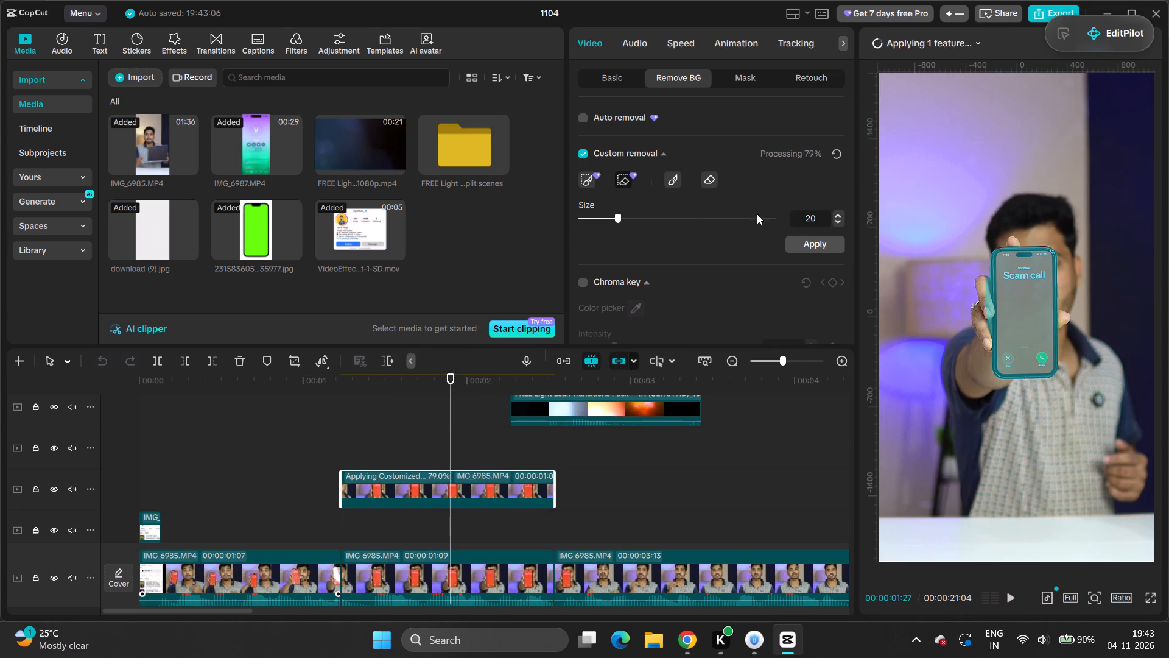
left_click_drag(984, 280, 980, 338)
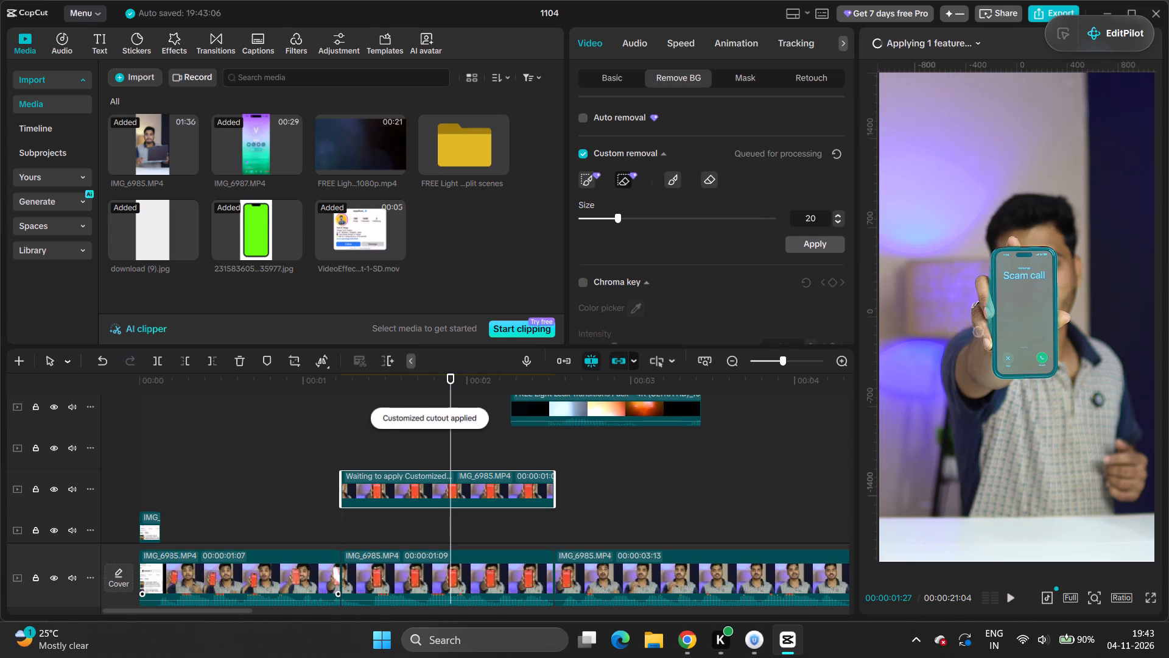
left_click_drag(989, 304, 994, 331)
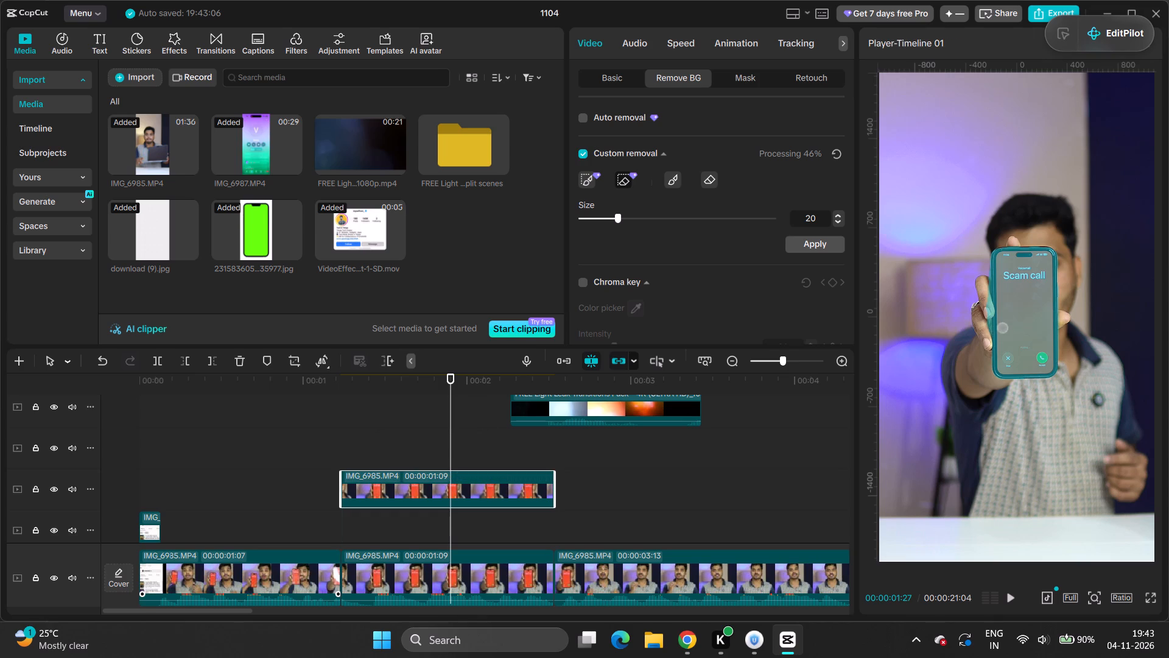
left_click(595, 189)
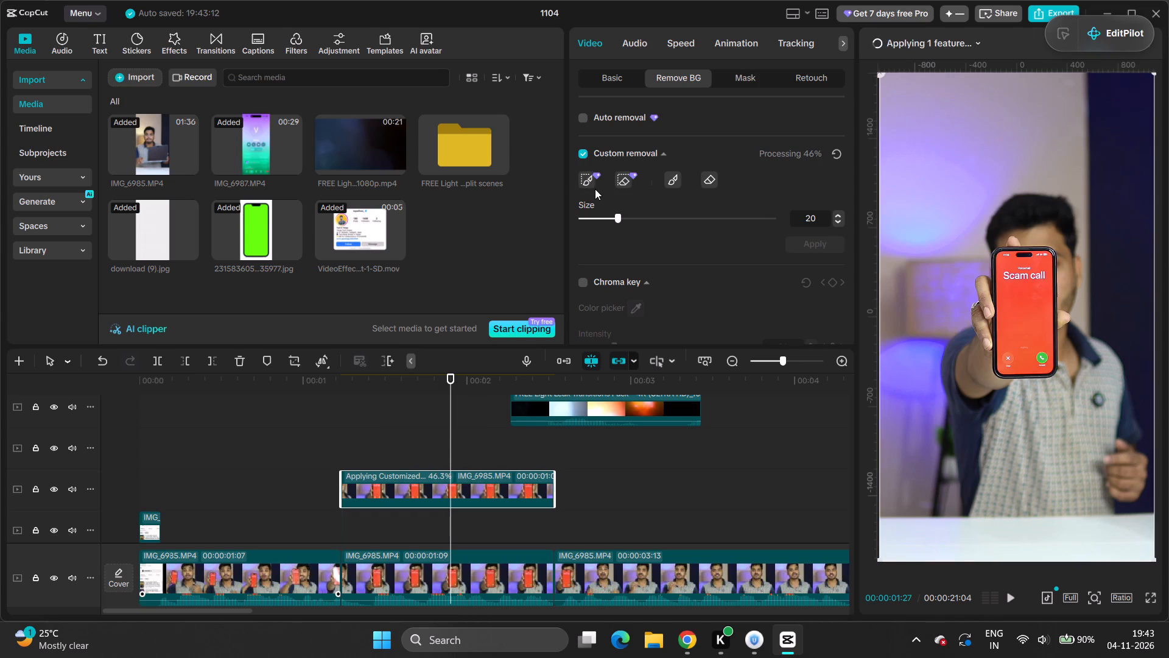
left_click(591, 185)
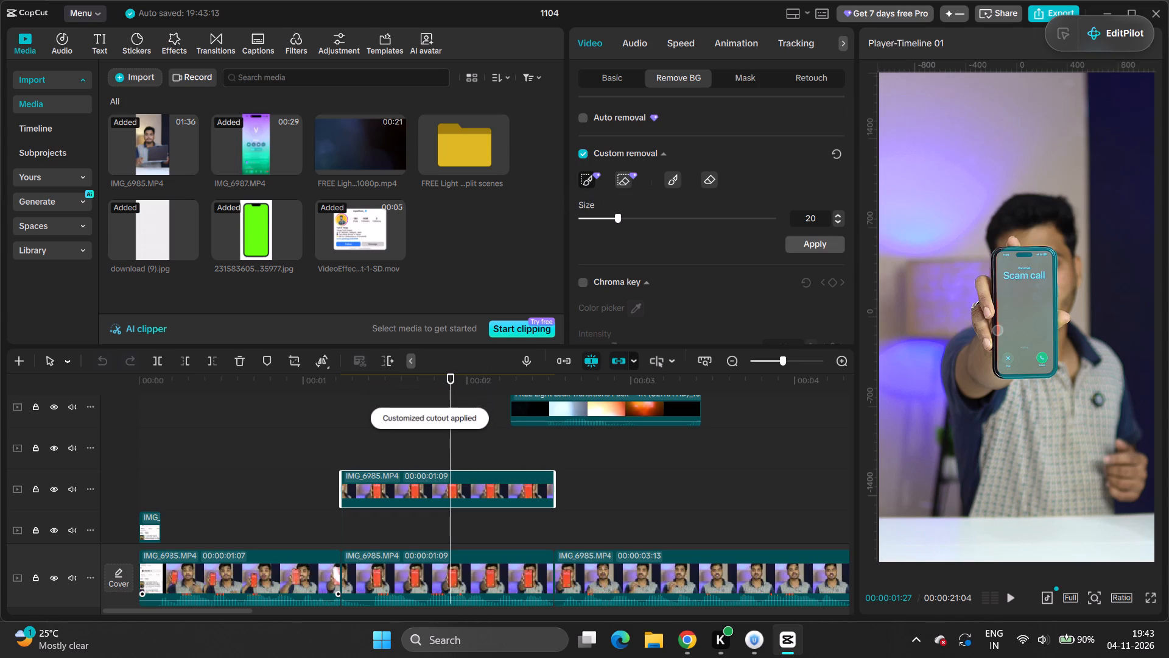
left_click_drag(997, 337, 997, 252)
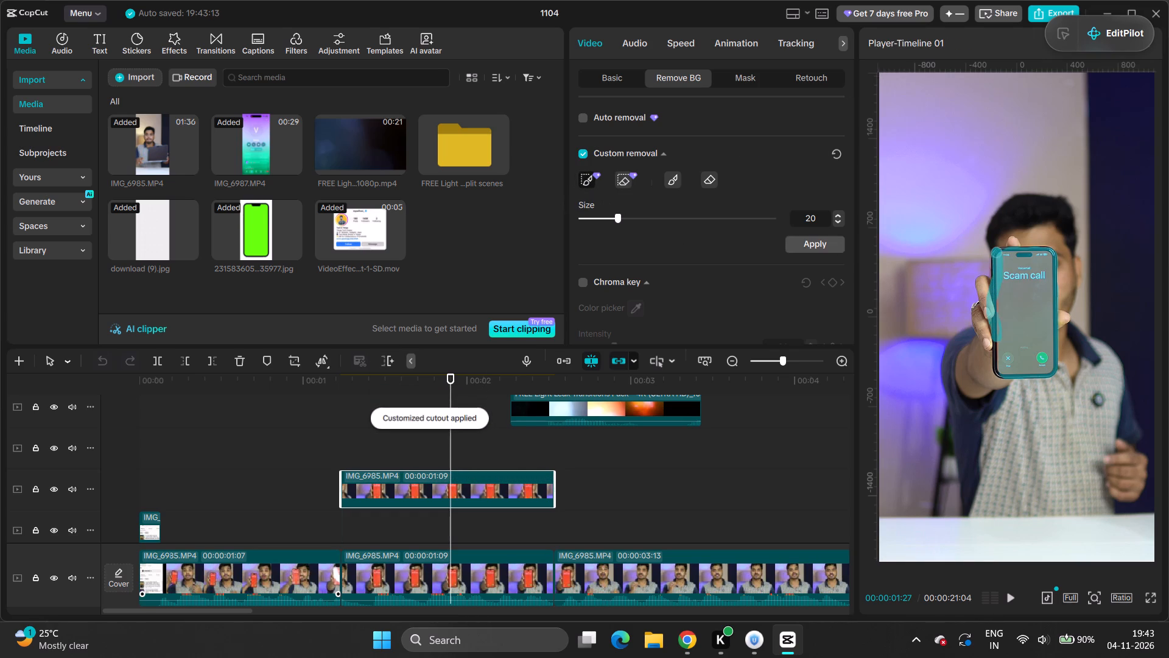
left_click_drag(997, 252, 999, 371)
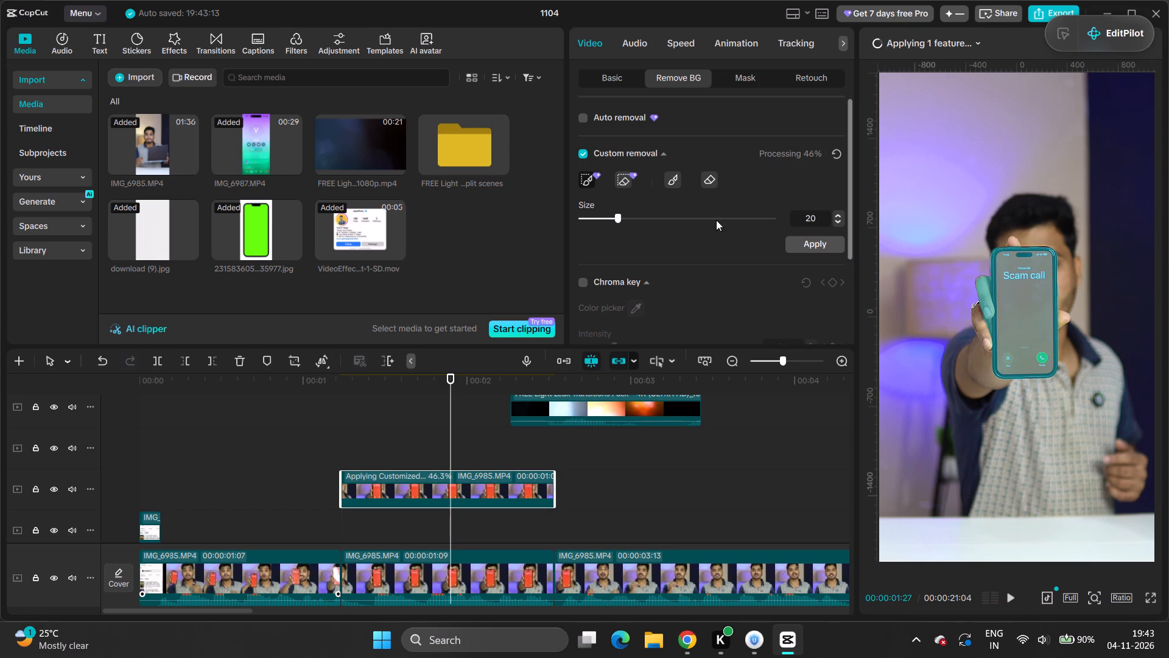
left_click(624, 182)
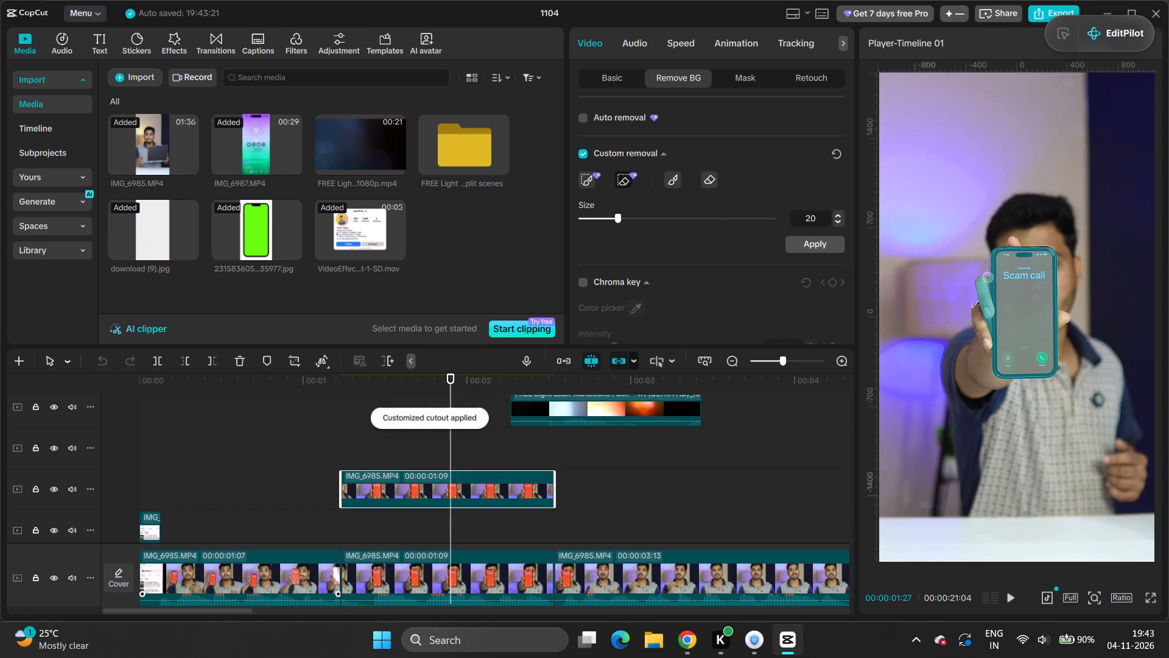
left_click_drag(985, 277, 982, 326)
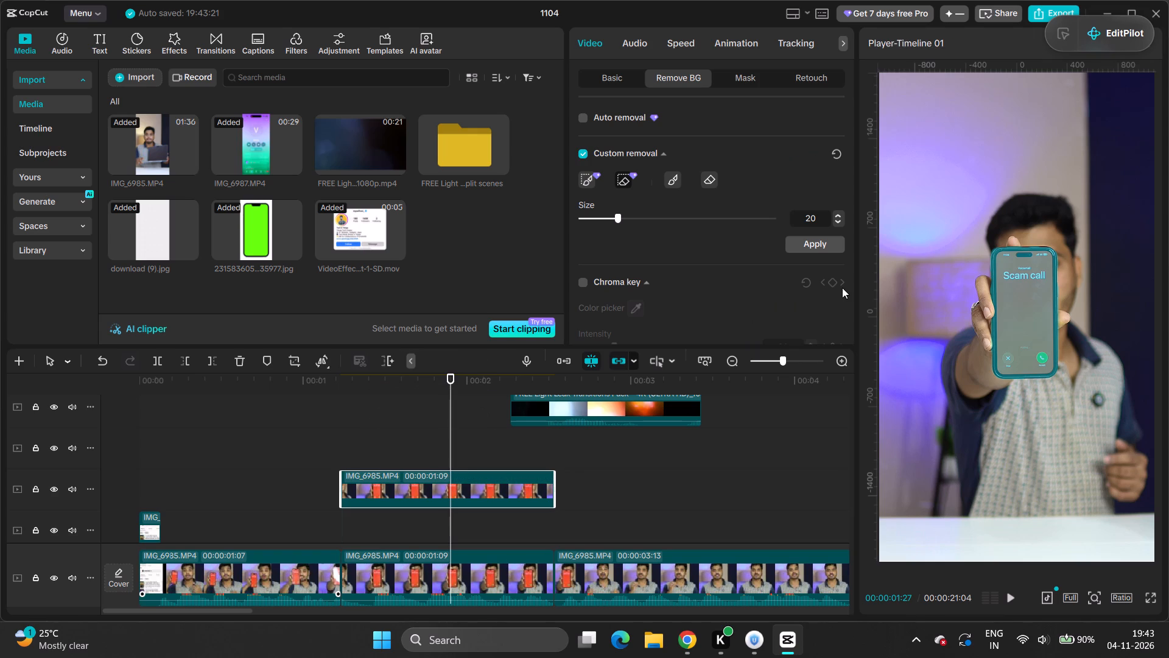
Search the video effects for flashlight.
left_click(463, 450)
left_click_drag(462, 451, 413, 461)
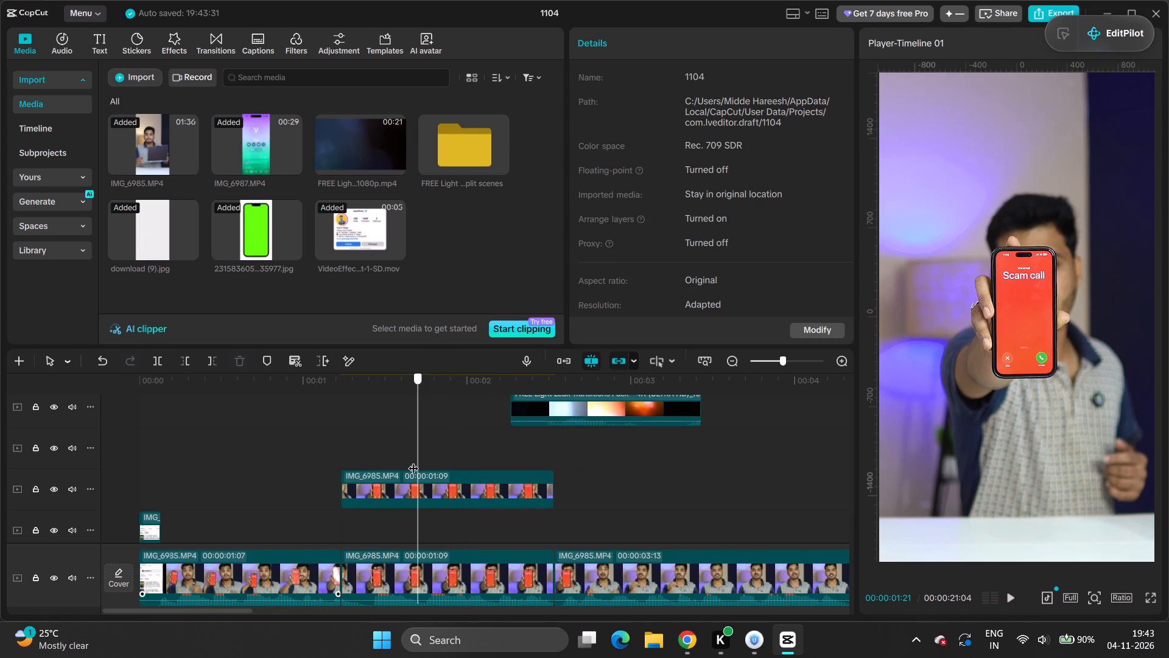
left_click_drag(413, 461, 373, 471)
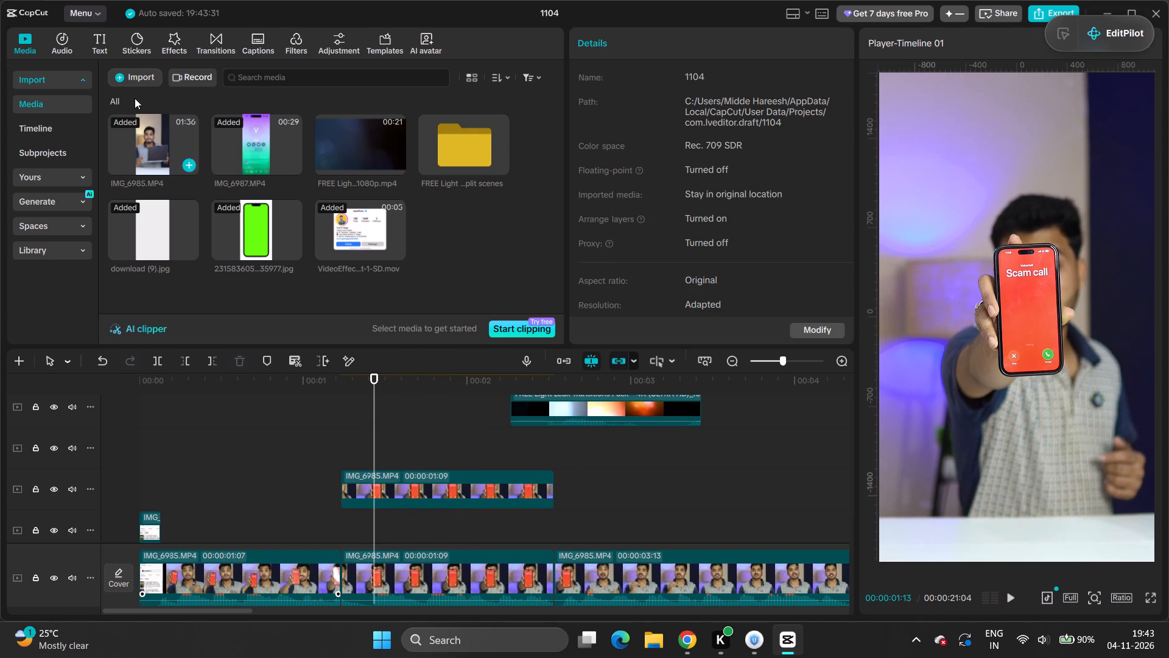
left_click(166, 41)
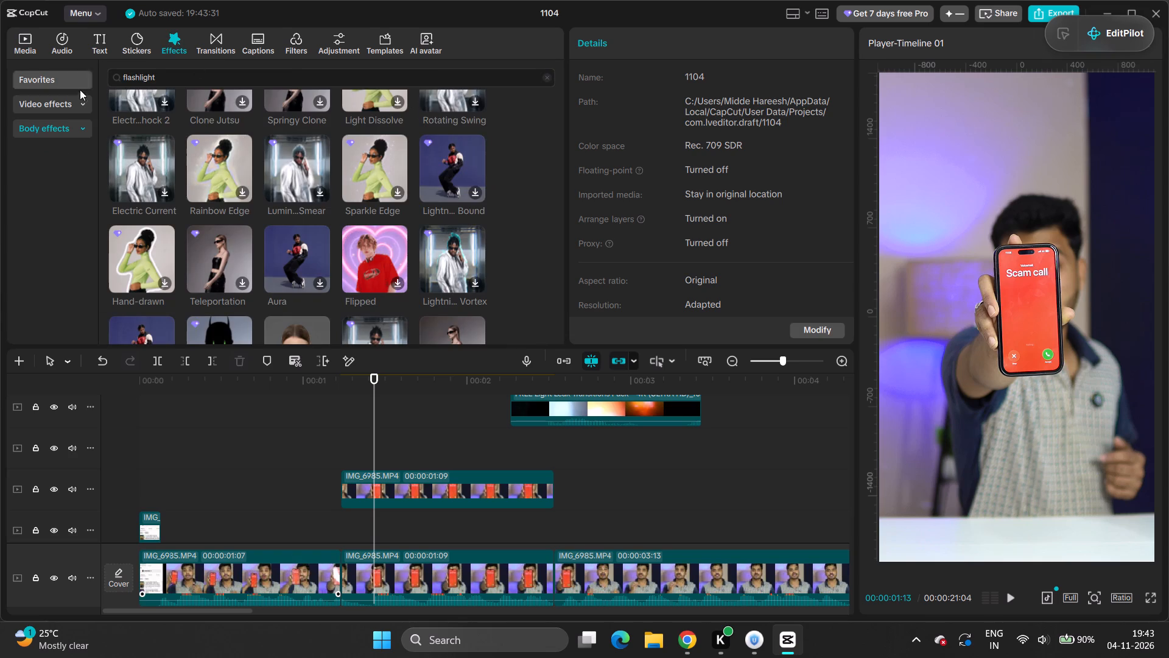
left_click(68, 108)
left_click(179, 72)
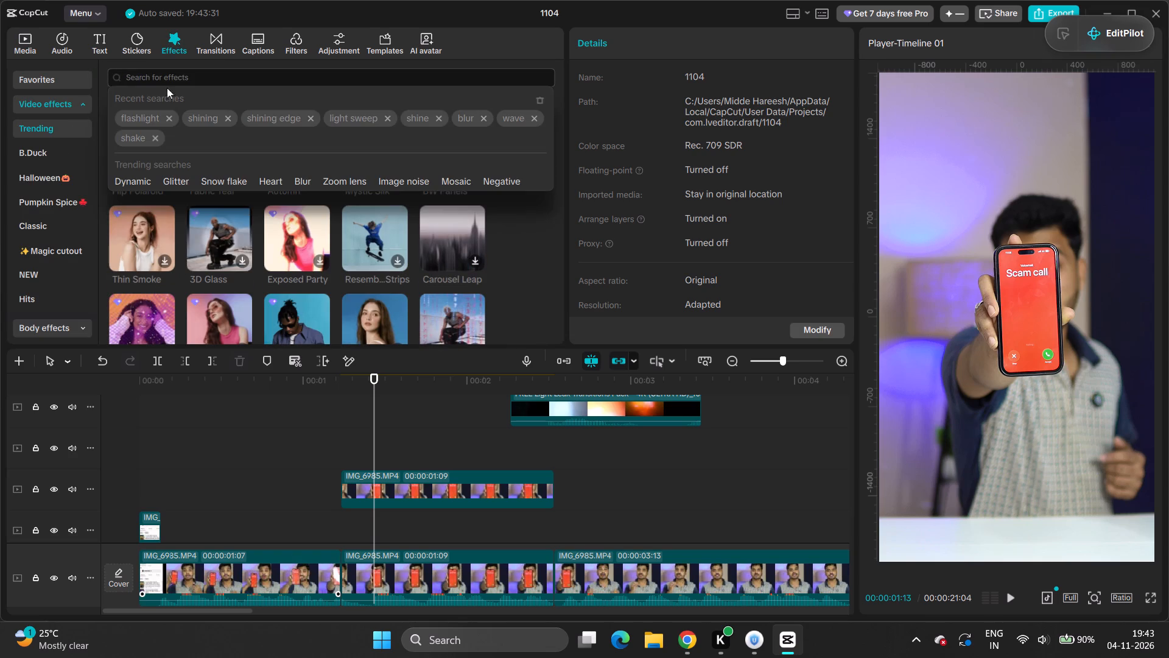
left_click(141, 112)
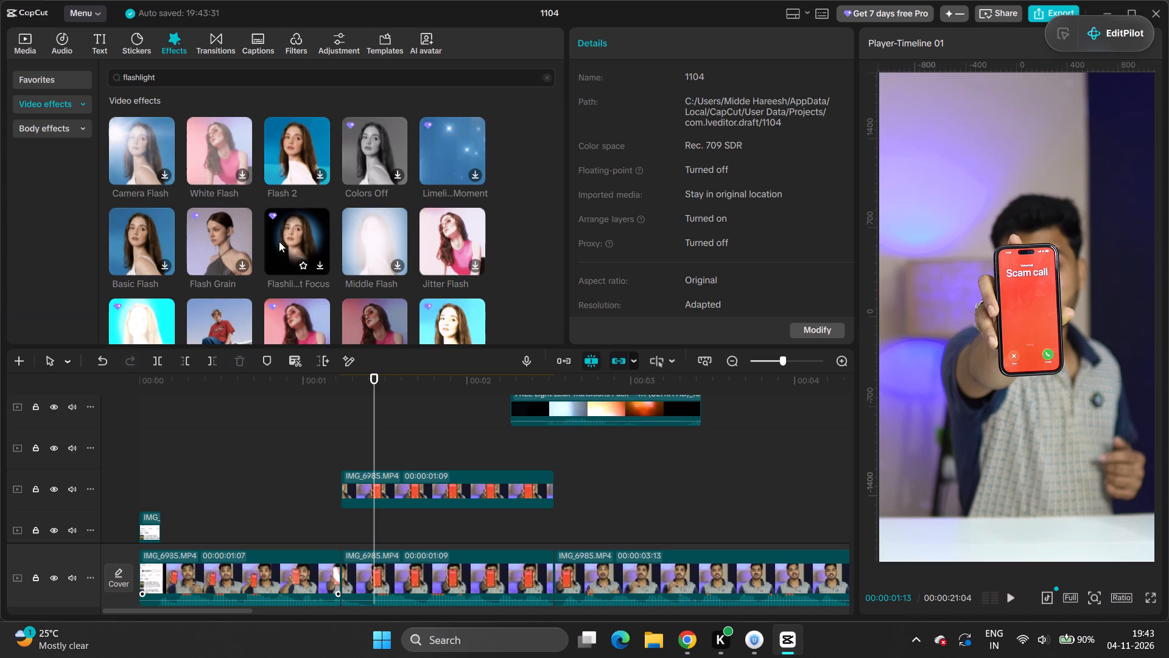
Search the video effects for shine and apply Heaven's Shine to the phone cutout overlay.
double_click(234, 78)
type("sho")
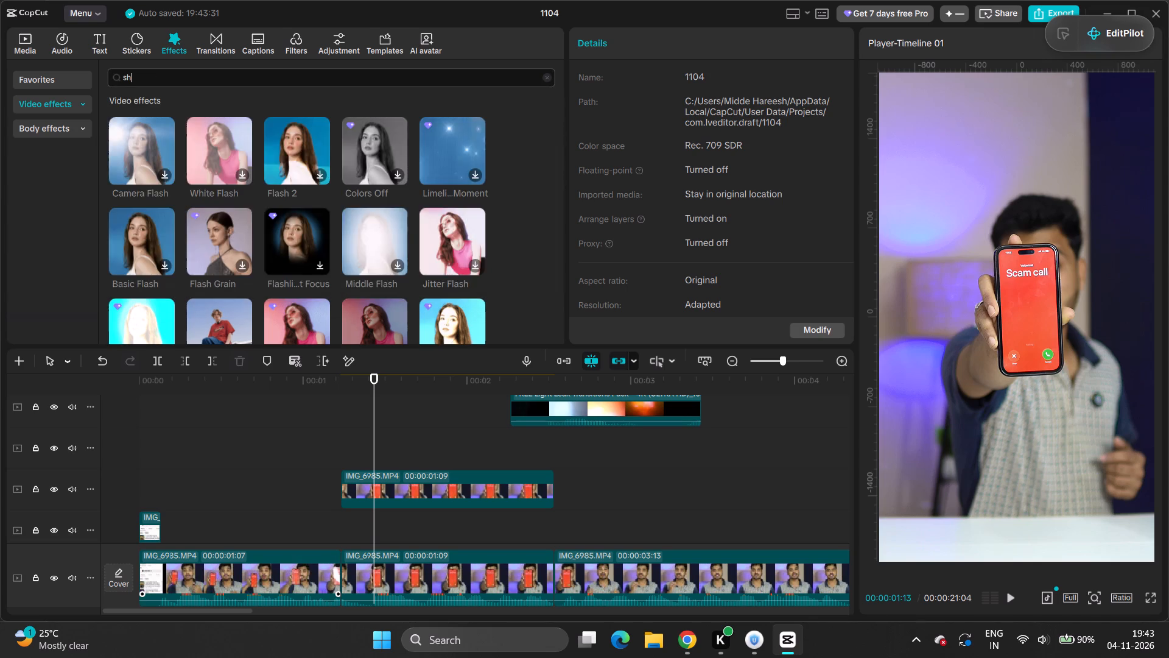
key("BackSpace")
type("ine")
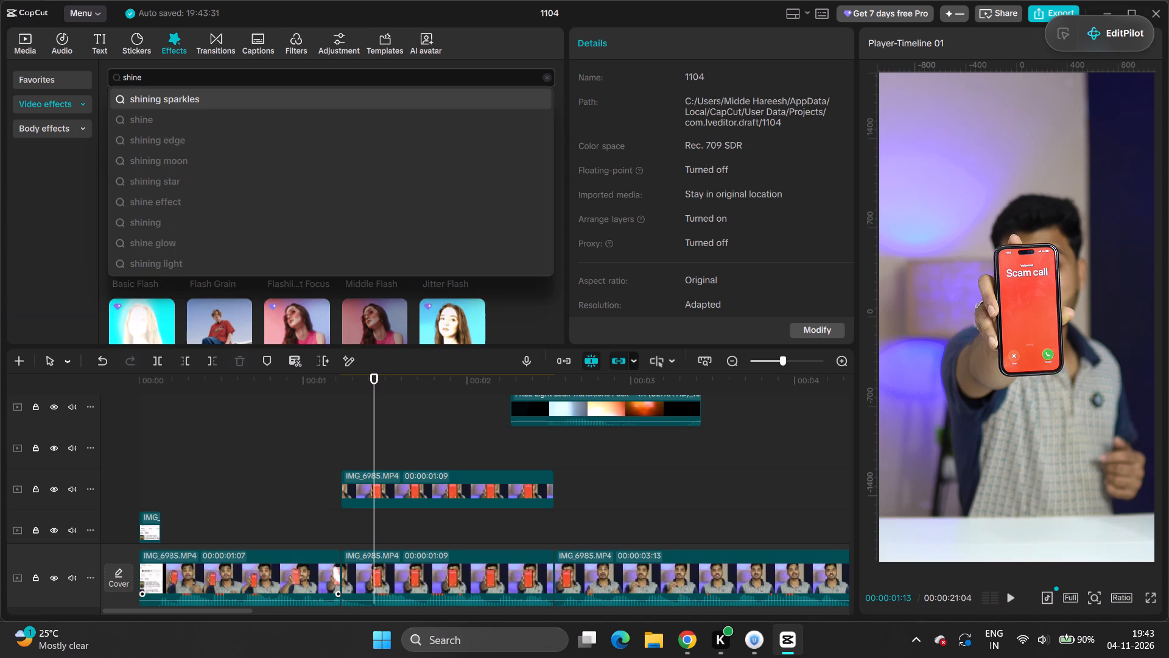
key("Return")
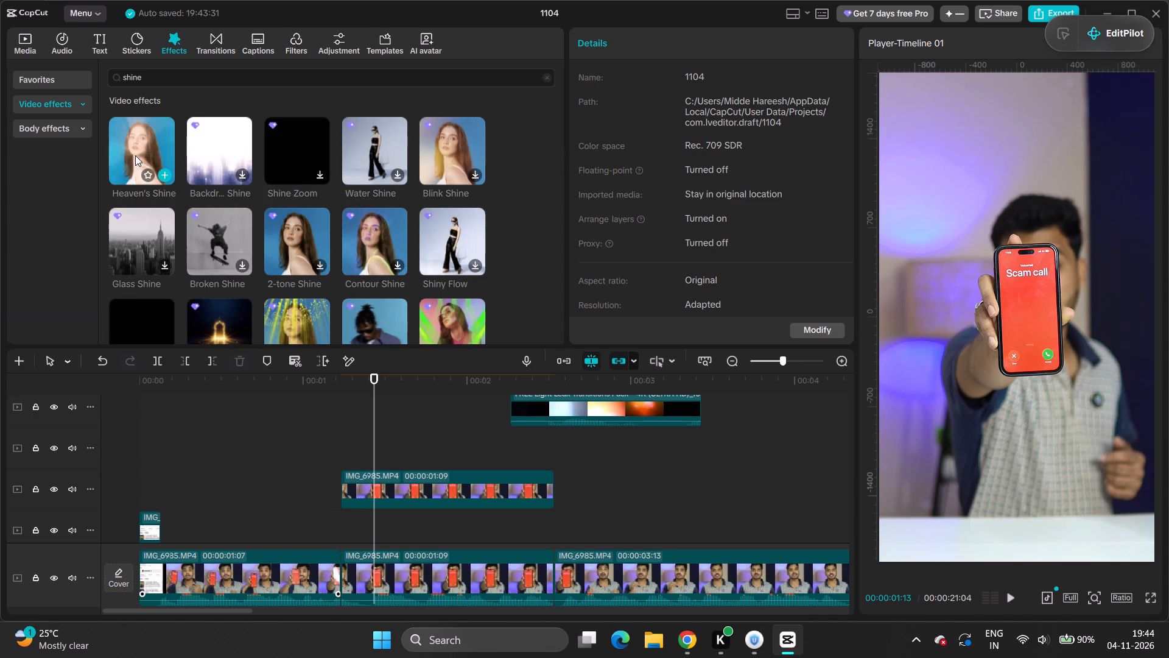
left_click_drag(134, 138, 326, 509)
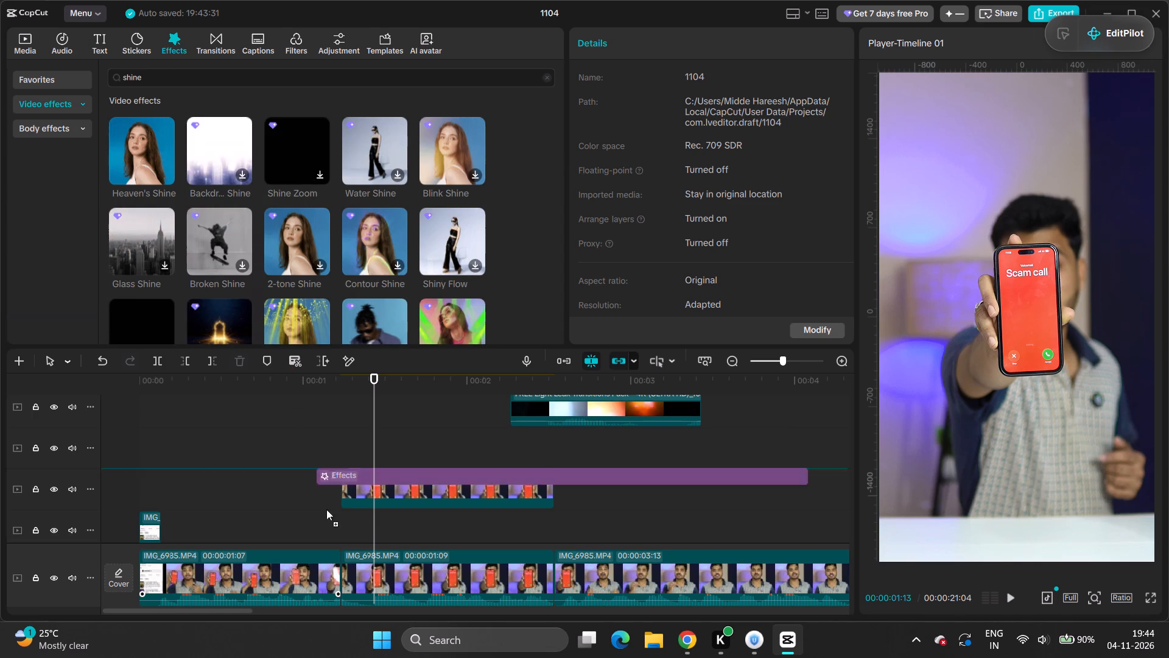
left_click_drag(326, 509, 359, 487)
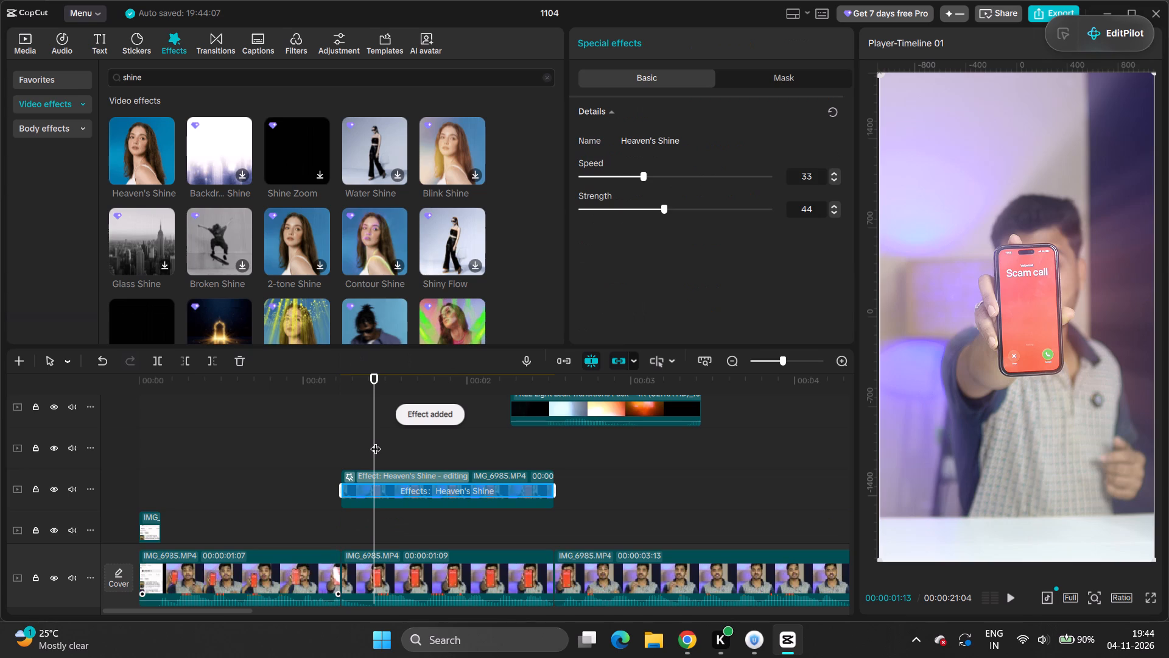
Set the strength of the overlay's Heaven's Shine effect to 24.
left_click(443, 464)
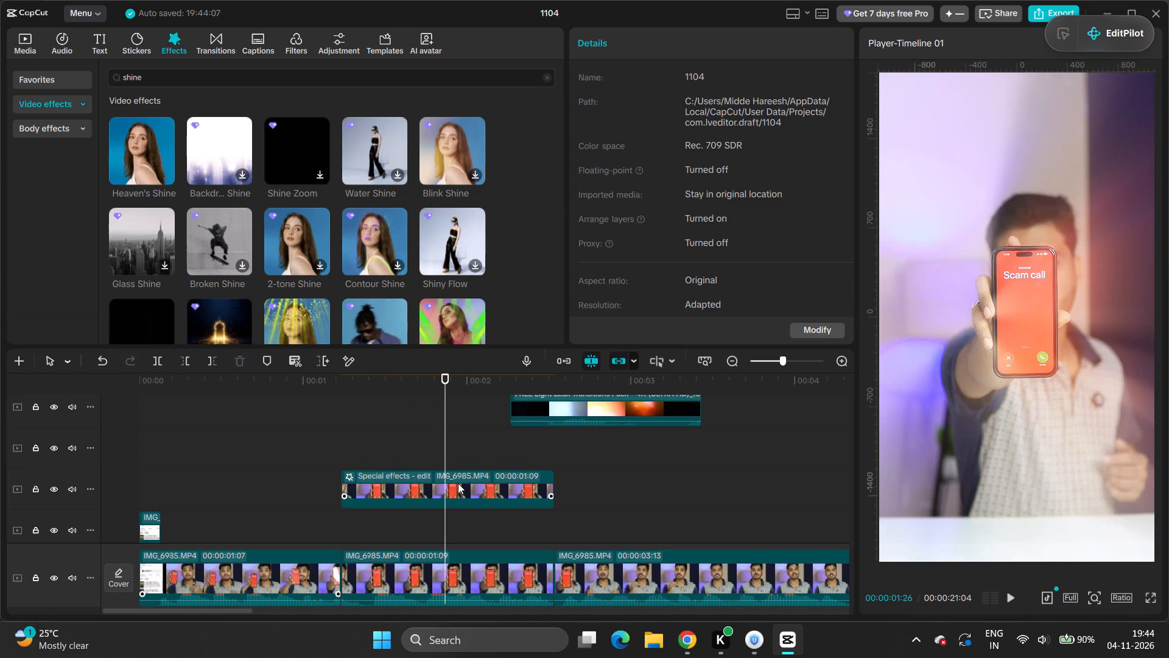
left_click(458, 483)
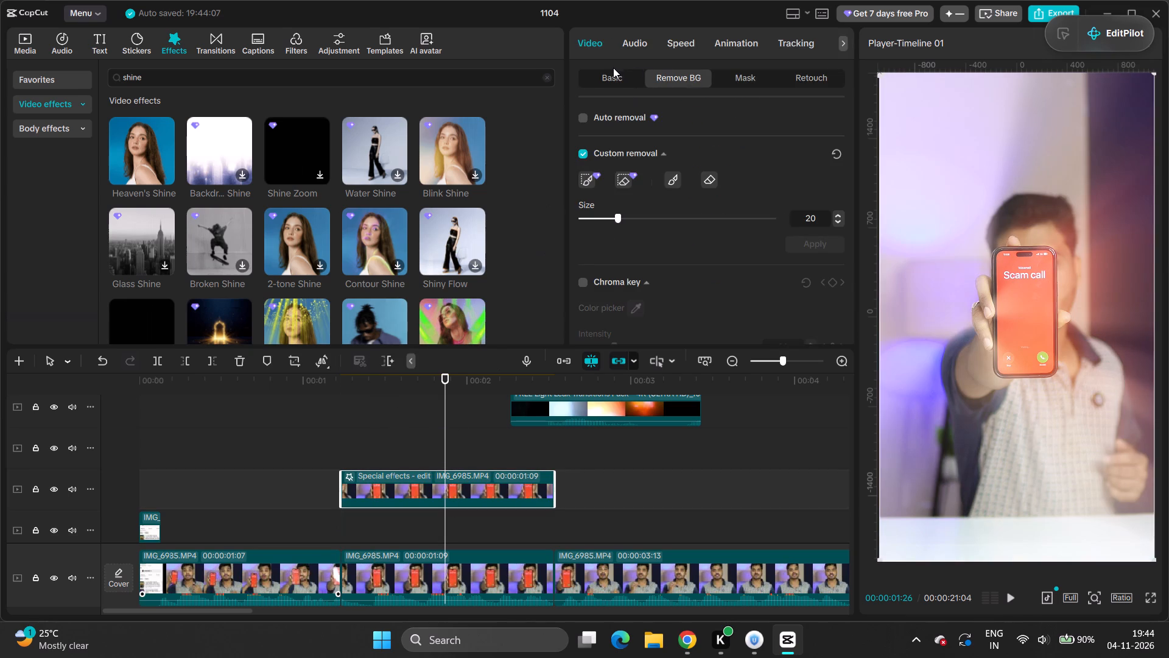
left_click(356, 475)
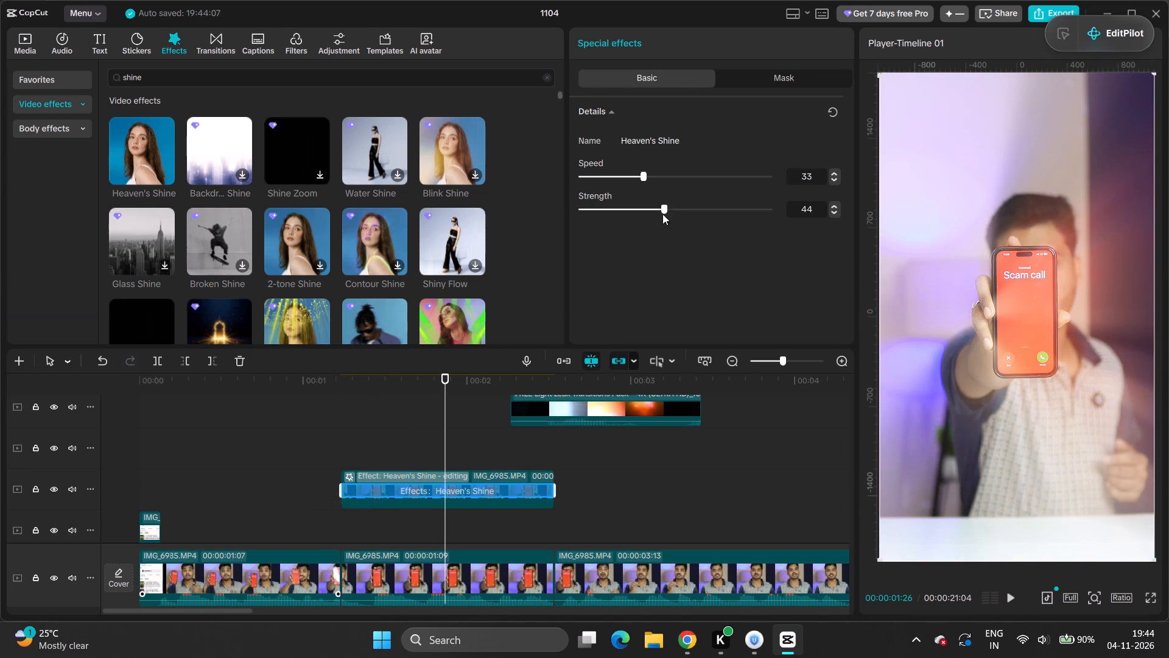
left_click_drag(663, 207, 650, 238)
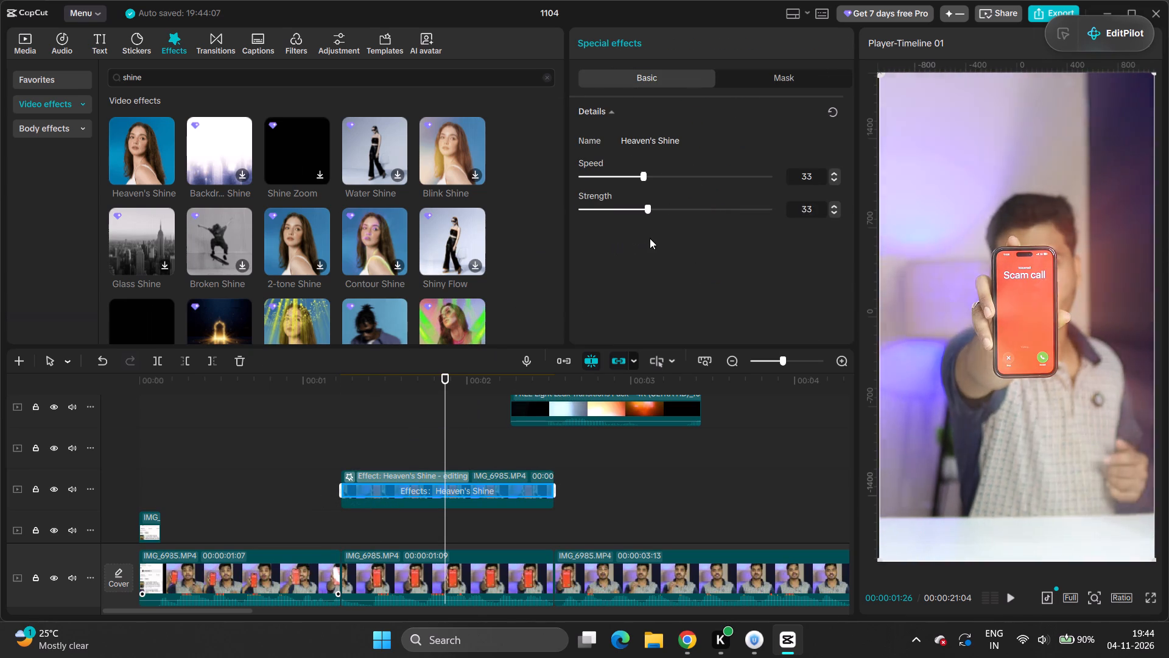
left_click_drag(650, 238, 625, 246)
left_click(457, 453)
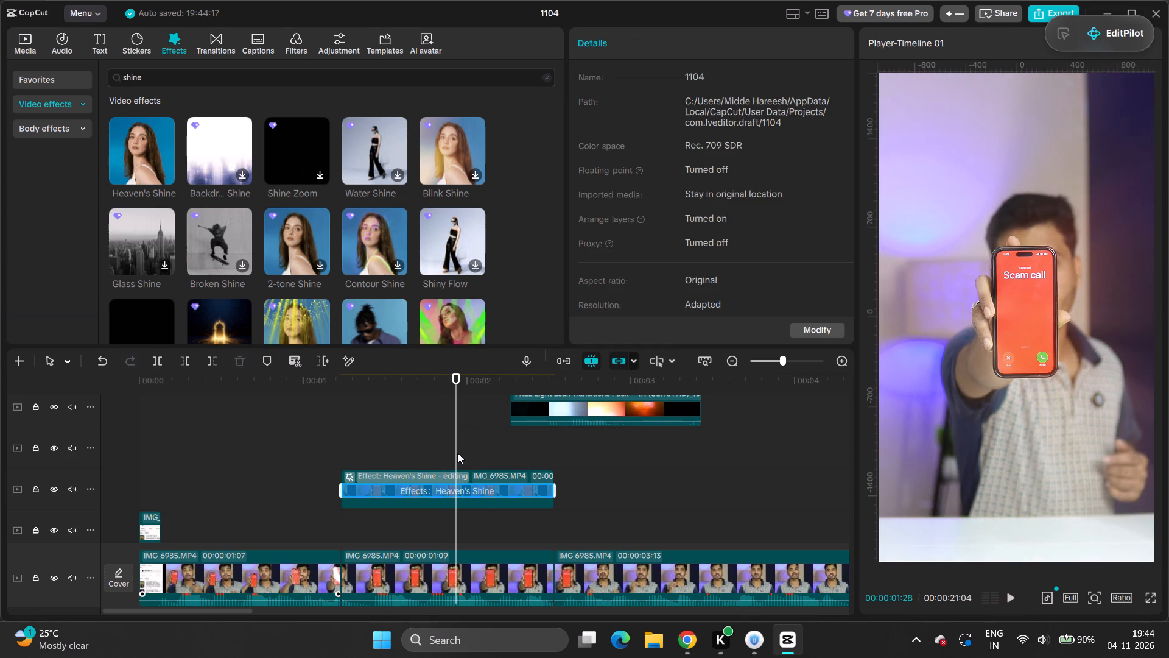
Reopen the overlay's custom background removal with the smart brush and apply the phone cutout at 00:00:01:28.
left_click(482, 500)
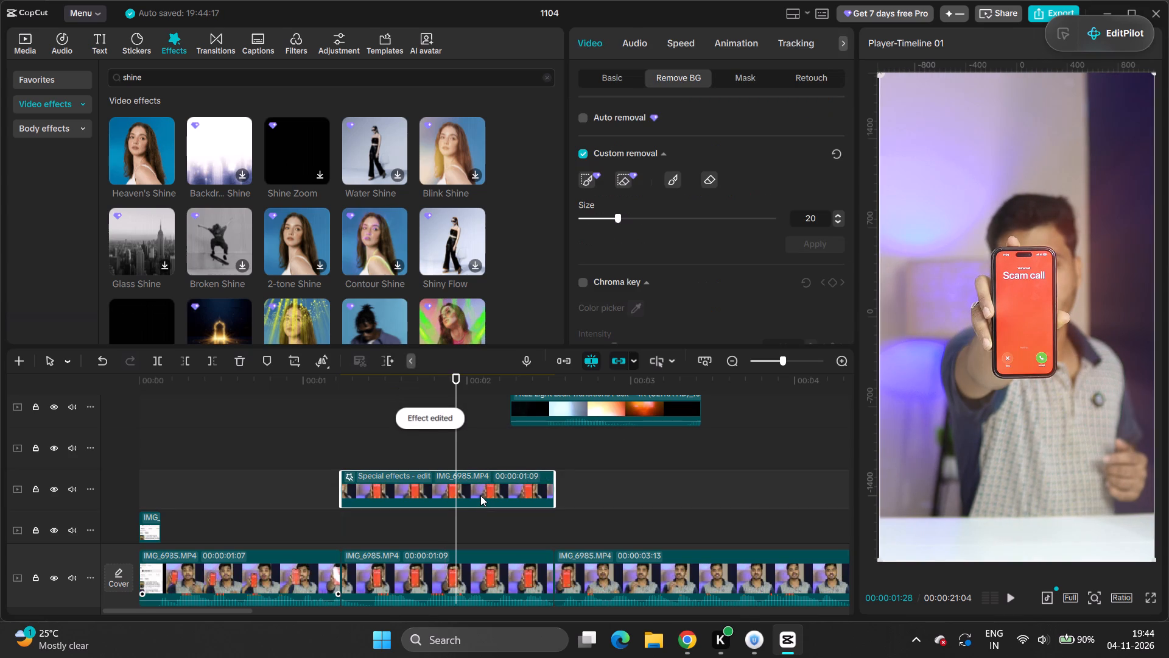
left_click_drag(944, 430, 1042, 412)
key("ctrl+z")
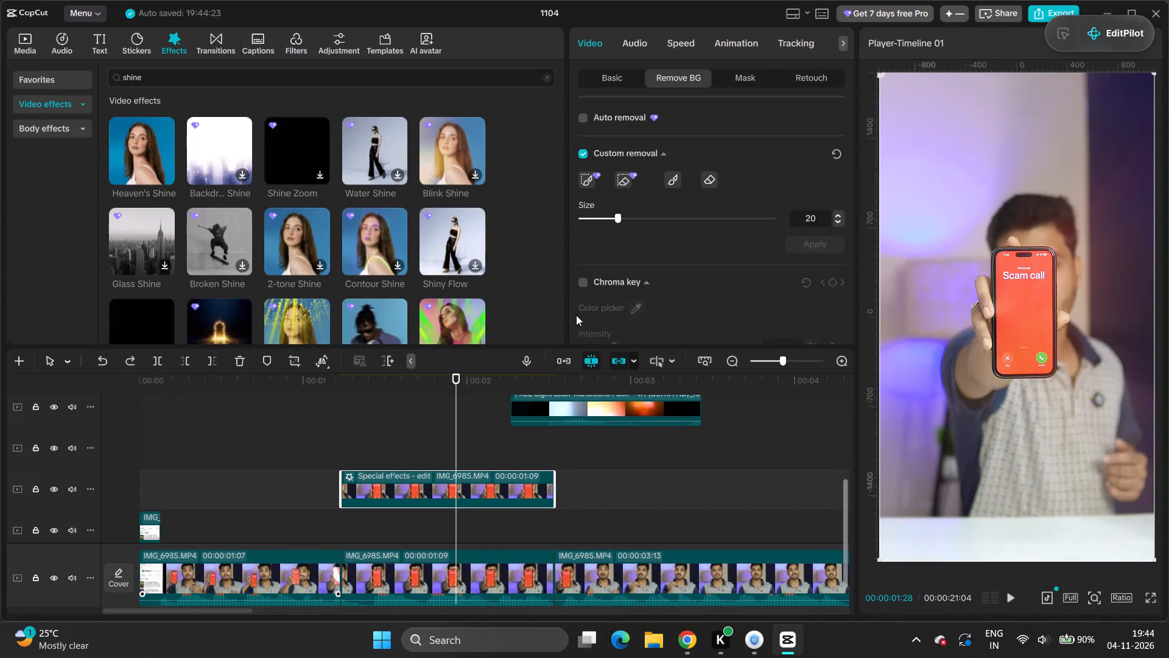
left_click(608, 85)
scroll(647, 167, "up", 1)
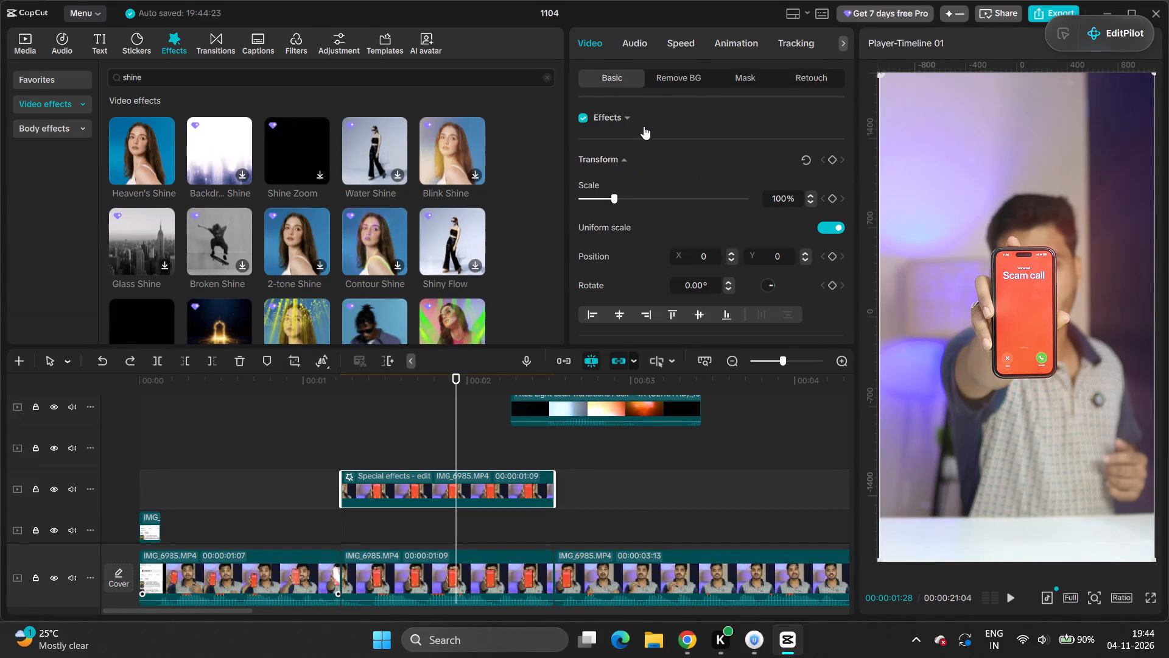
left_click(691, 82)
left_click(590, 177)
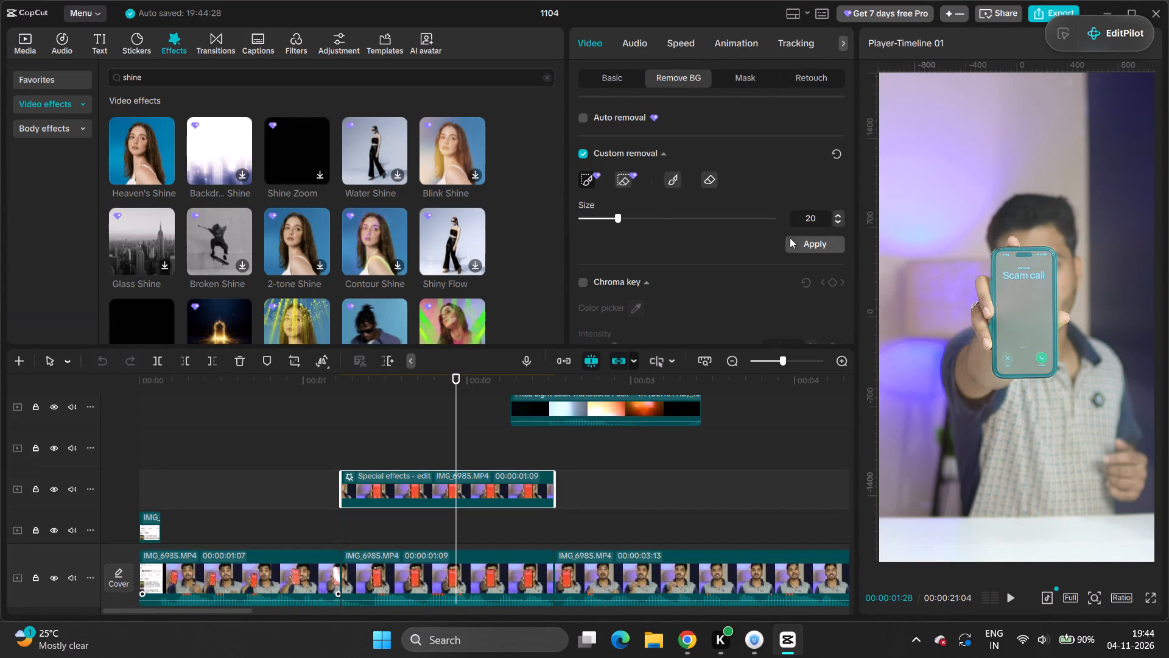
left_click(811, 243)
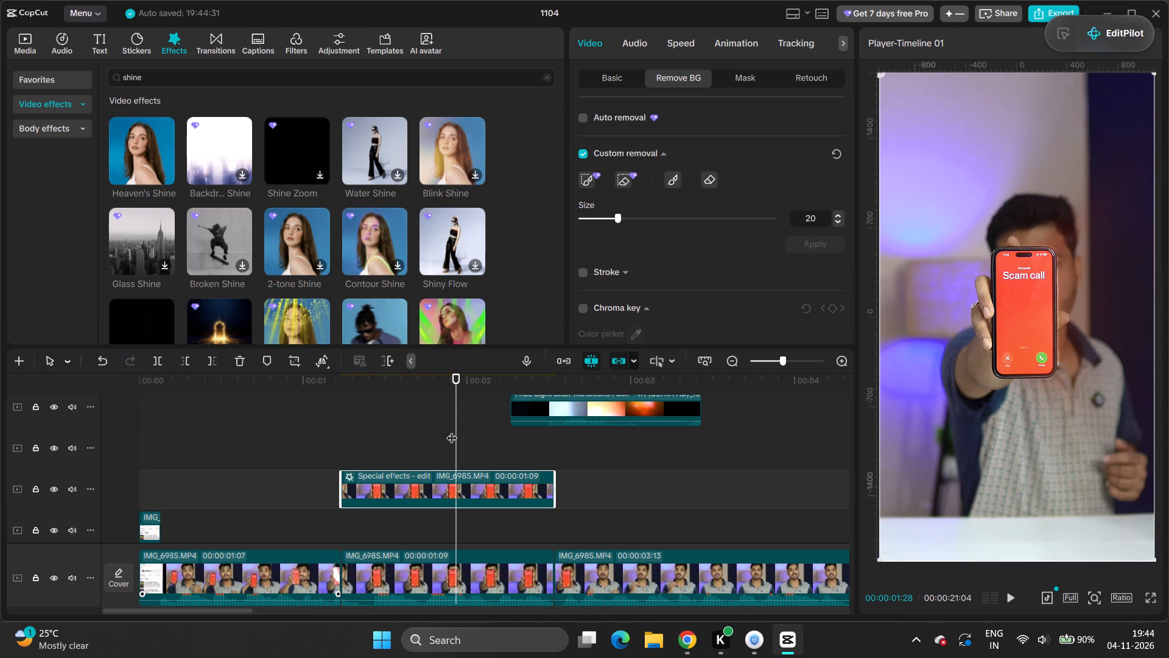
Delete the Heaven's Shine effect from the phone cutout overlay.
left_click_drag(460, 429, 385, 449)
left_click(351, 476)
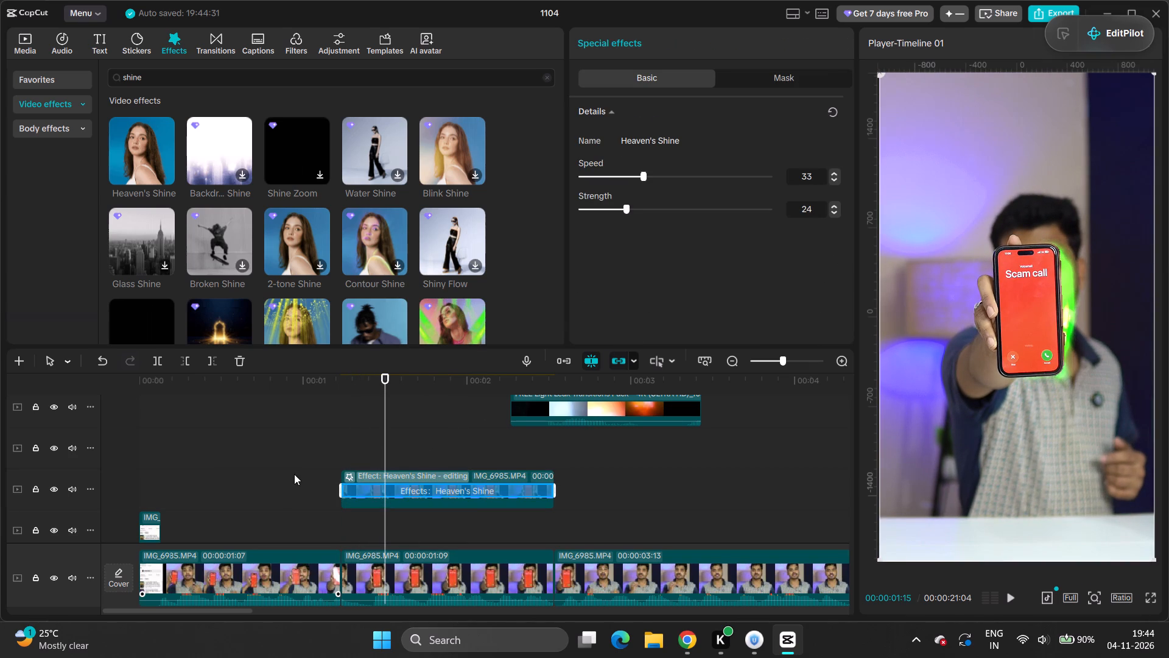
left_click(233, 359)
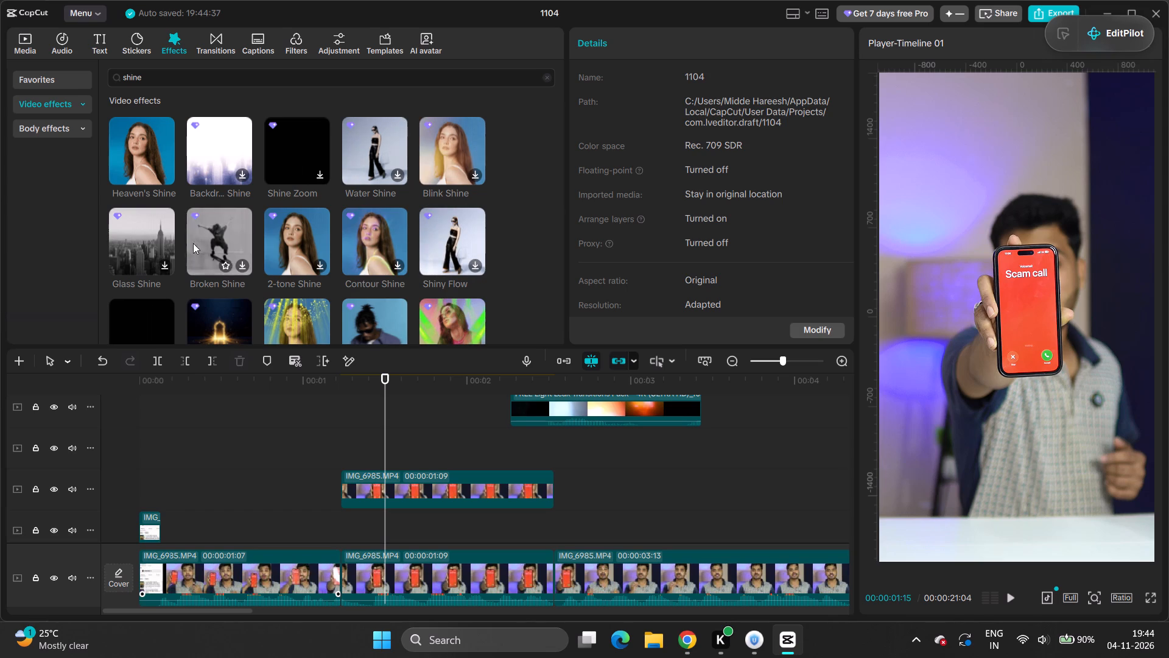
Look through the remaining shine effects for an alternative.
scroll(307, 253, "down", 2)
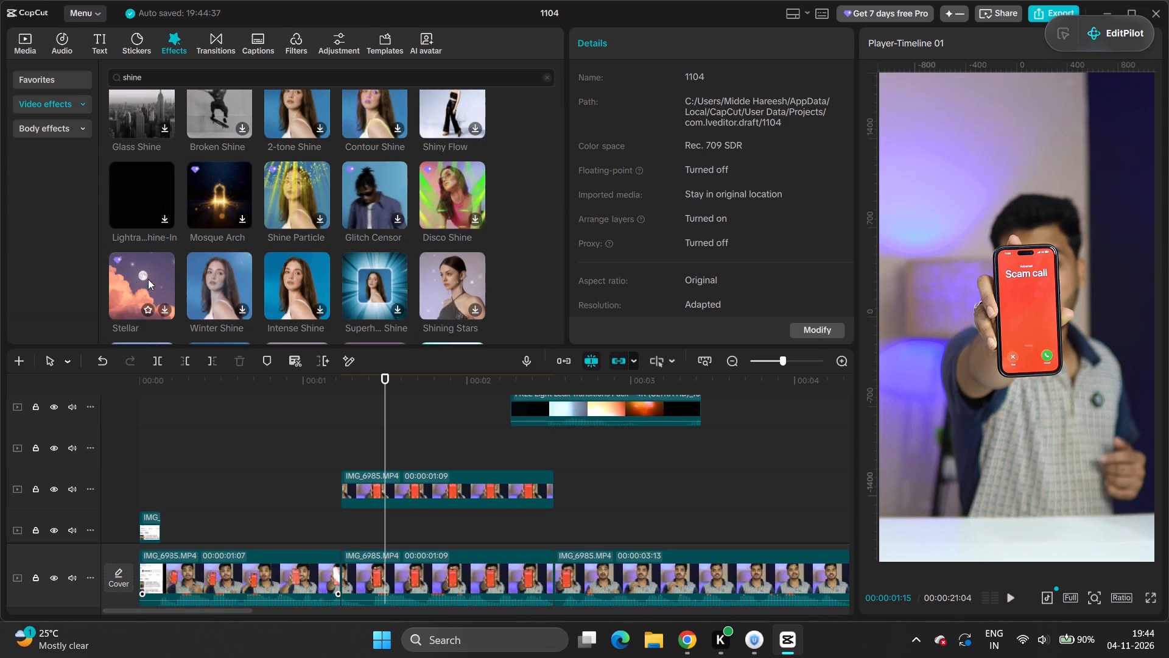
scroll(354, 253, "down", 2)
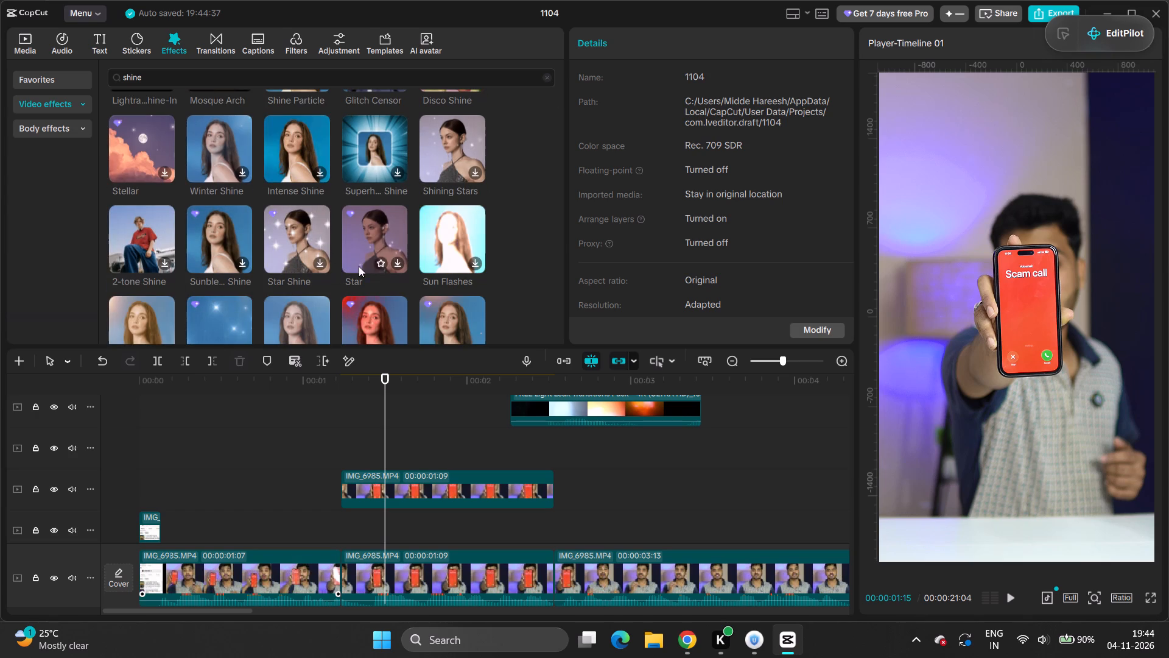
Review the playback around the overlay's start at 00:00:01:07 and delete the phone cutout overlay.
left_click_drag(388, 434, 311, 448)
key("space")
key("space")
left_click_drag(368, 443, 354, 451)
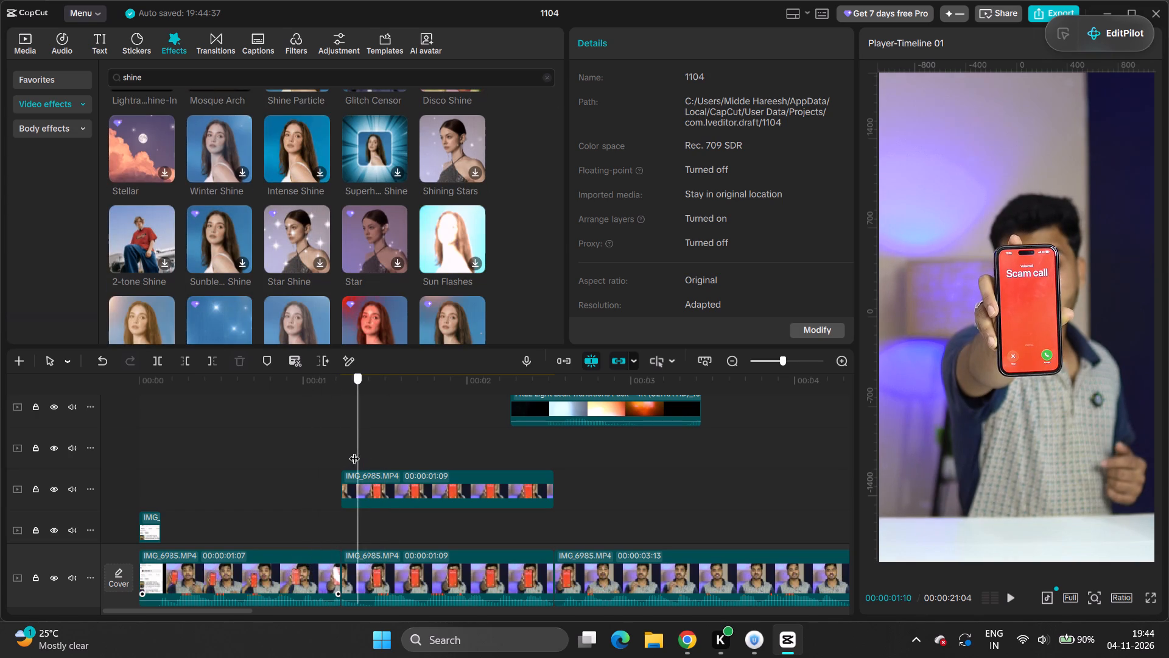
left_click_drag(354, 451, 295, 457)
key("space")
key("space")
left_click(446, 479)
left_click(243, 364)
Review the edit by playing it from the start through to about 00:00:16:10.
left_click_drag(360, 439, 314, 451)
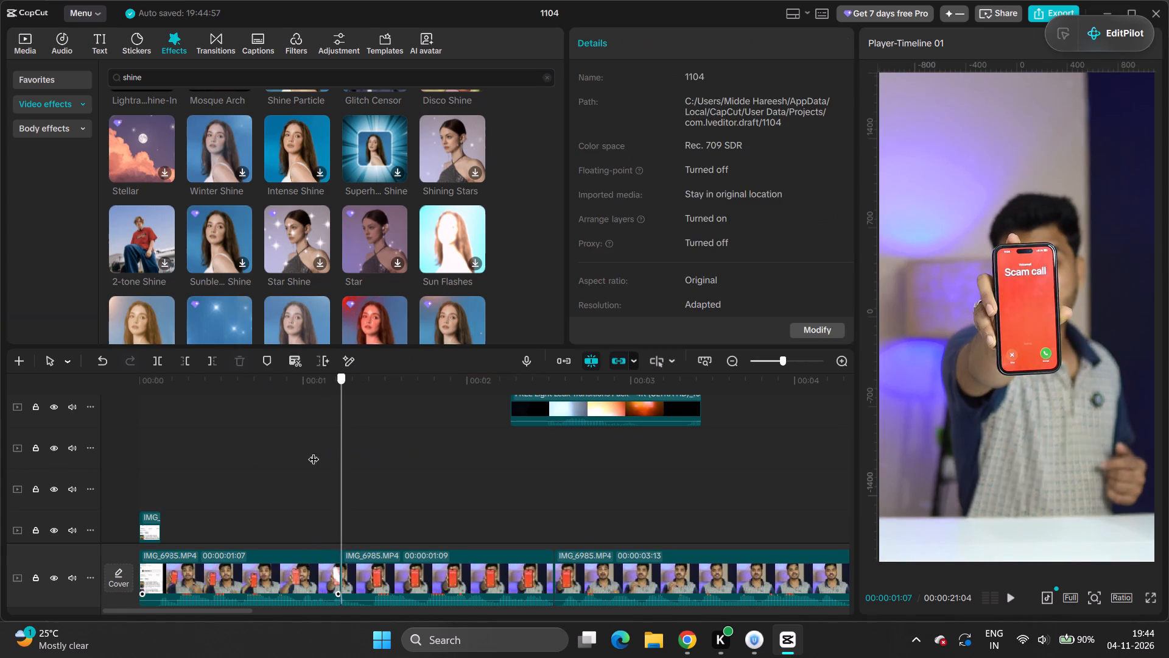
left_click_drag(314, 451, 66, 517)
key("space")
key("space")
left_click_drag(219, 498, 210, 500)
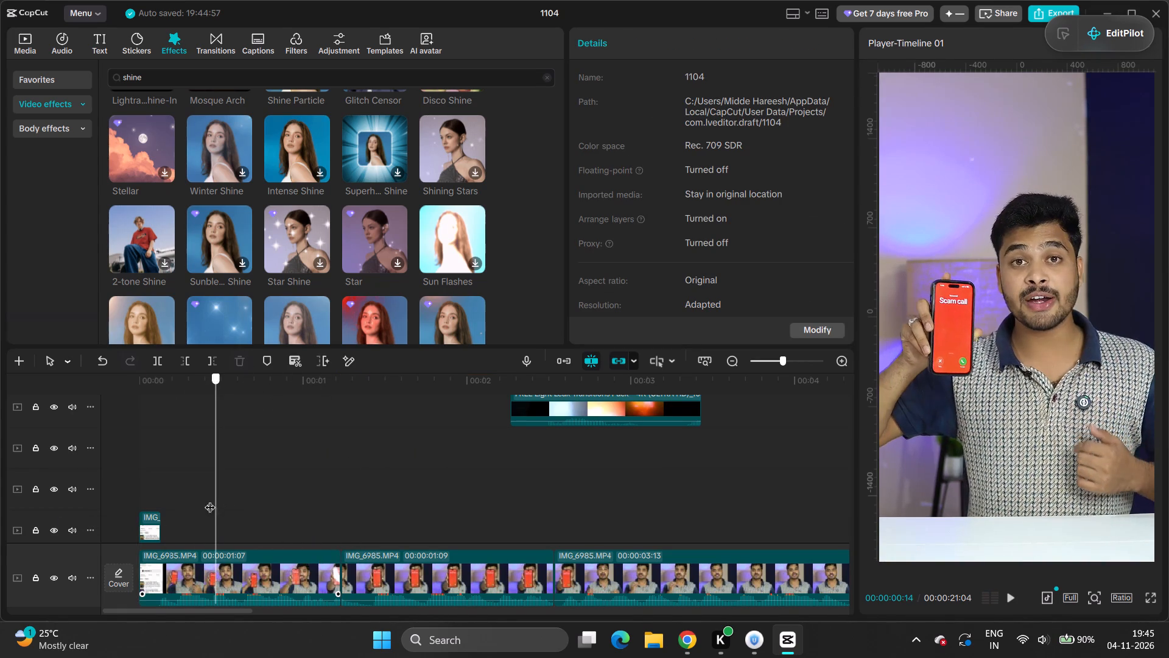
left_click_drag(210, 500, 141, 565)
key("space")
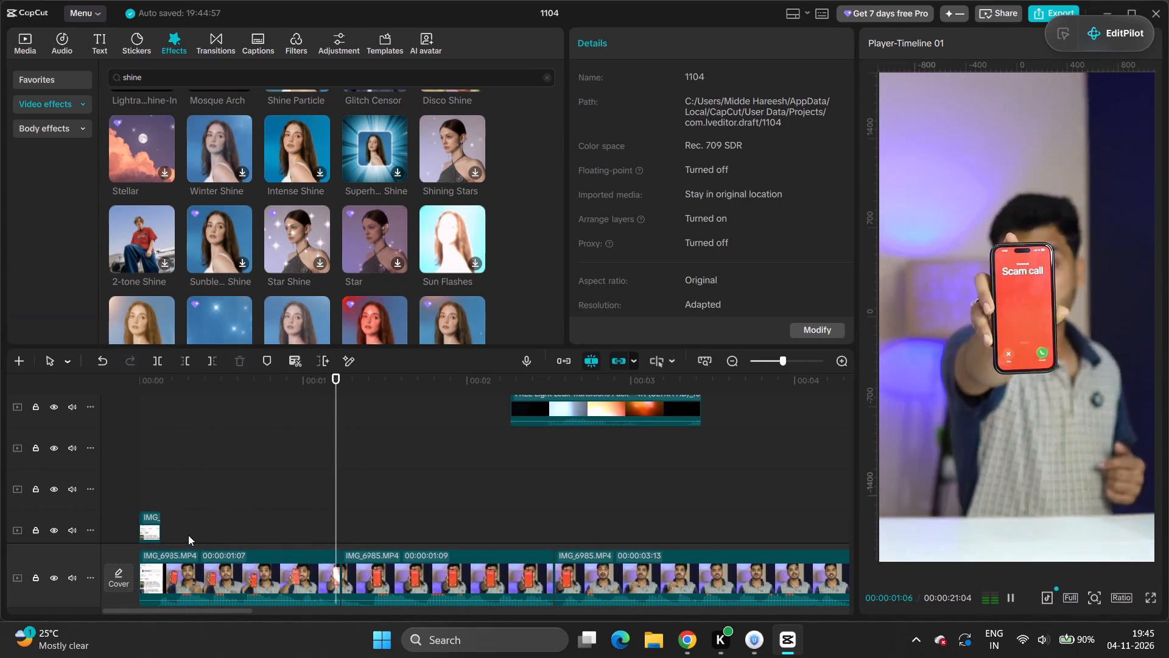
scroll(577, 515, "down", 5)
scroll(552, 481, "up", 1)
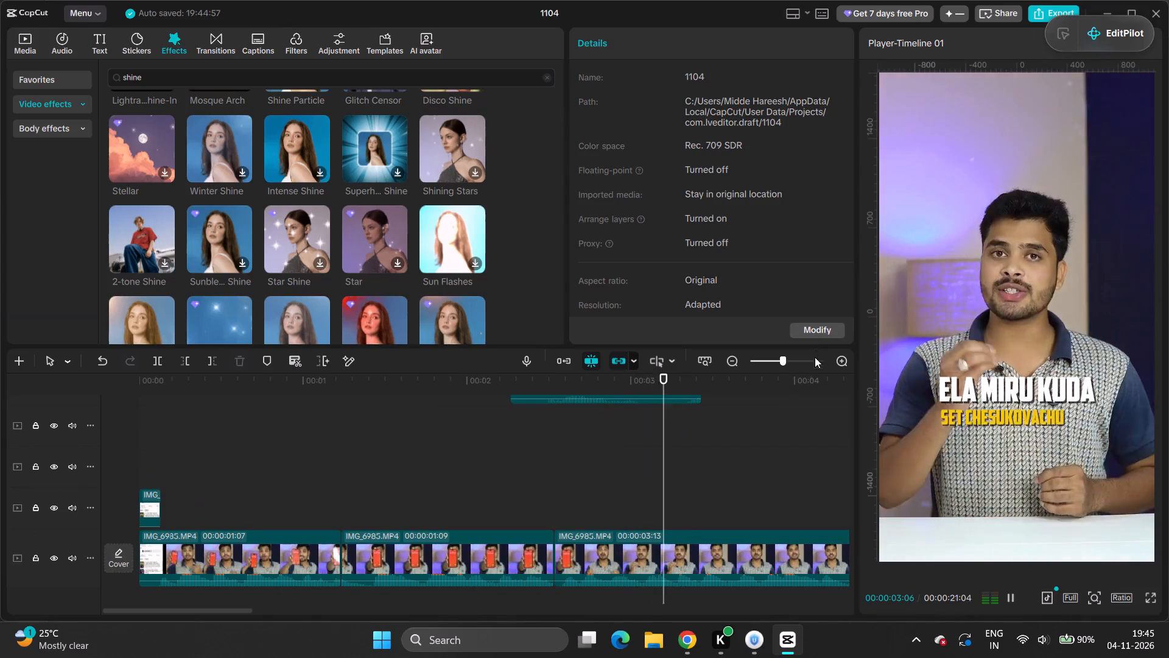
left_click(735, 359)
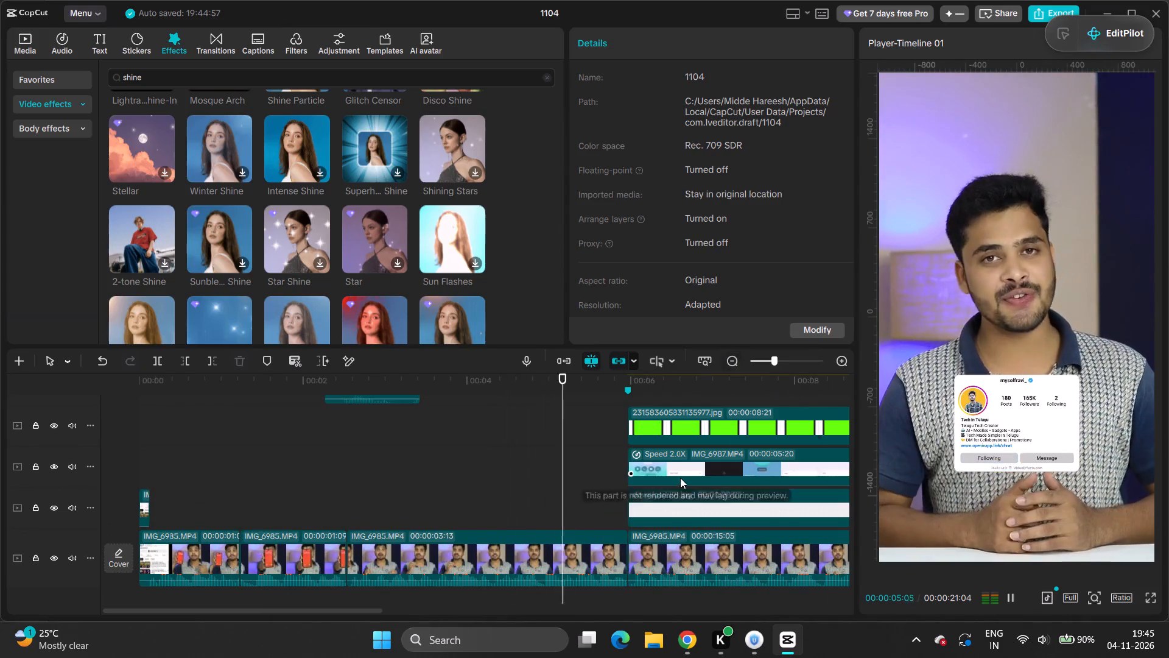
scroll(679, 479, "up", 2)
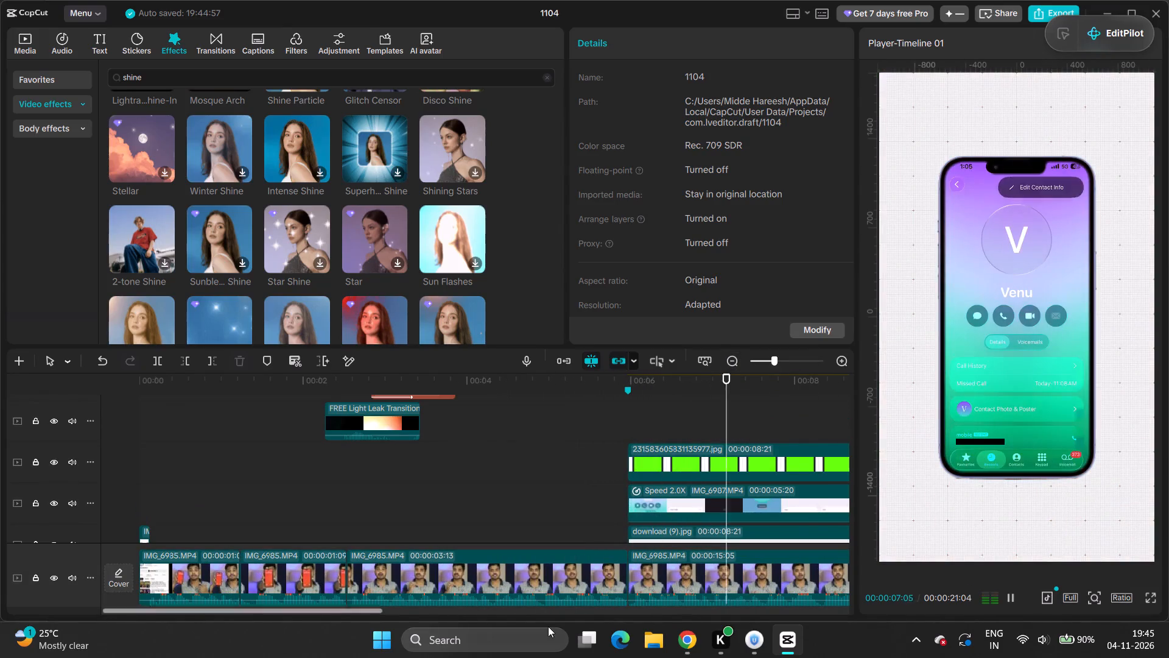
left_click_drag(342, 610, 469, 618)
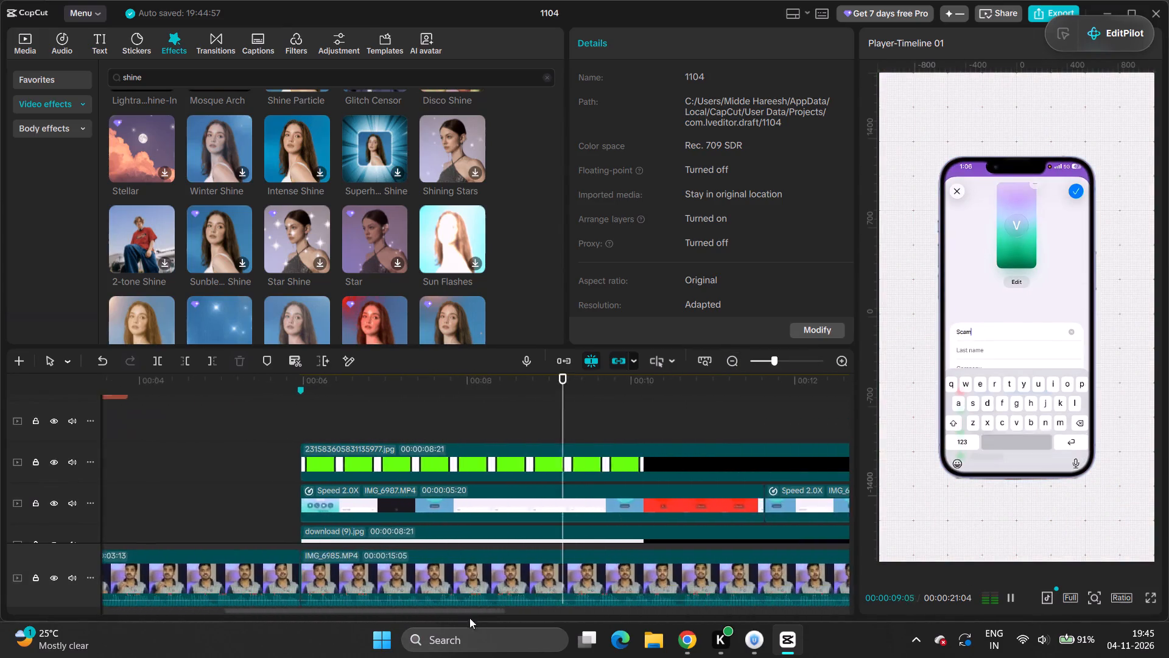
left_click_drag(469, 618, 716, 621)
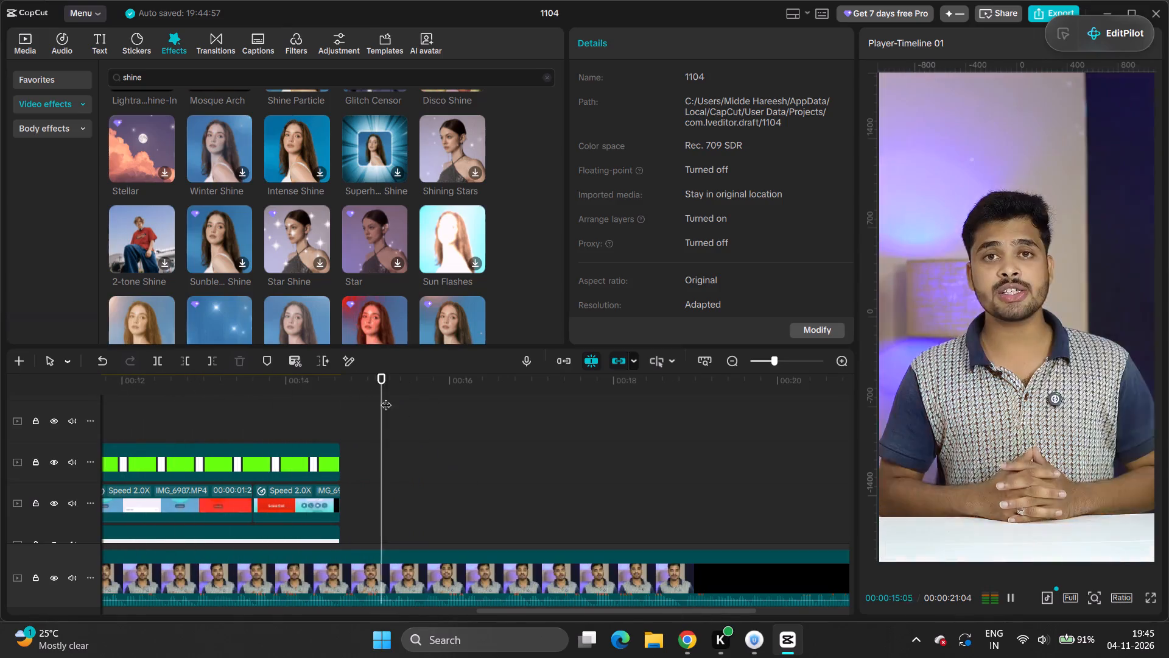
key("space")
key("space")
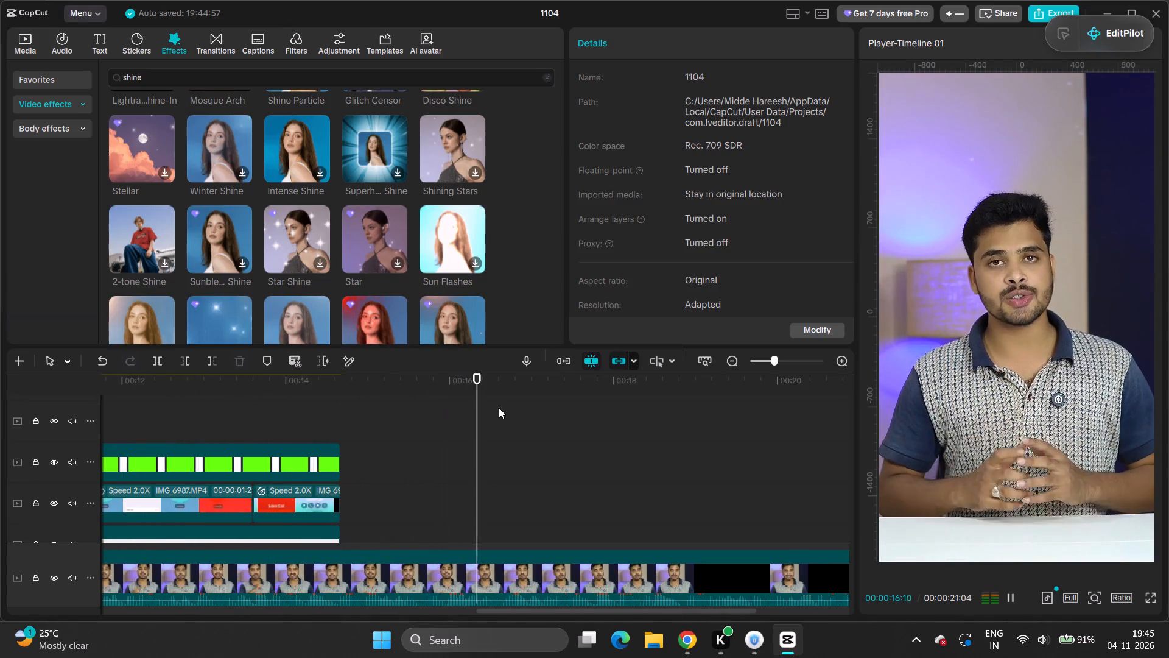
key("space")
Duplicate the "Scam call" phone clip that starts at 00:00:01:07 as an overlay over the closing talking shot, at about 00:00:15:24.
left_click_drag(483, 422, 251, 456)
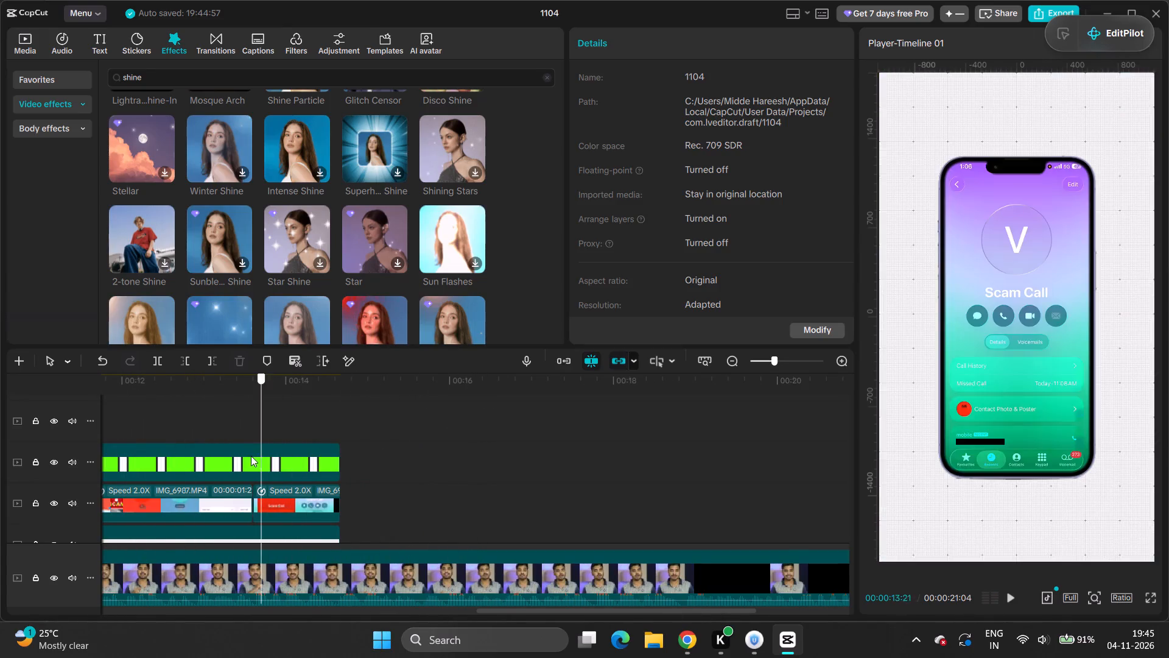
left_click_drag(251, 456, 211, 460)
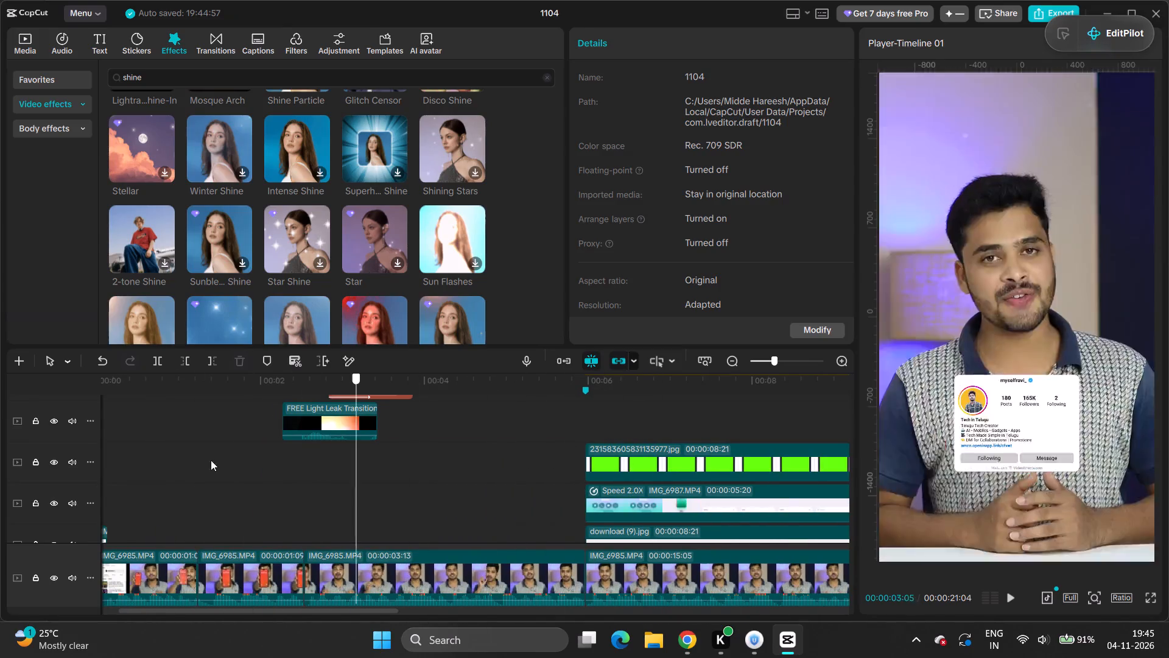
left_click_drag(211, 460, 309, 437)
scroll(314, 445, "down", 4)
left_click(308, 529)
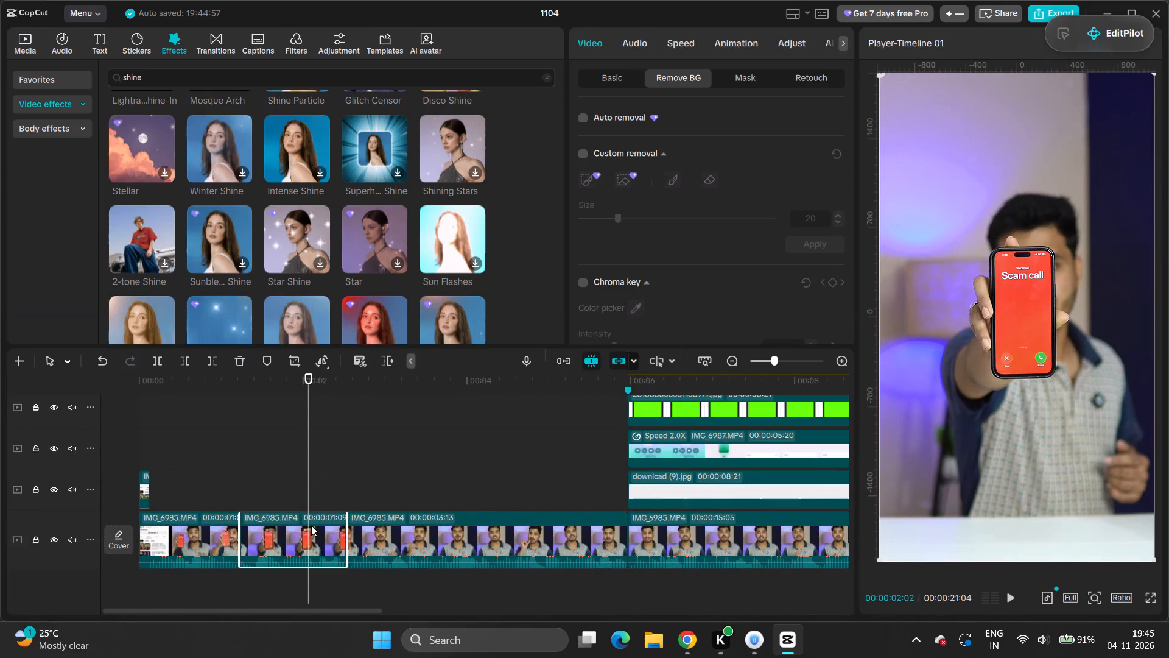
left_click_drag(311, 525, 314, 461, "alt")
left_click_drag(312, 440, 339, 431)
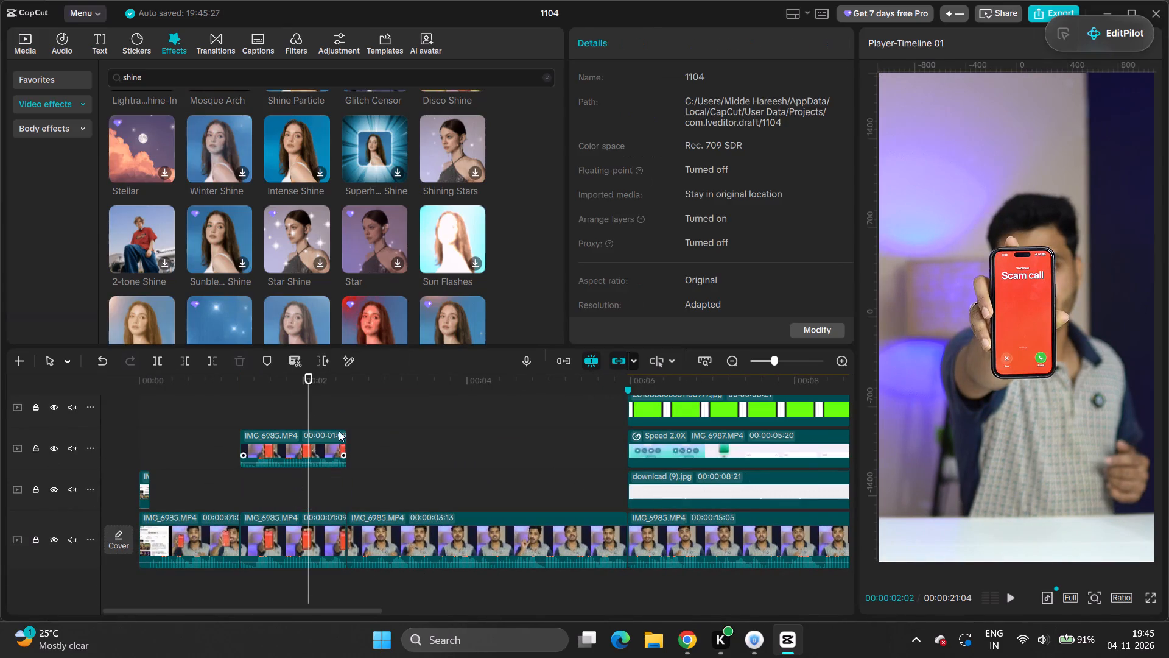
left_click_drag(339, 431, 719, 431)
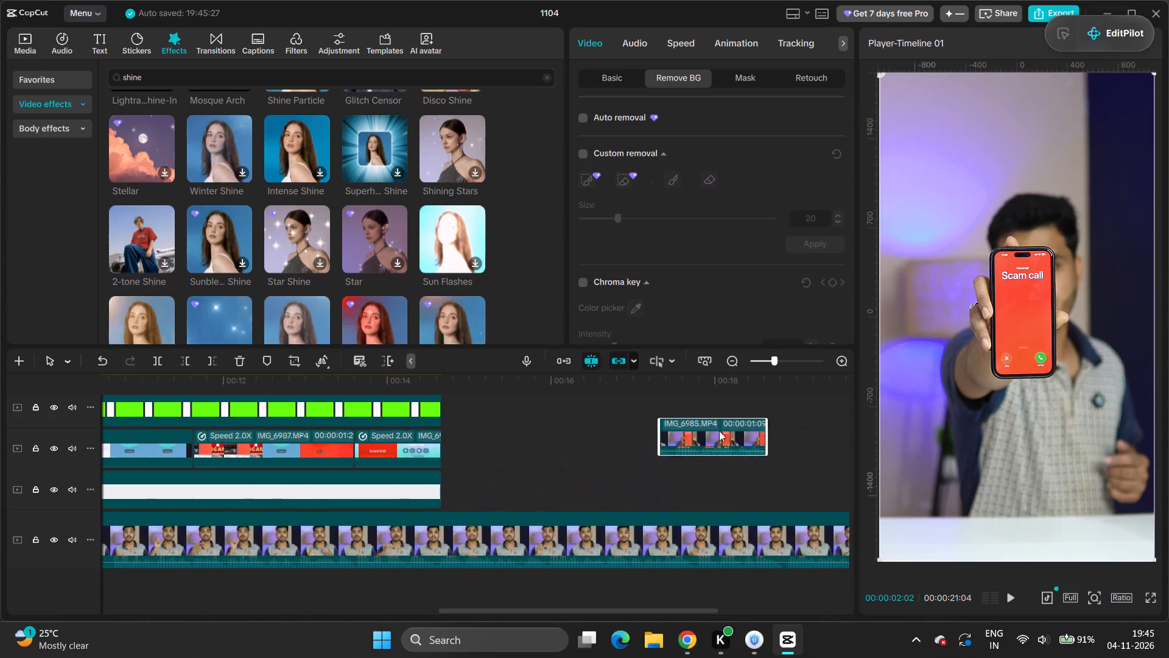
left_click_drag(719, 431, 609, 458)
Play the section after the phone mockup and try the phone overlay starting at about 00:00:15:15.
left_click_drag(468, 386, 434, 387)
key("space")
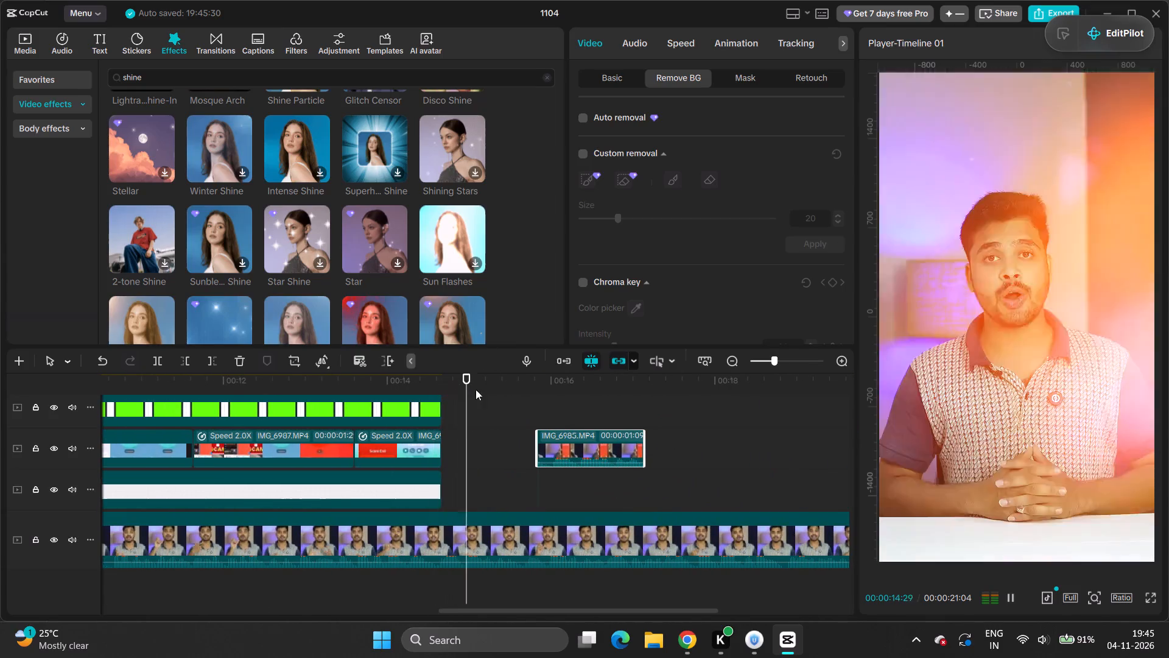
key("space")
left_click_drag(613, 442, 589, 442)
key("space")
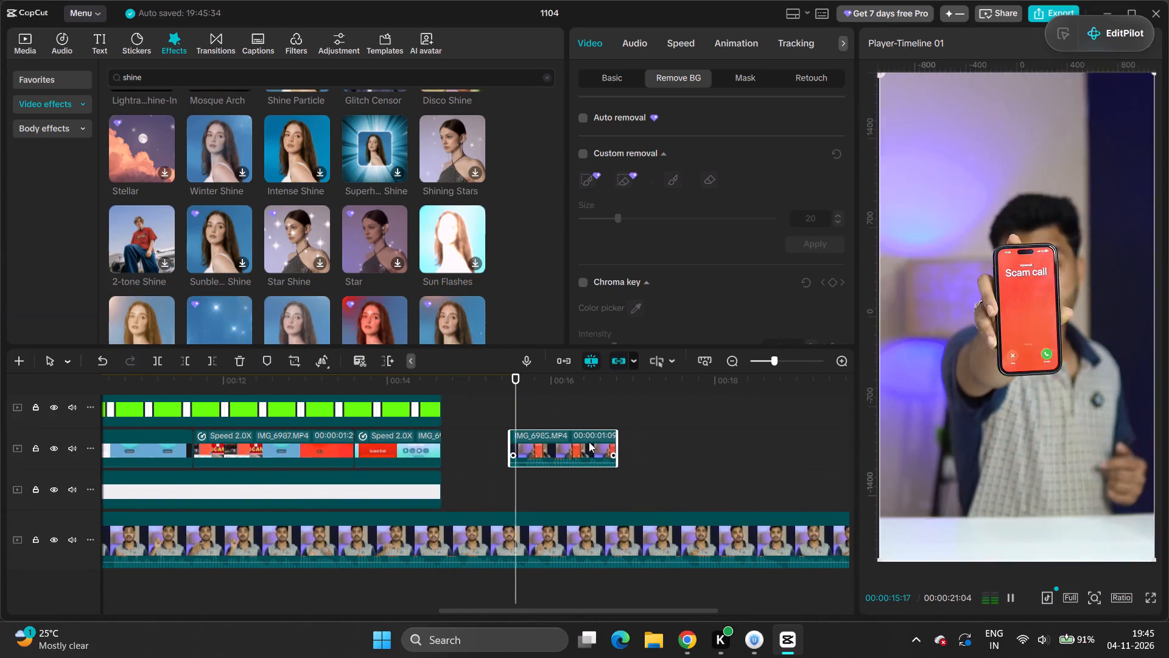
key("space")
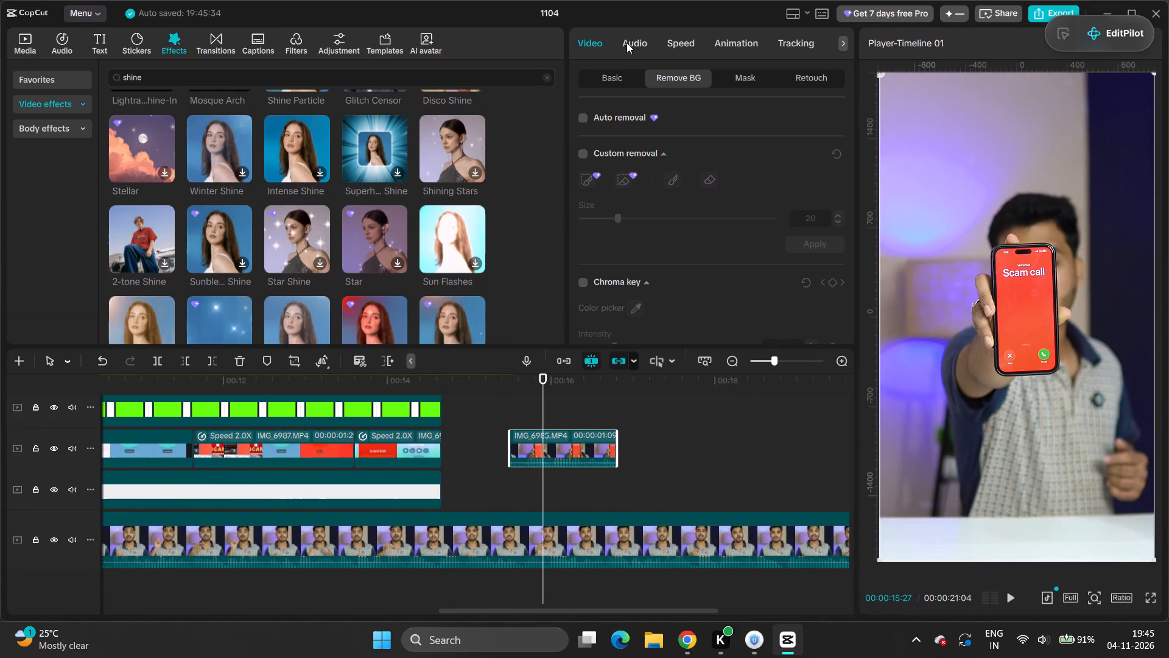
Mute the duplicated phone overlay by lowering its volume to -∞ dB.
left_click(628, 43)
left_click_drag(702, 155, 470, 208)
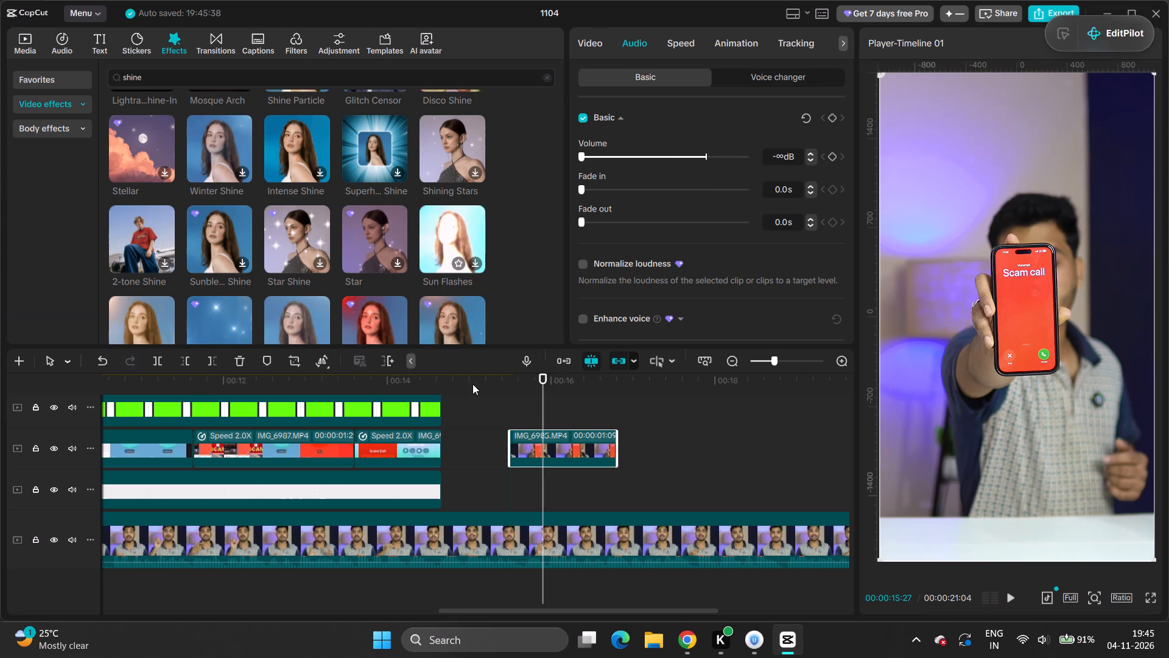
Play back the section around the phone overlay repeatedly to check its timing against the speech.
left_click_drag(540, 405, 458, 418)
key("space")
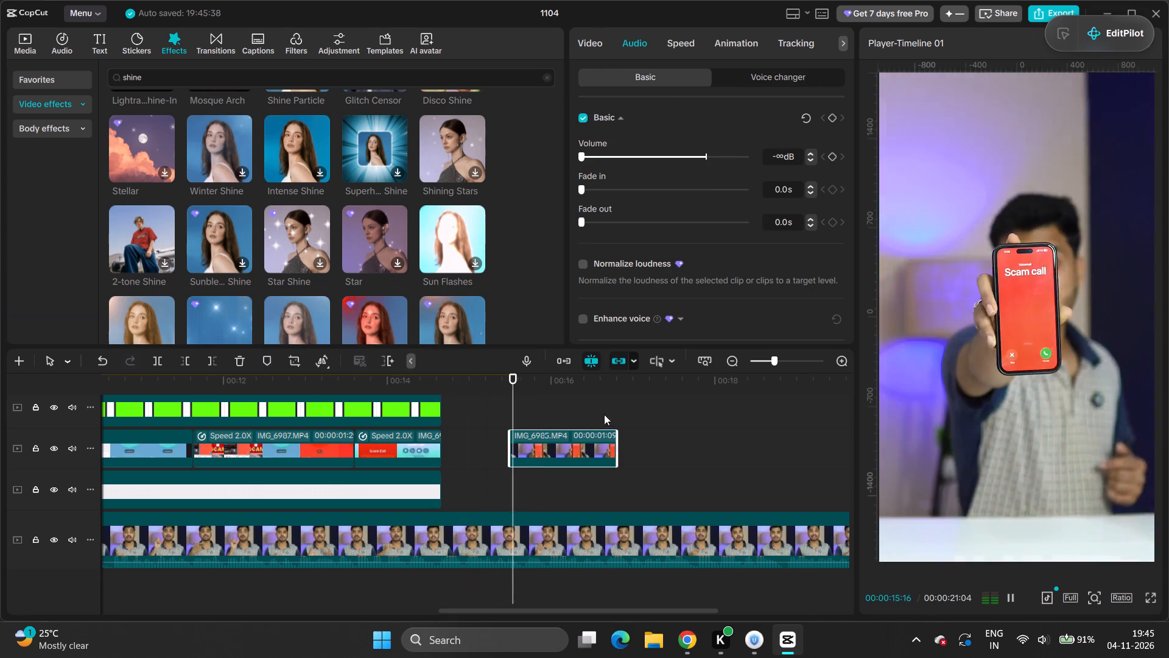
key("space")
key("space")
key("space")
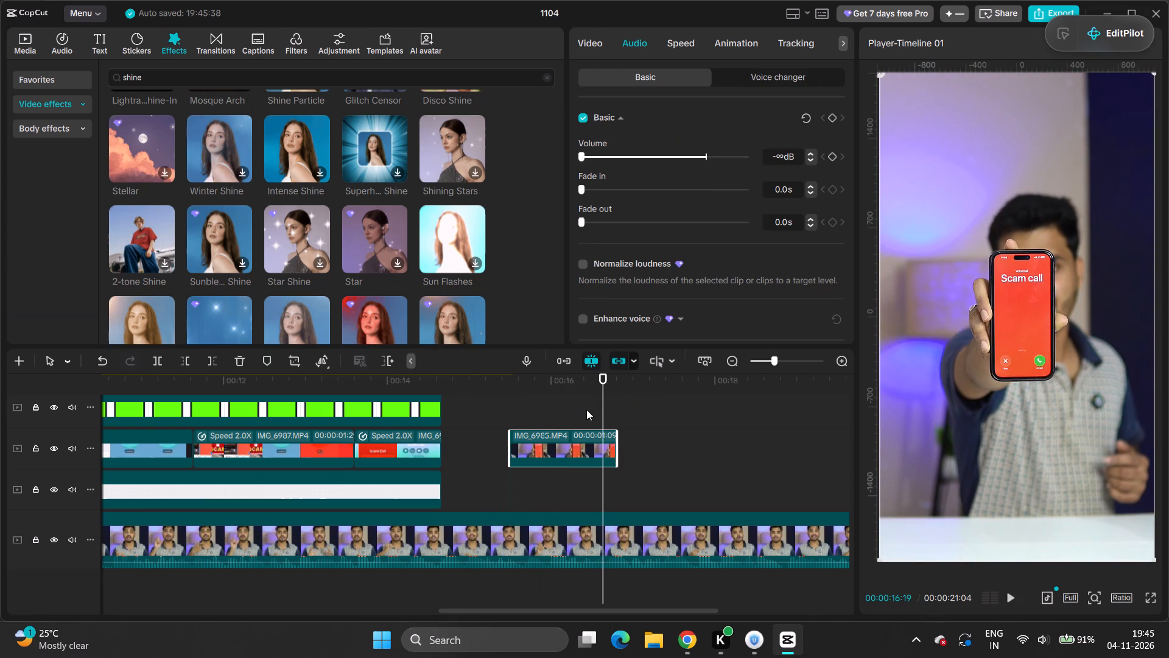
left_click_drag(600, 405, 461, 434)
key("space")
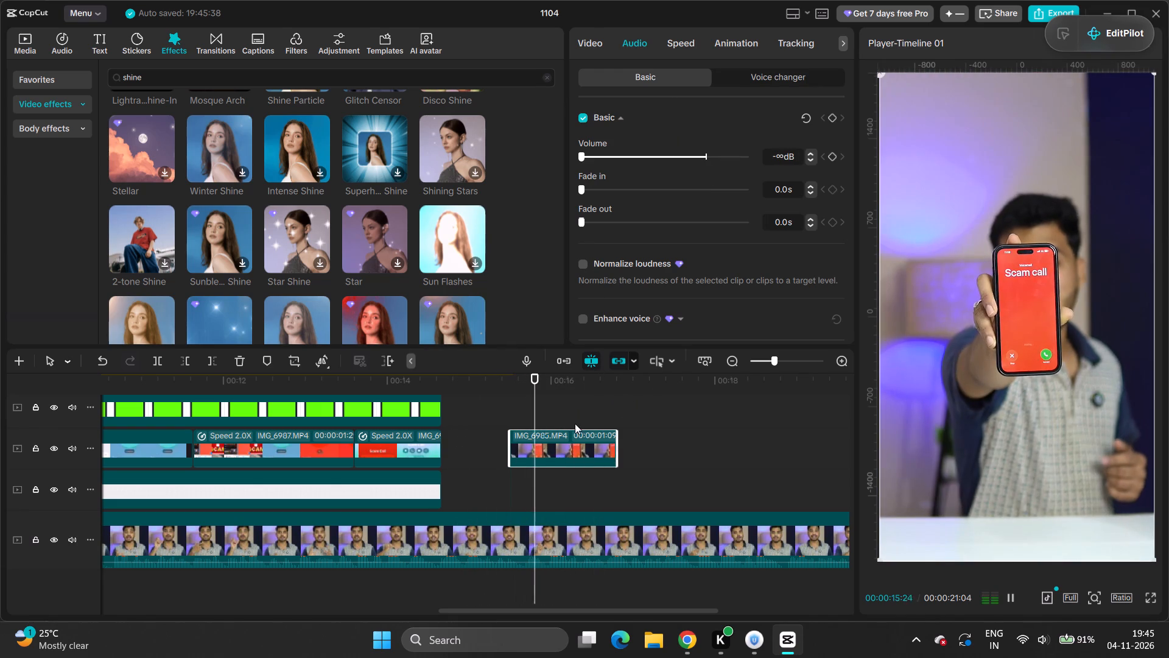
key("space")
left_click_drag(555, 407, 502, 421)
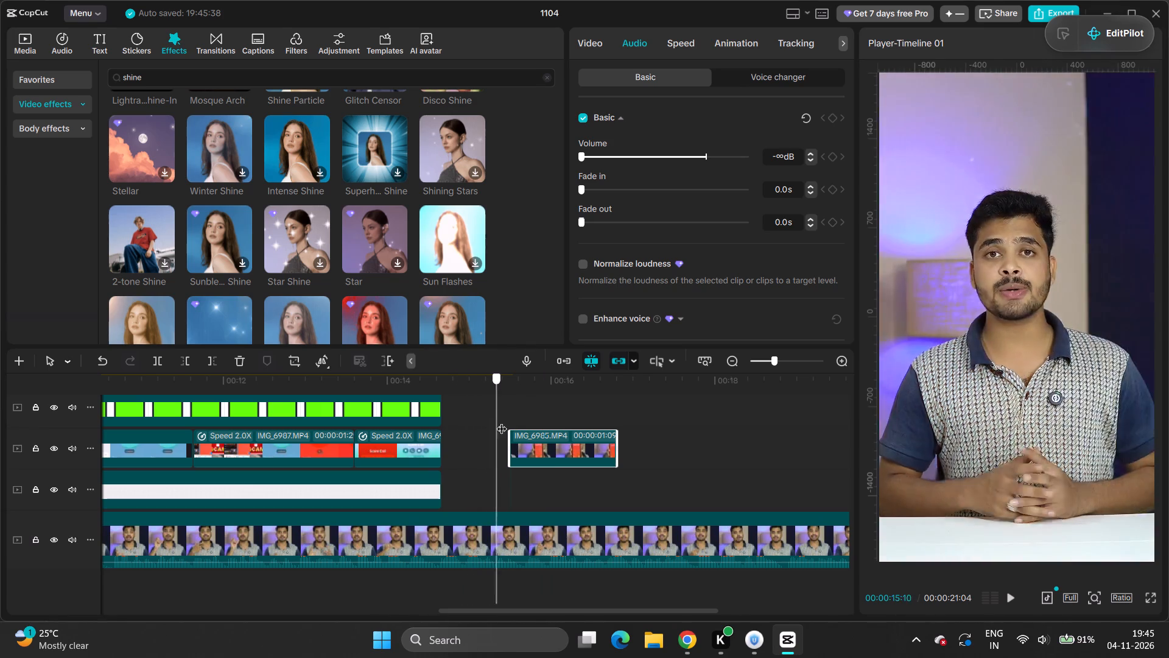
left_click_drag(502, 421, 459, 432)
key("space")
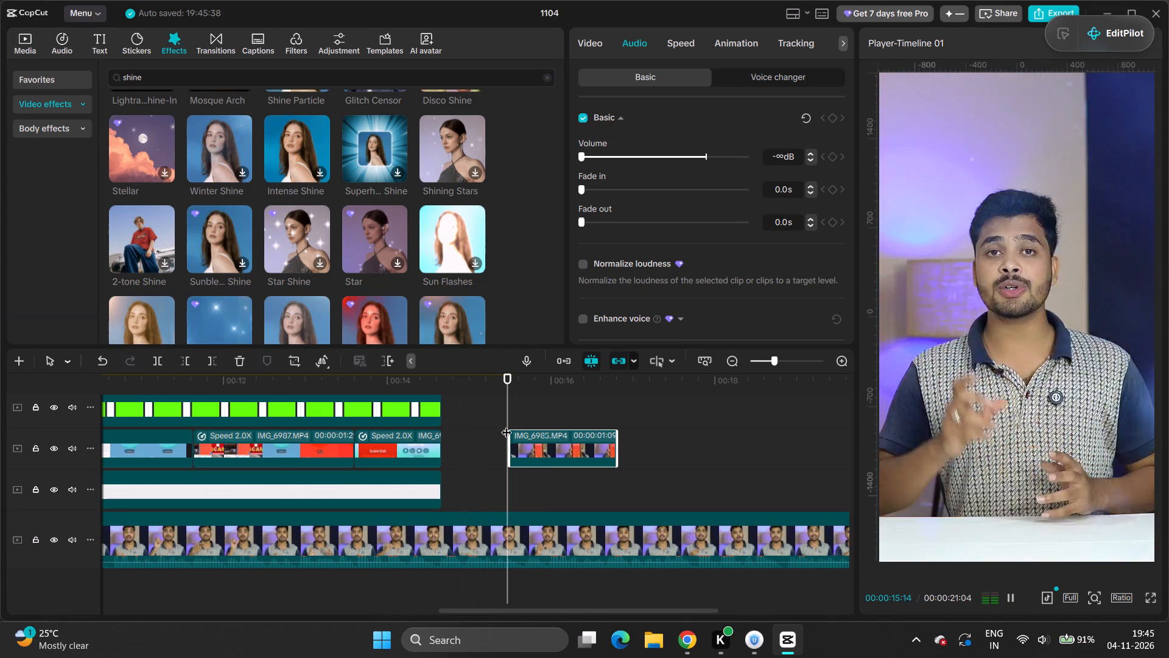
key("space")
Move the FREE Light Leak Transition clip down to the track just above the green-screen image, starting at about 00:00:14:08.
scroll(488, 431, "up", 5)
scroll(405, 439, "down", 4)
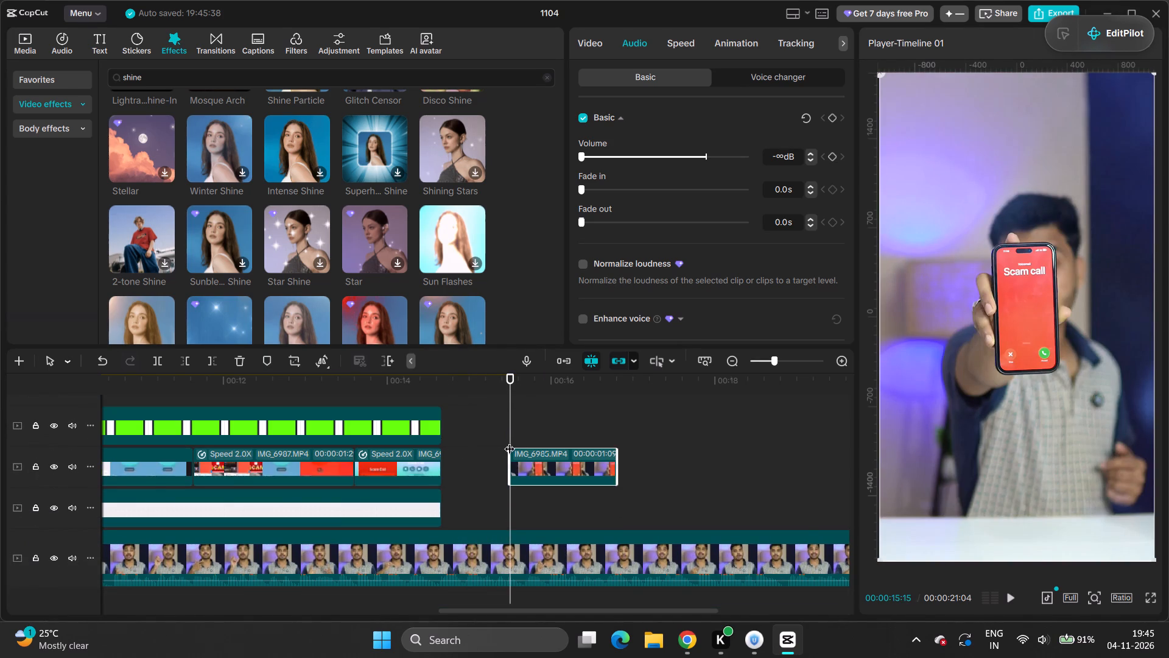
scroll(457, 429, "up", 10)
scroll(459, 428, "down", 3)
left_click_drag(466, 403, 463, 428)
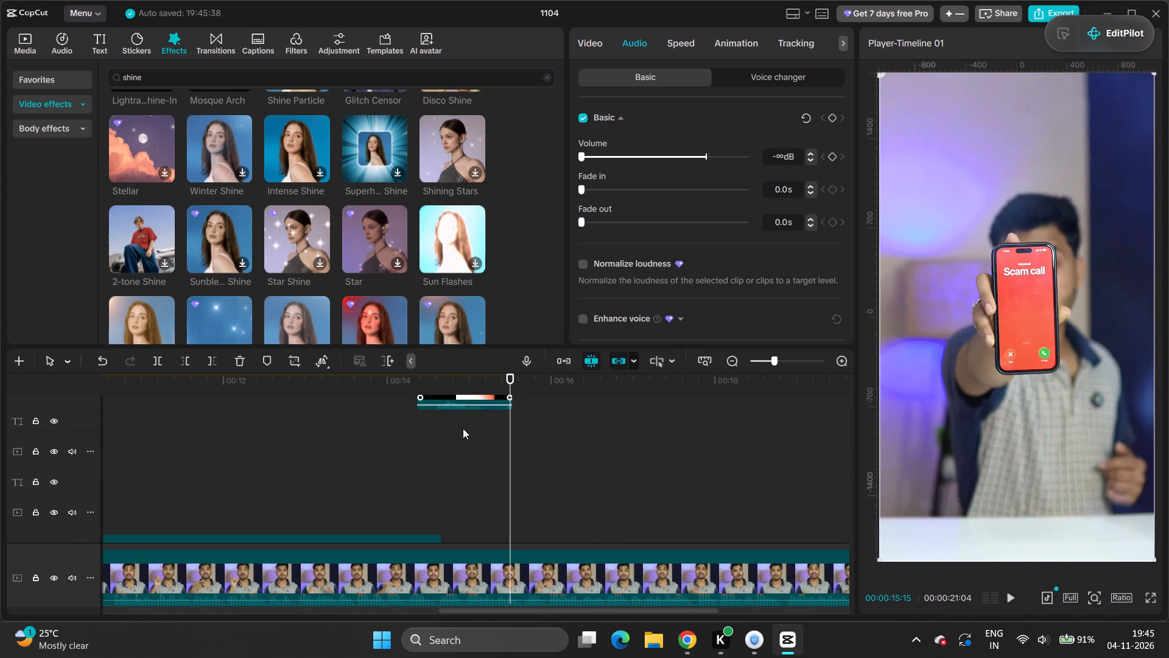
left_click_drag(463, 428, 458, 517)
scroll(508, 484, "down", 4)
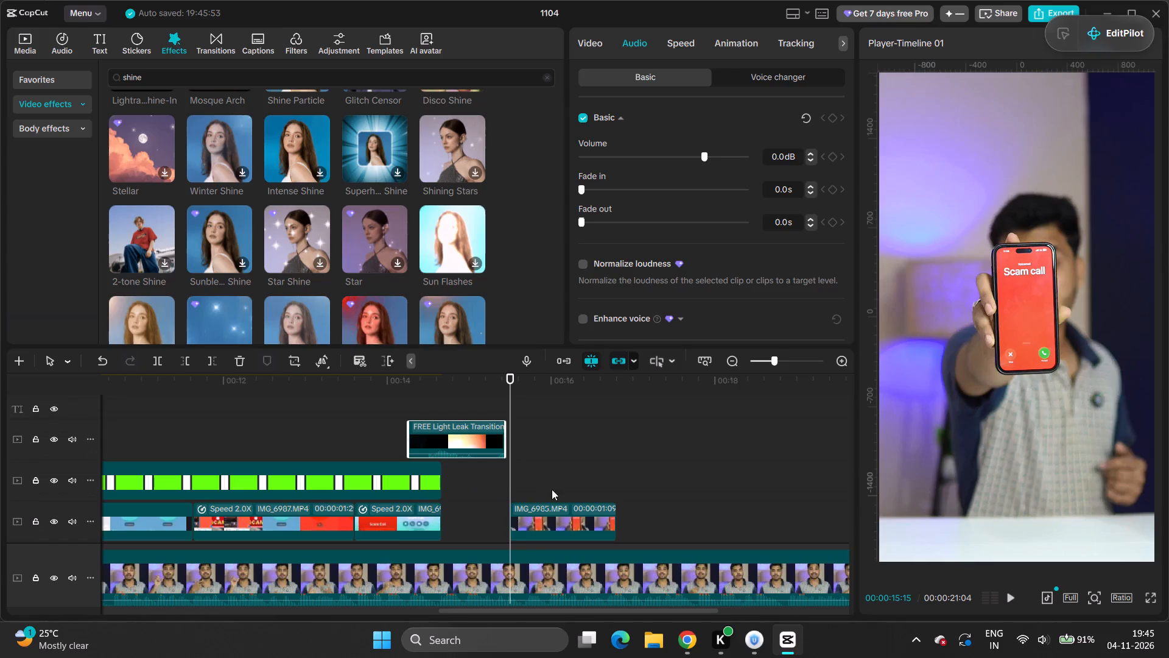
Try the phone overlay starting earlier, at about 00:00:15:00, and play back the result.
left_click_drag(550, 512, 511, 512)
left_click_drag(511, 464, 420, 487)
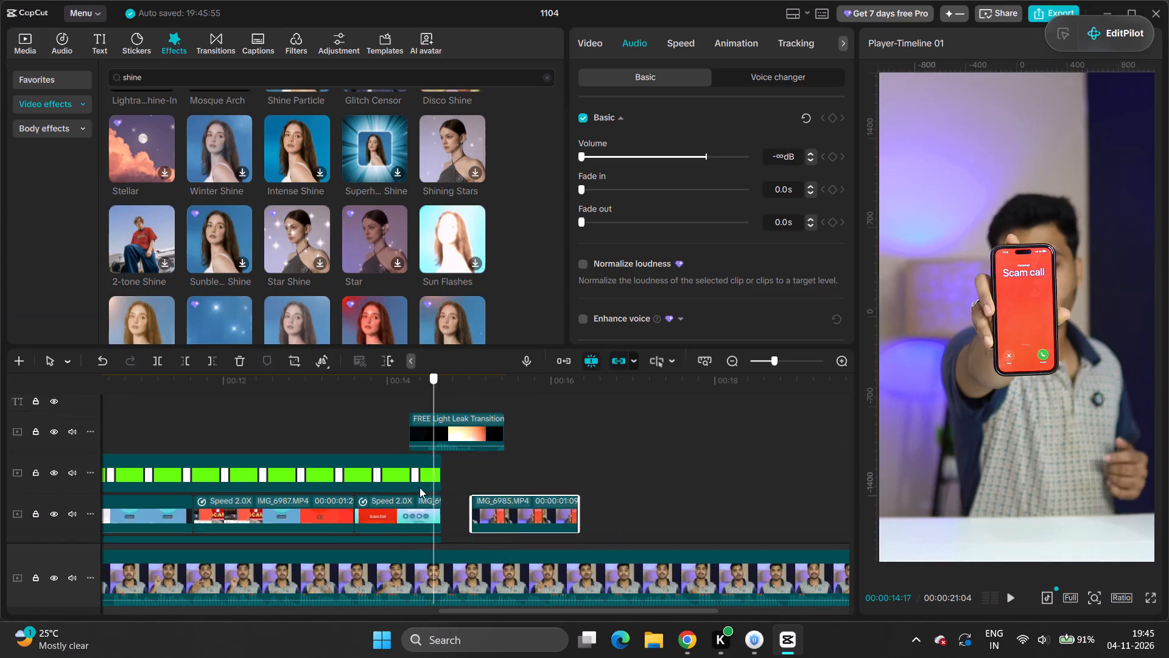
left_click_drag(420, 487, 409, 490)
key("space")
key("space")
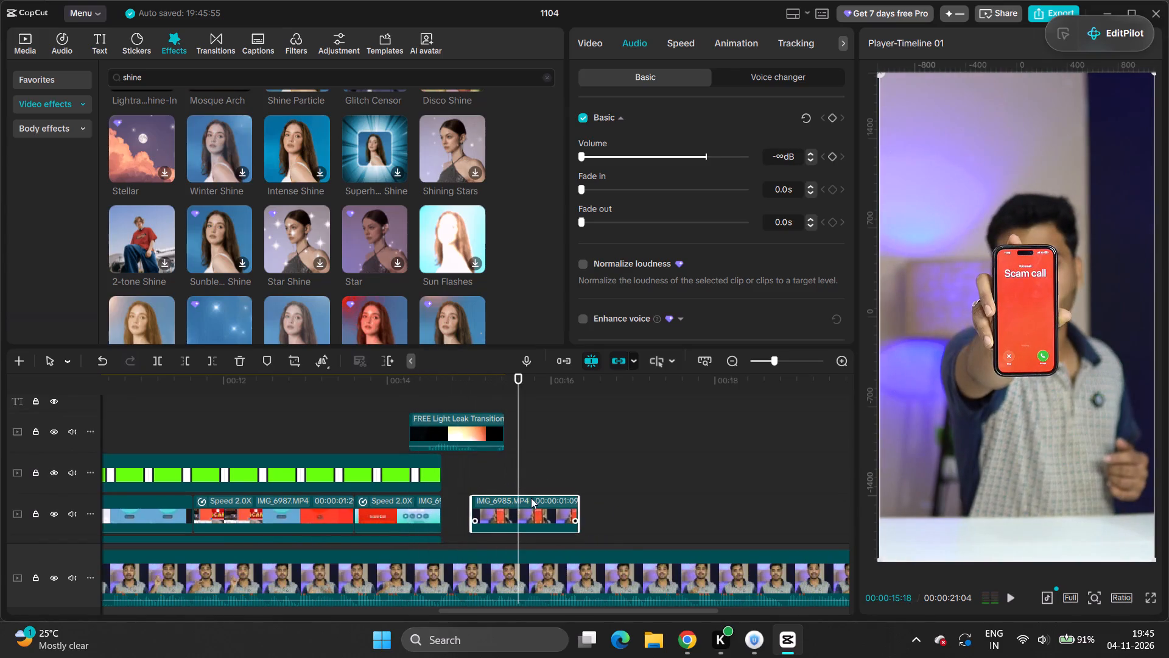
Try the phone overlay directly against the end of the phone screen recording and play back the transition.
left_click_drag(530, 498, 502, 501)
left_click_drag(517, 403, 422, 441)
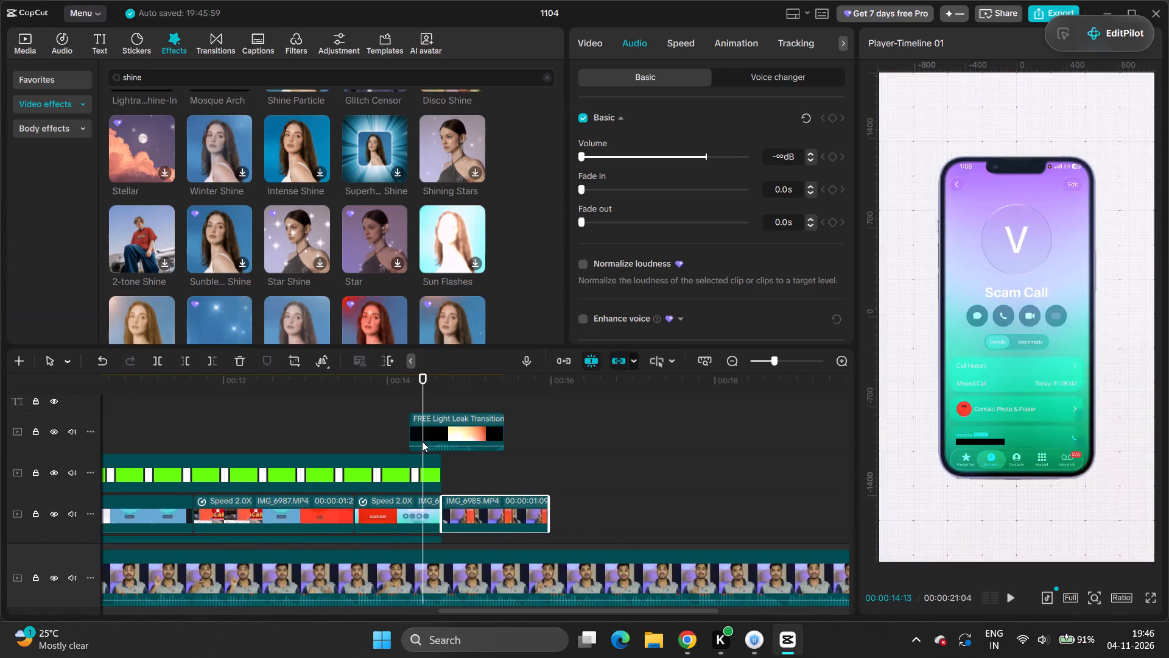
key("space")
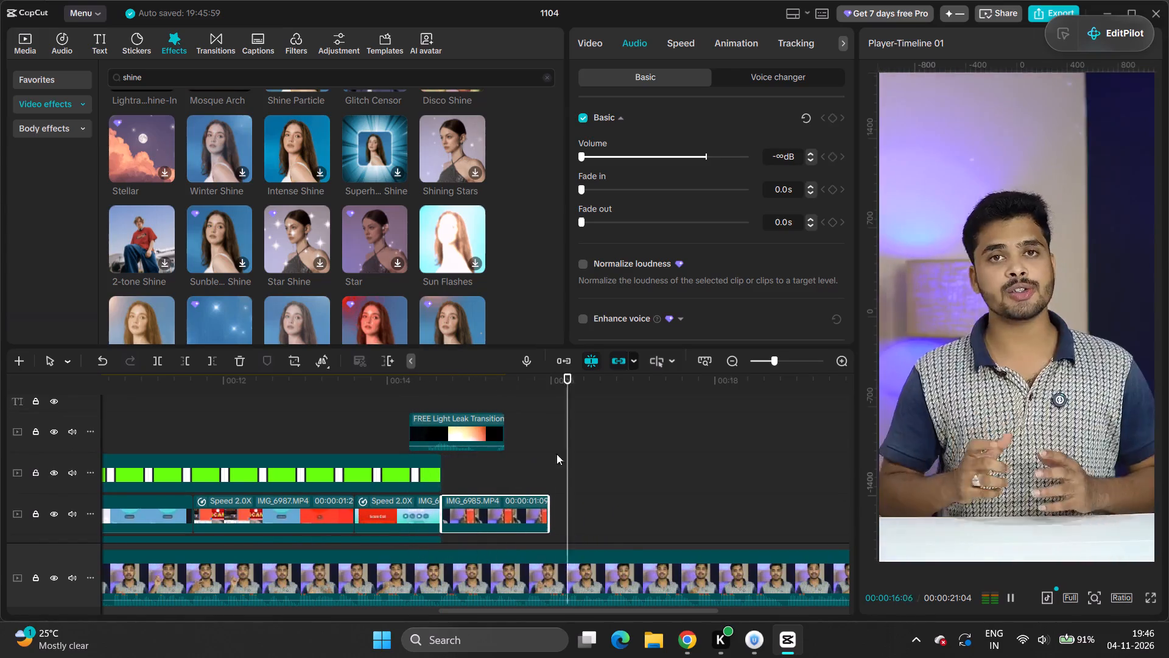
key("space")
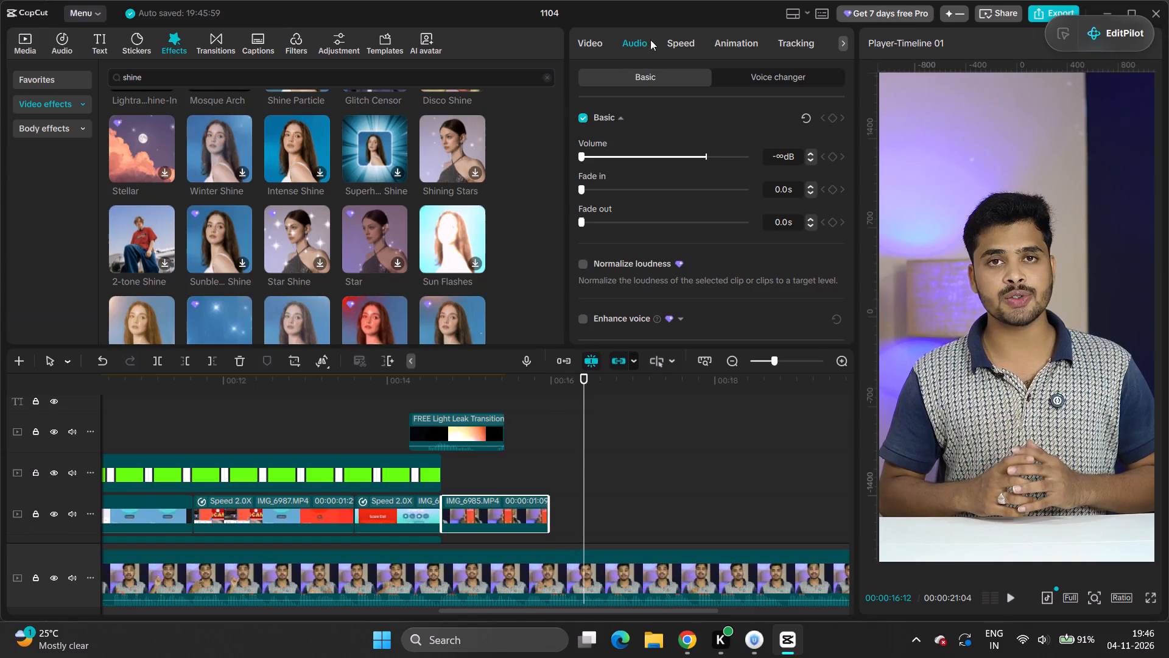
Move the phone overlay to start at about 00:00:15:12, near the light leak's end, and check the timing in playback.
left_click_drag(504, 509, 566, 503)
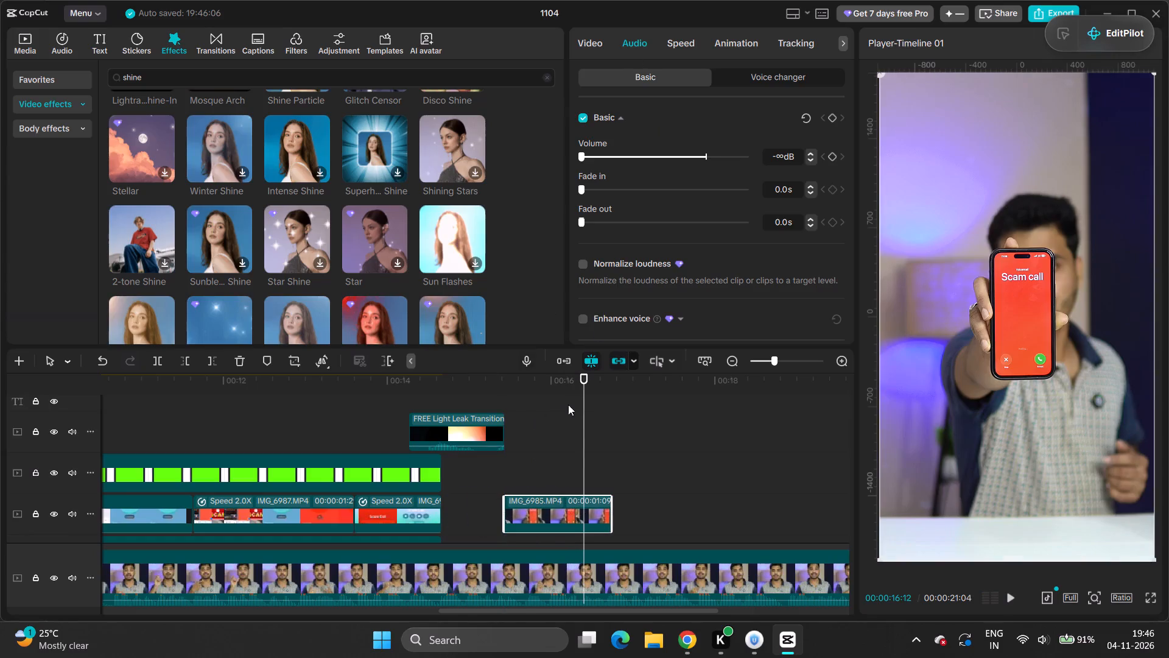
left_click_drag(580, 417, 434, 456)
key("space")
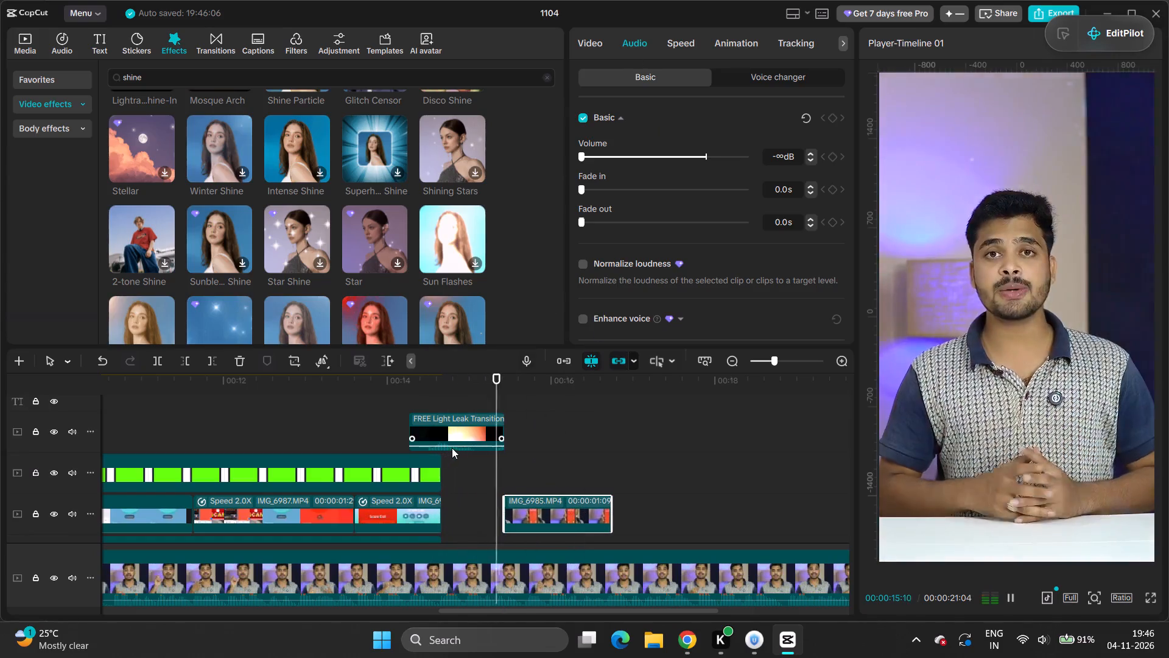
key("space")
key("space")
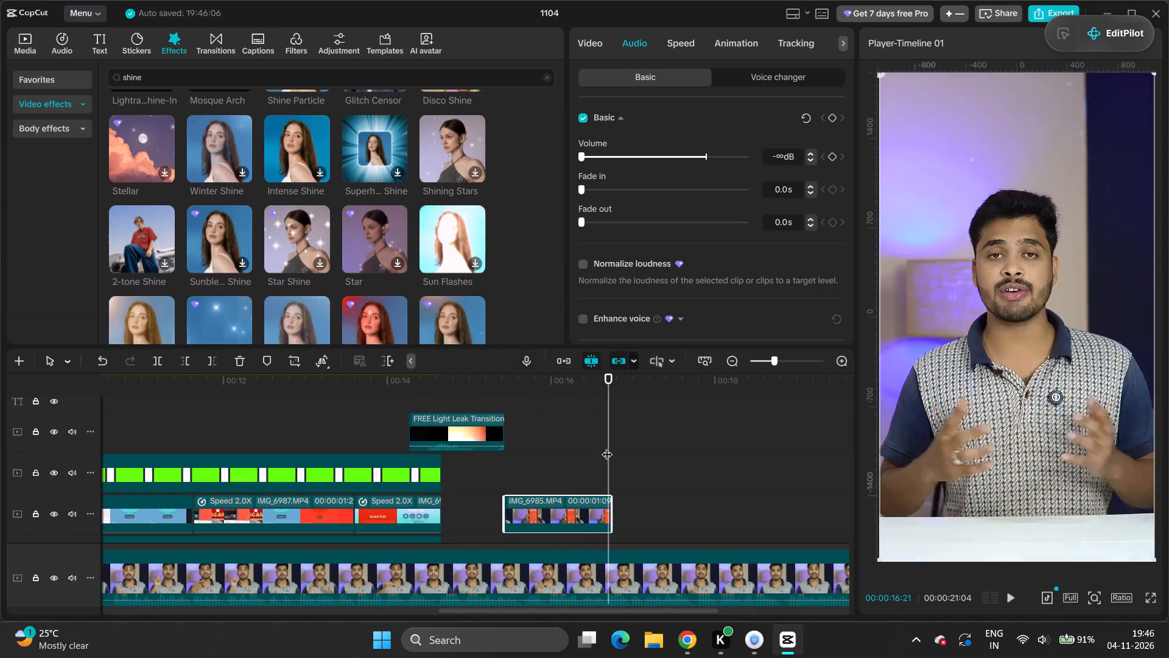
key("space")
left_click_drag(650, 444, 493, 490)
key("space")
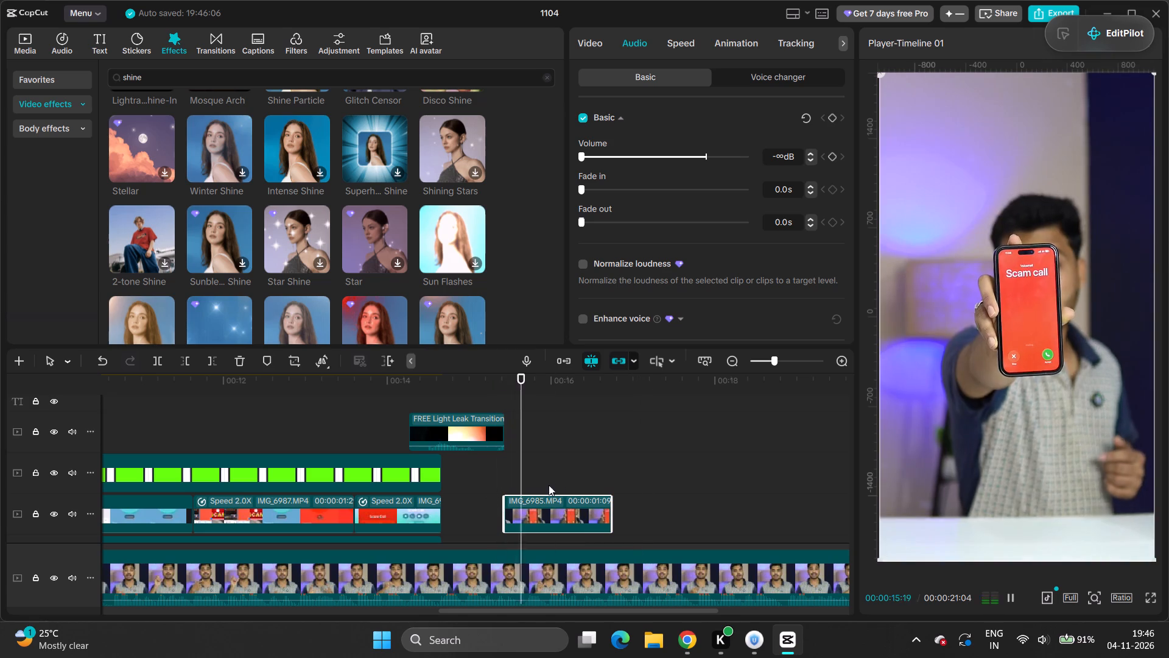
Apply the Zoom 1 entrance animation to the phone overlay and play it back.
key("space")
left_click(742, 49)
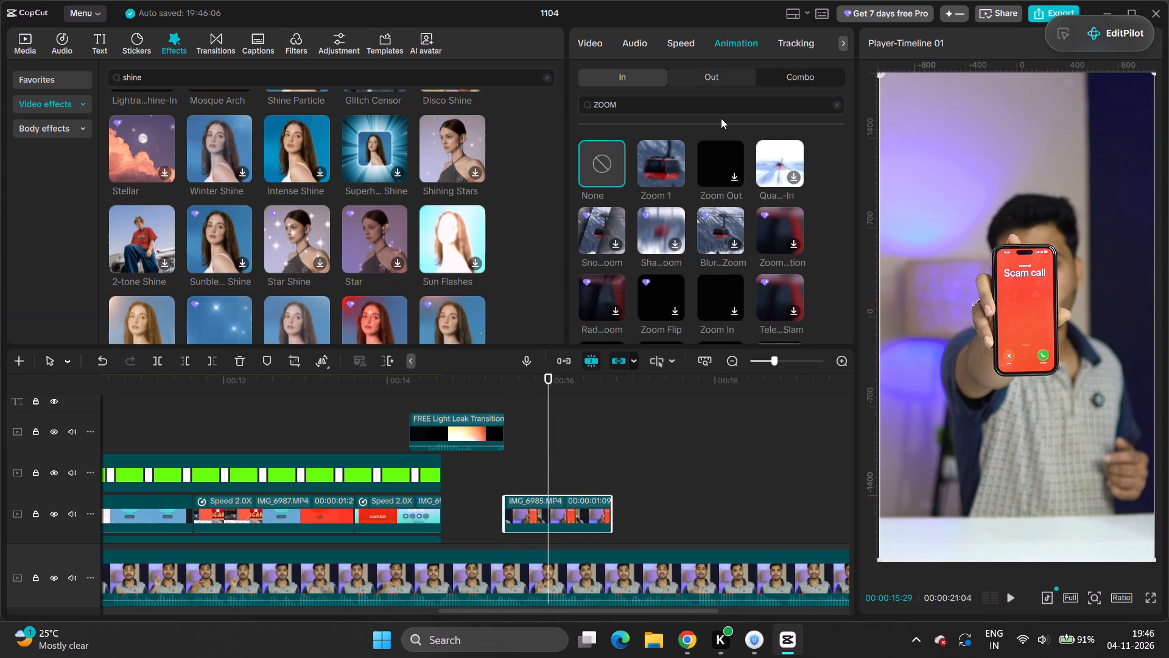
left_click(647, 168)
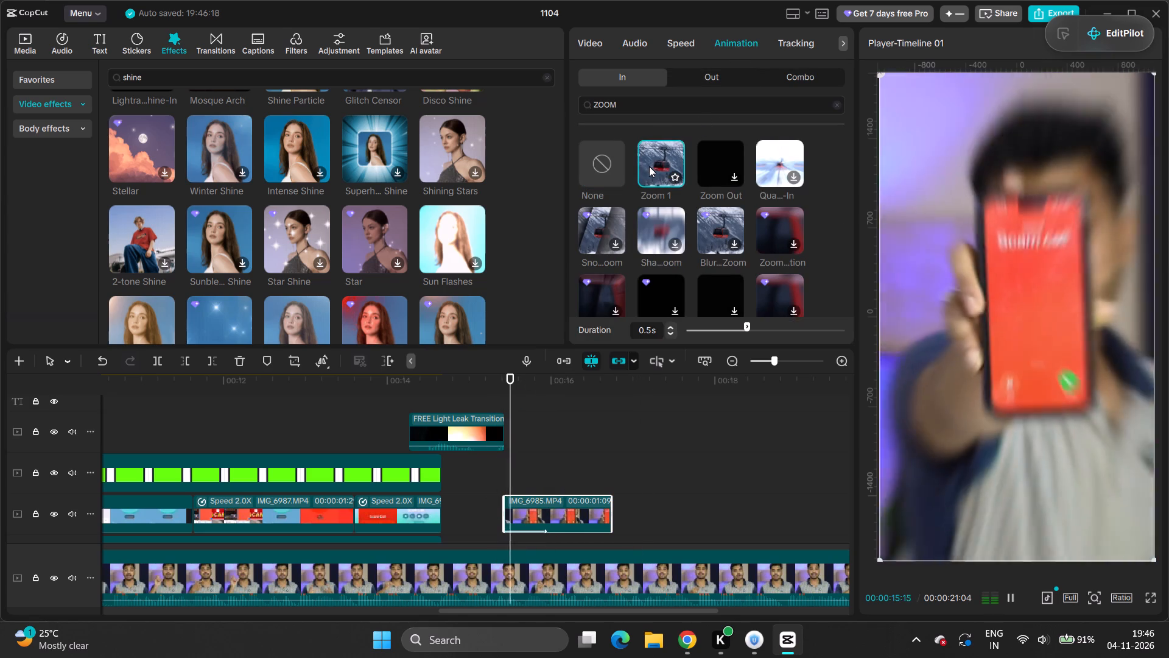
left_click_drag(549, 466, 479, 490)
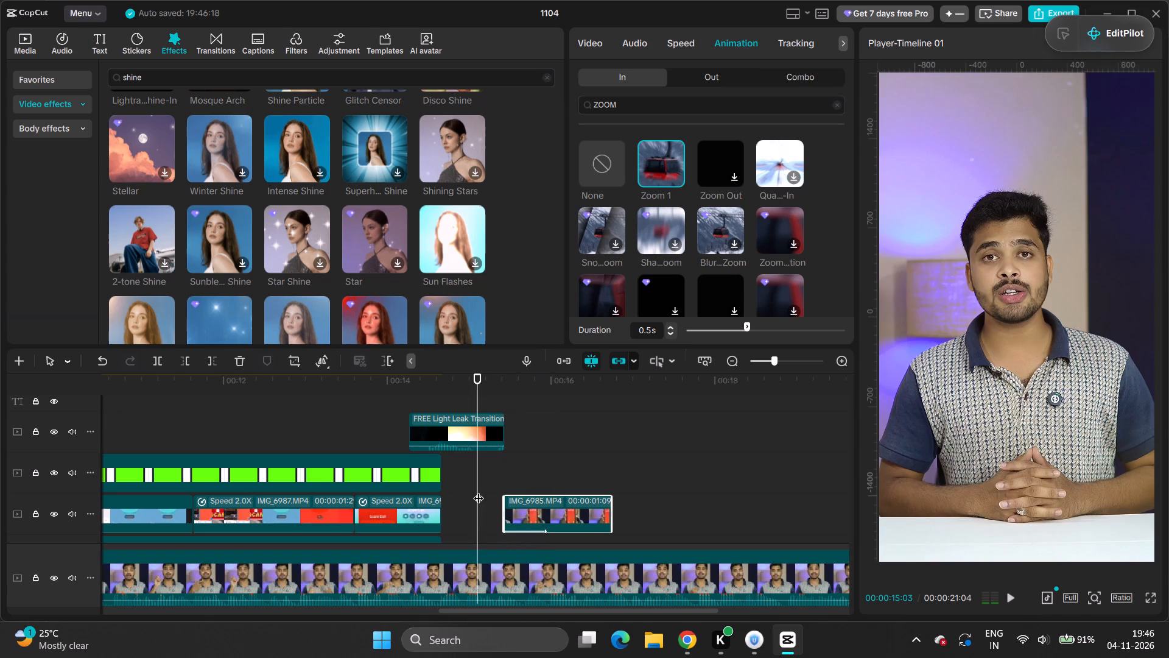
key("space")
key("space")
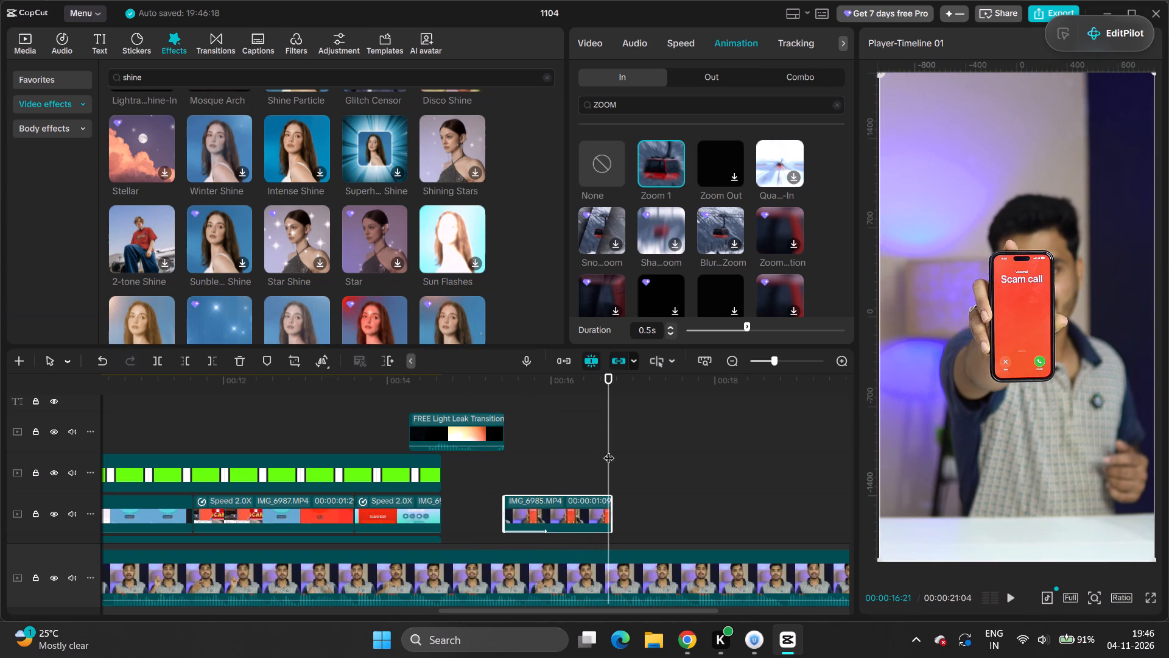
Trim the end of the phone overlay back to about 00:00:16:17 and play back the shortened shot into the talking section.
left_click_drag(609, 450, 527, 488)
key("space")
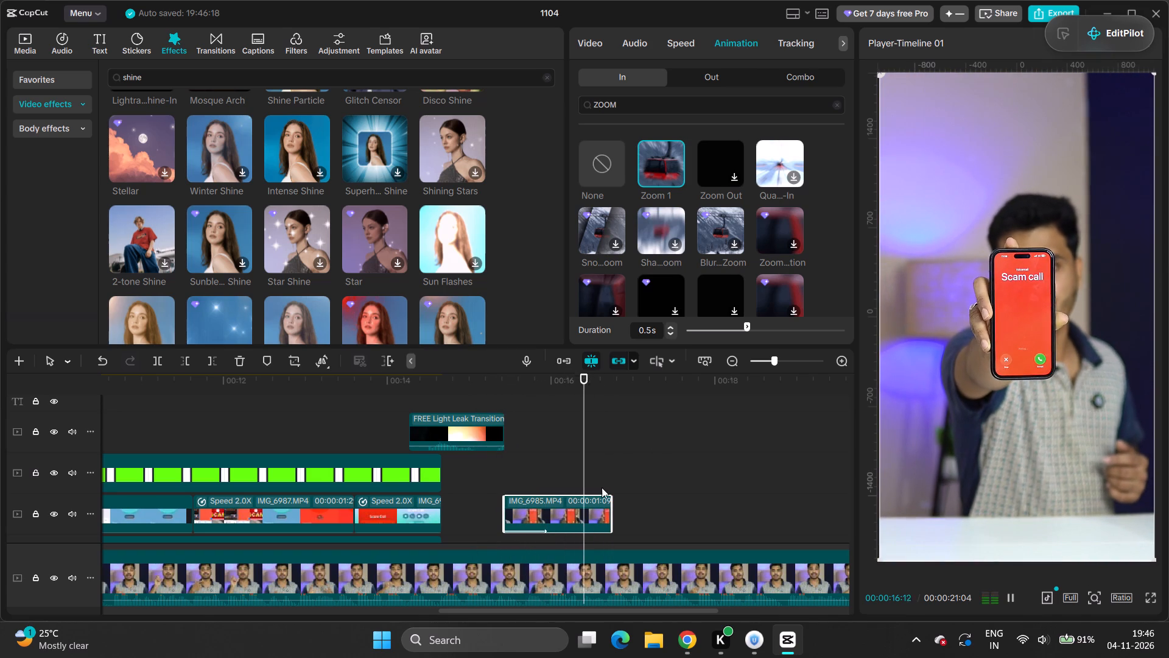
key("space")
left_click_drag(611, 503, 597, 505)
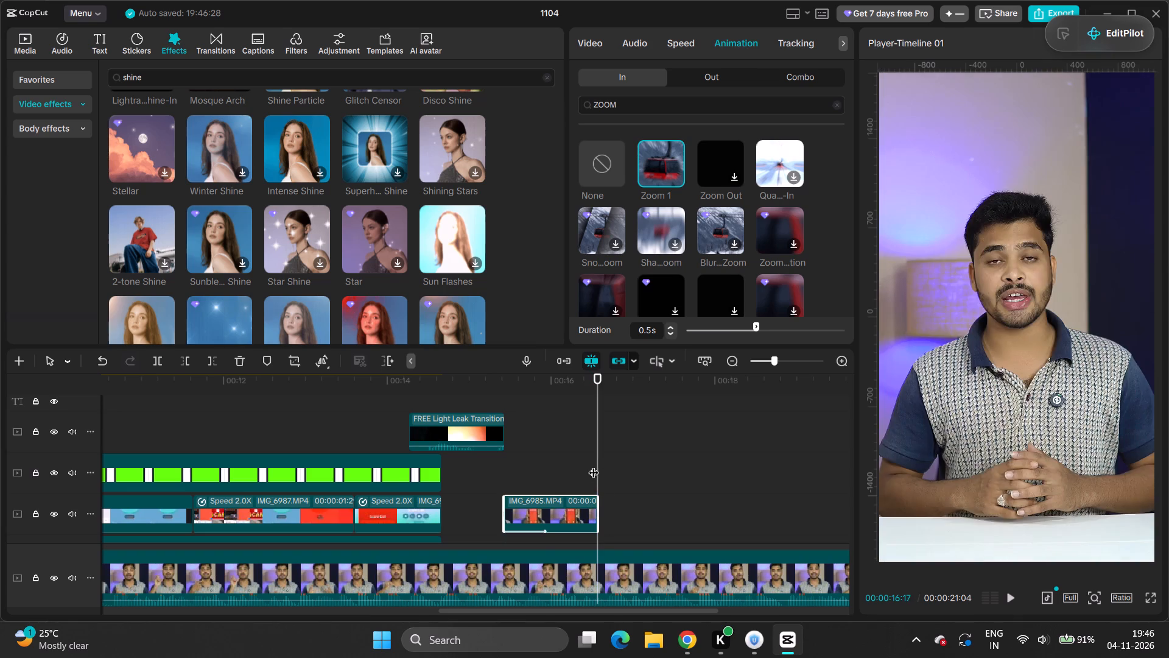
left_click_drag(598, 461, 497, 486)
key("space")
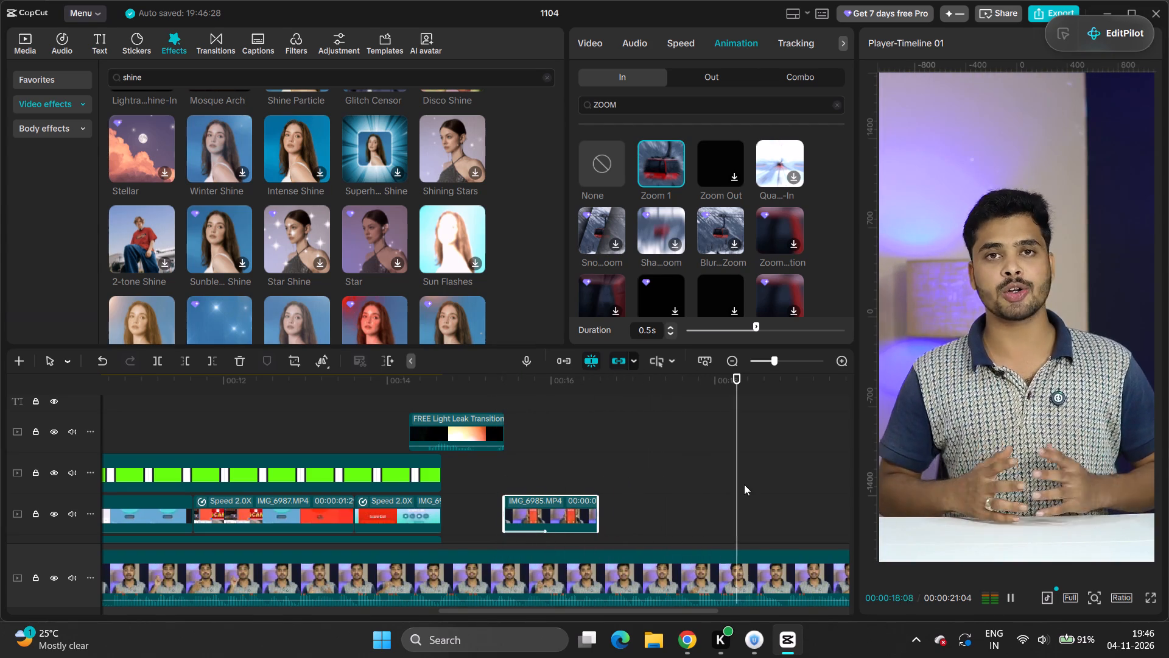
key("space")
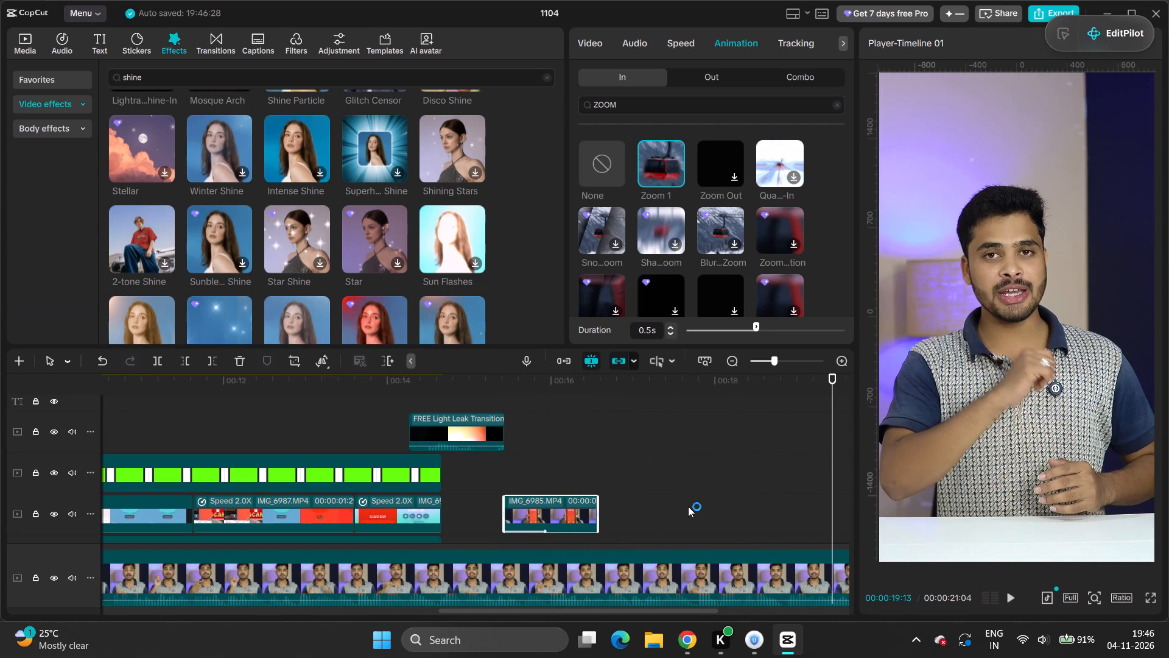
Replay the talking section after the phone overlay repeatedly to find the cue for a caption, around 00:00:17:06.
scroll(686, 508, "down", 3)
scroll(689, 509, "up", 3)
left_click_drag(831, 484, 792, 492)
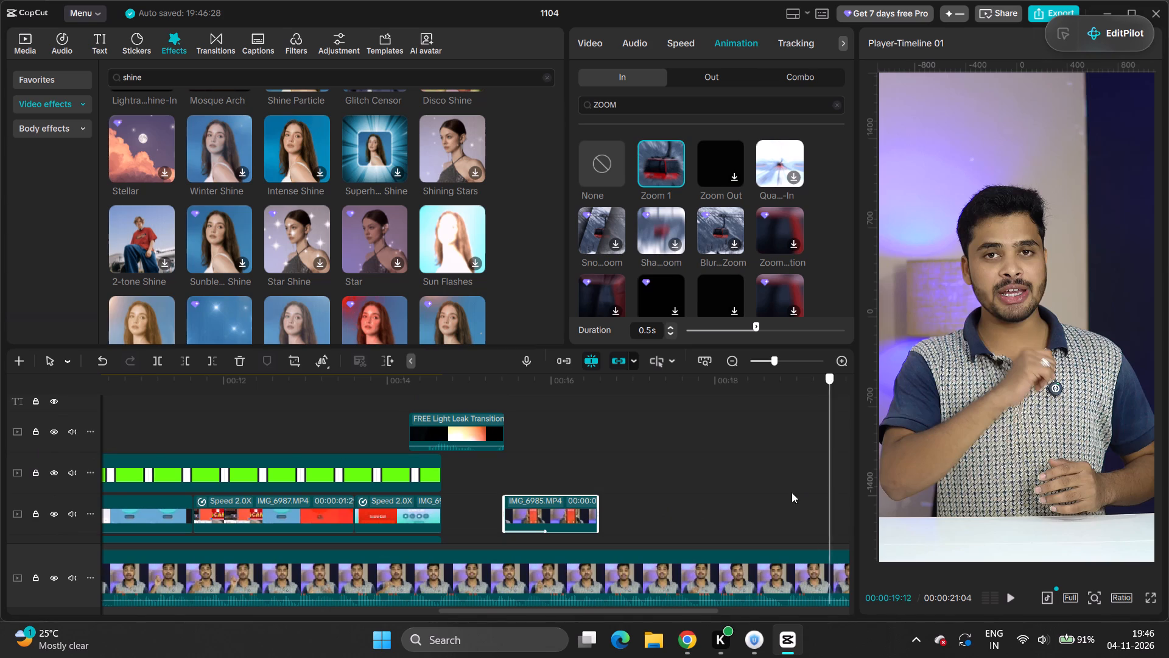
left_click_drag(792, 492, 634, 507)
key("space")
key("space")
key("space")
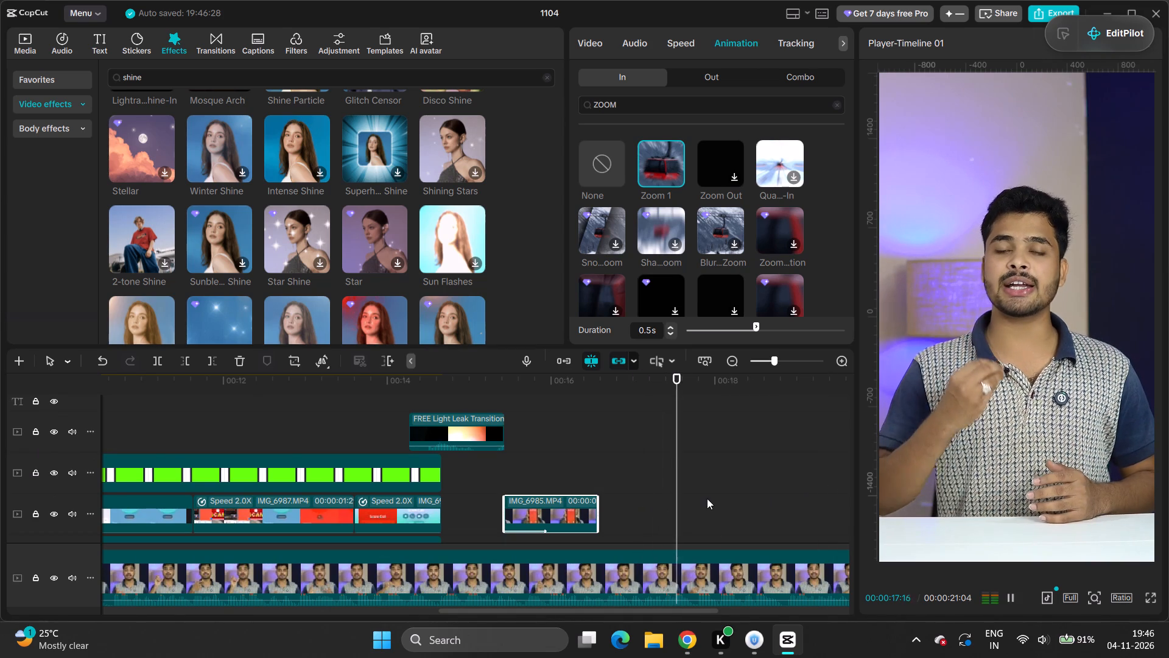
key("space")
left_click_drag(690, 493, 609, 517)
key("space")
key("space")
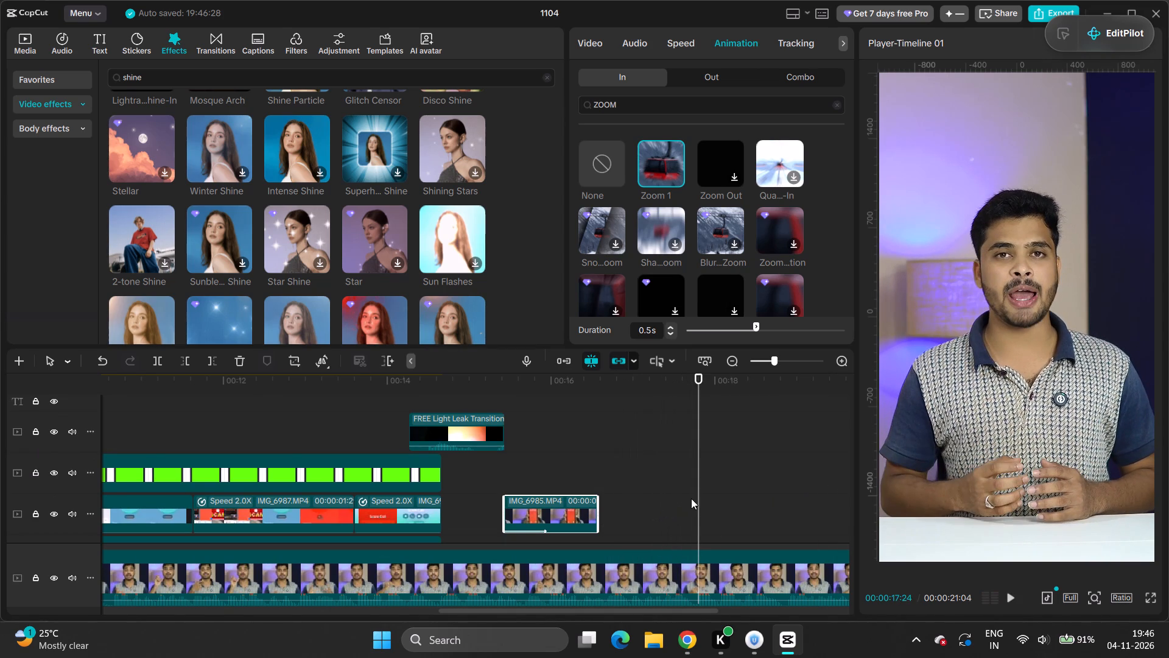
left_click_drag(701, 495, 638, 512)
key("space")
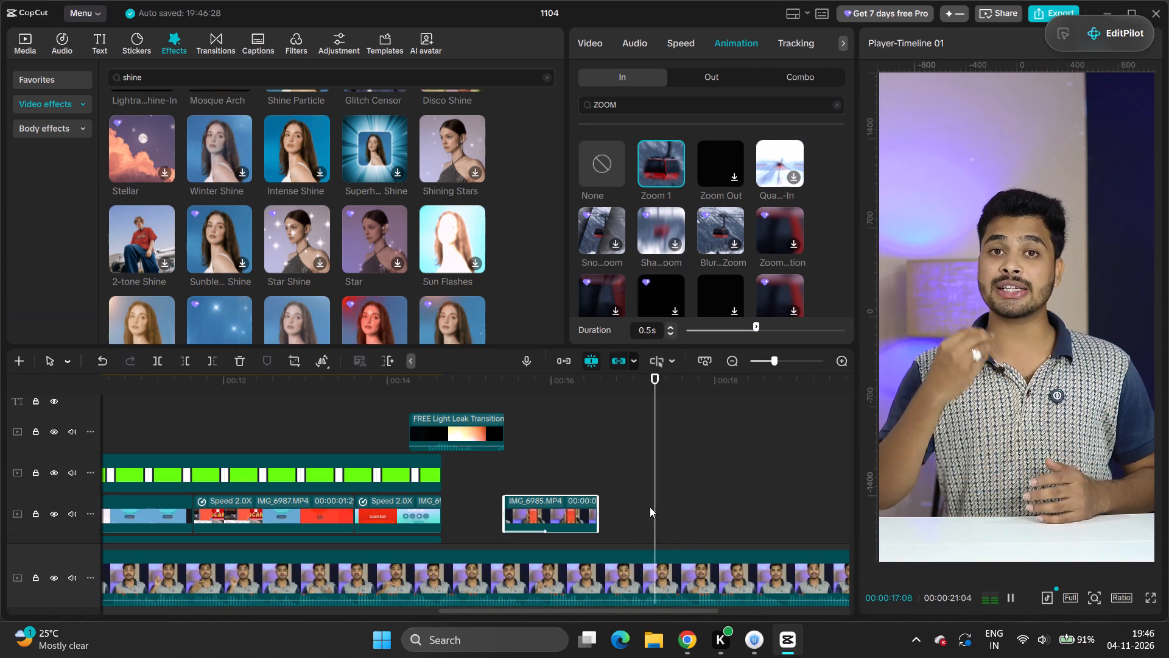
key("space")
left_click_drag(673, 504, 605, 520)
key("space")
key("space")
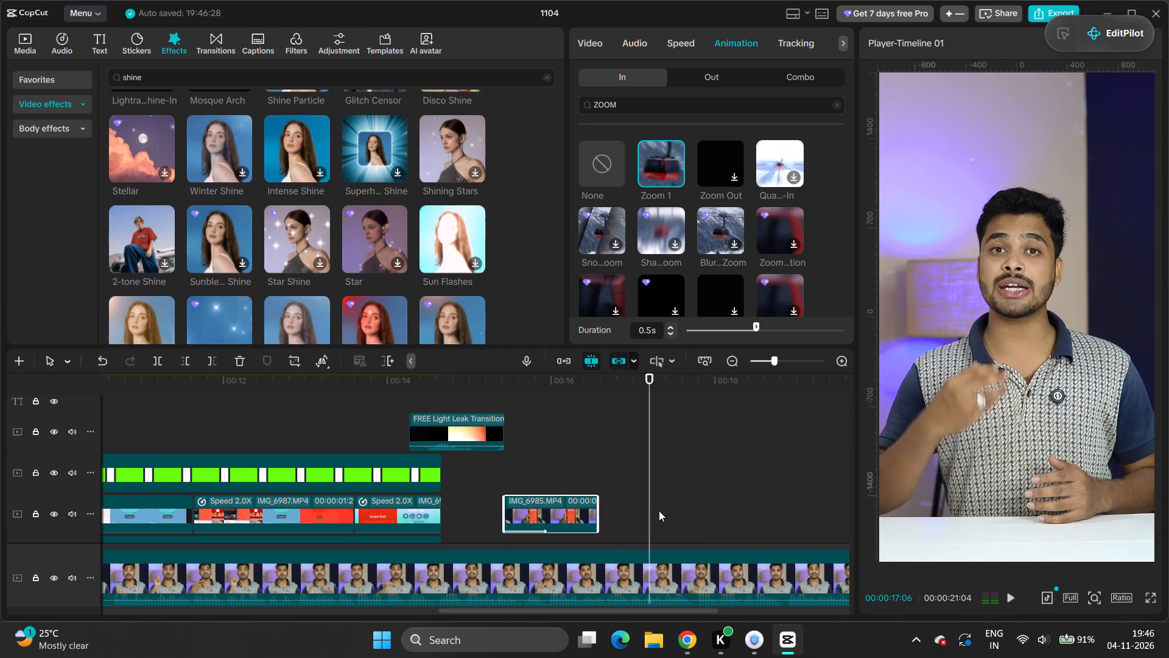
Add a default text clip at 00:00:17:06 above the green-screen track and set its text to "nijangane spam call".
left_click(102, 40)
left_click_drag(138, 109, 611, 379)
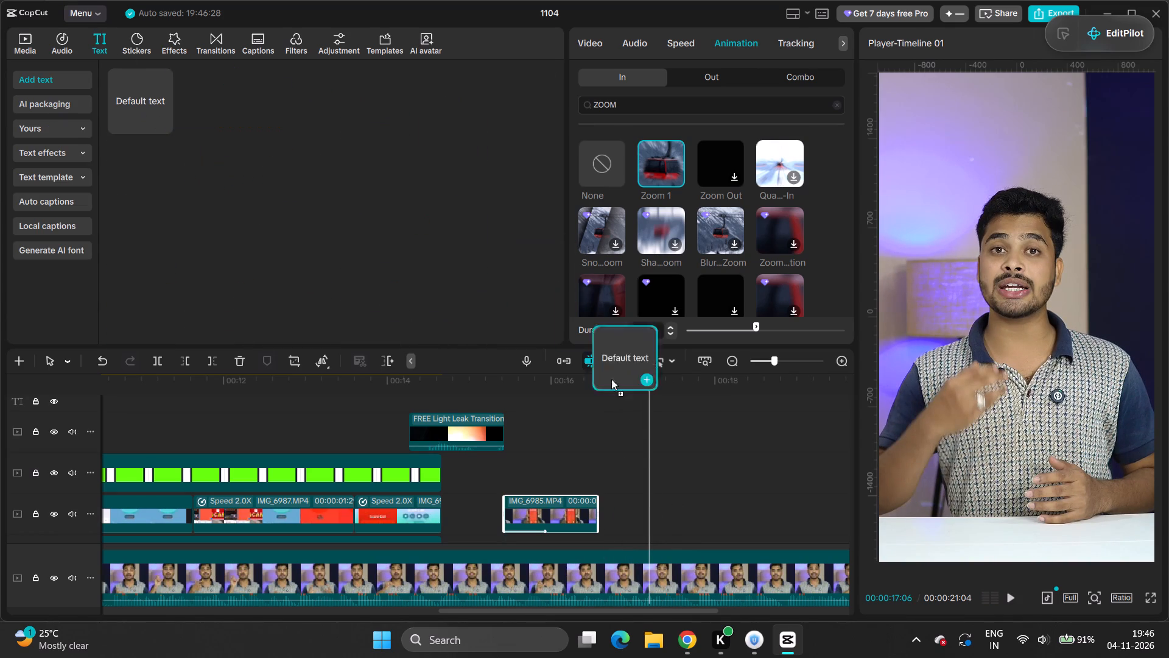
left_click_drag(611, 379, 652, 465)
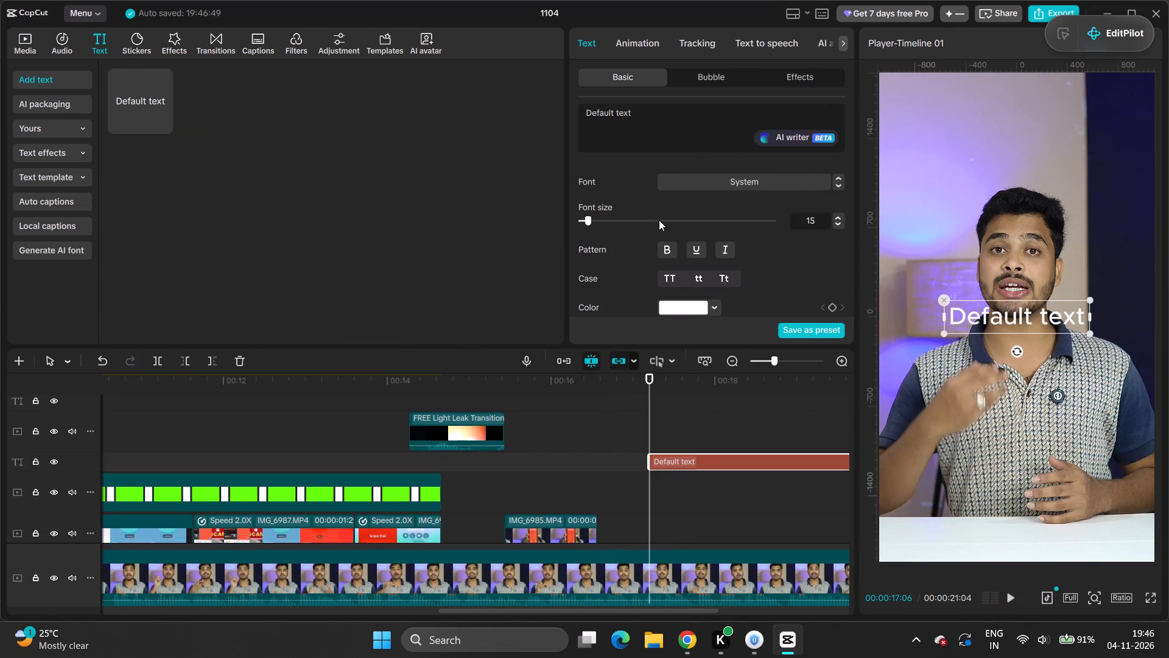
double_click(625, 116)
left_click(622, 115)
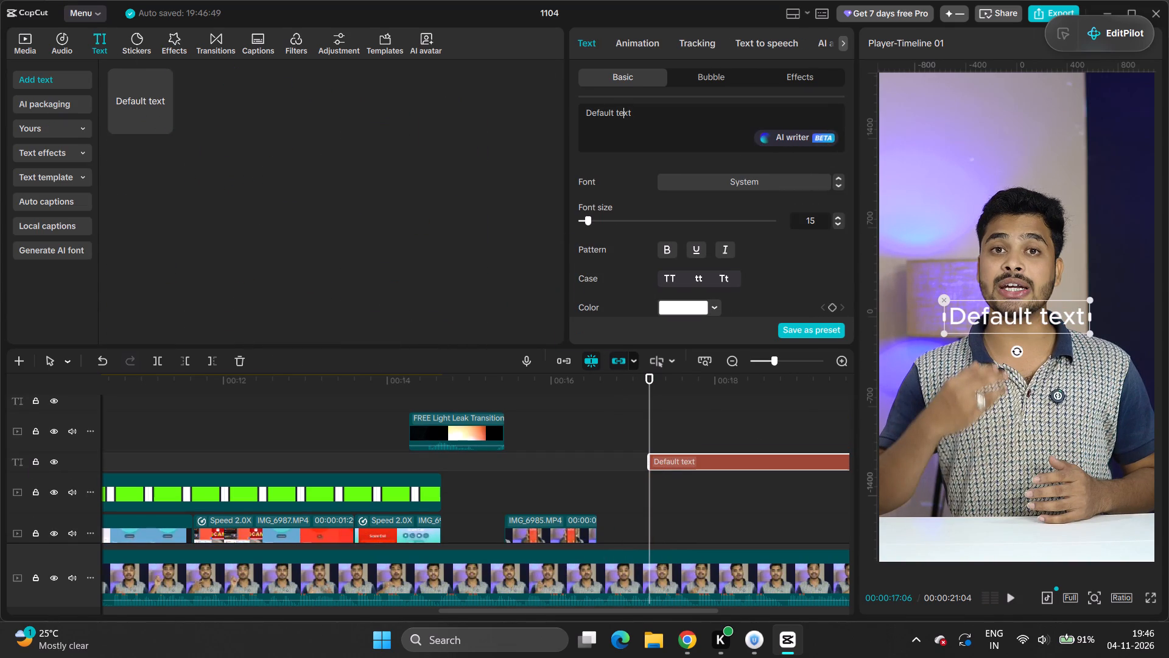
triple_click(621, 115)
type("nijangane")
key("space")
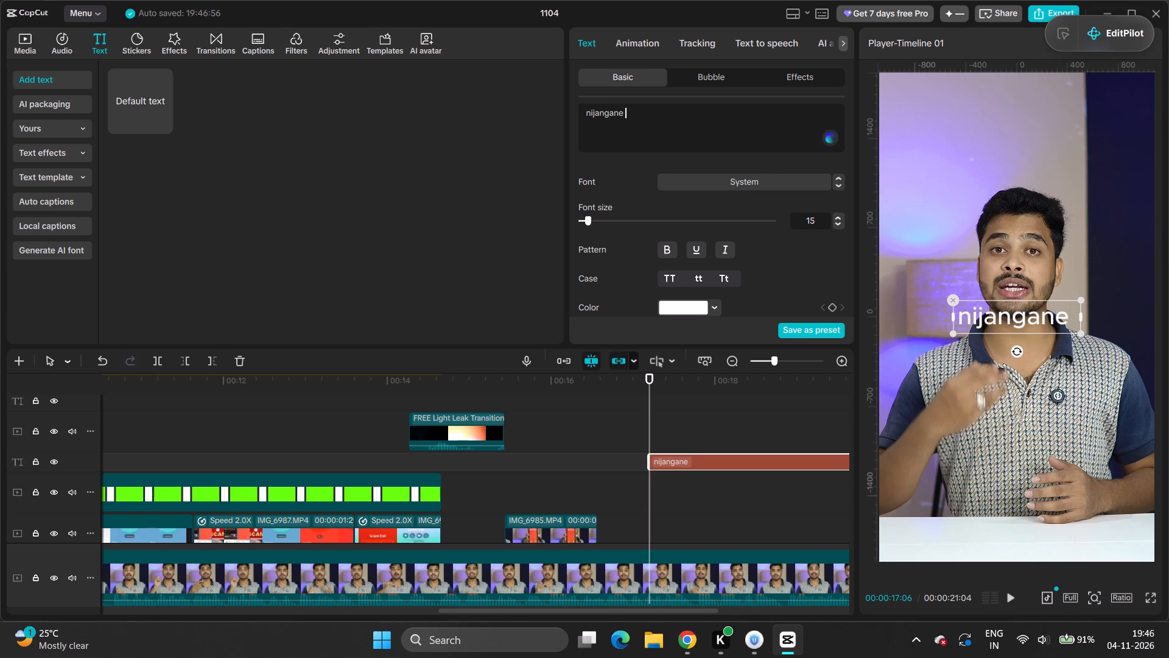
type("spam ca")
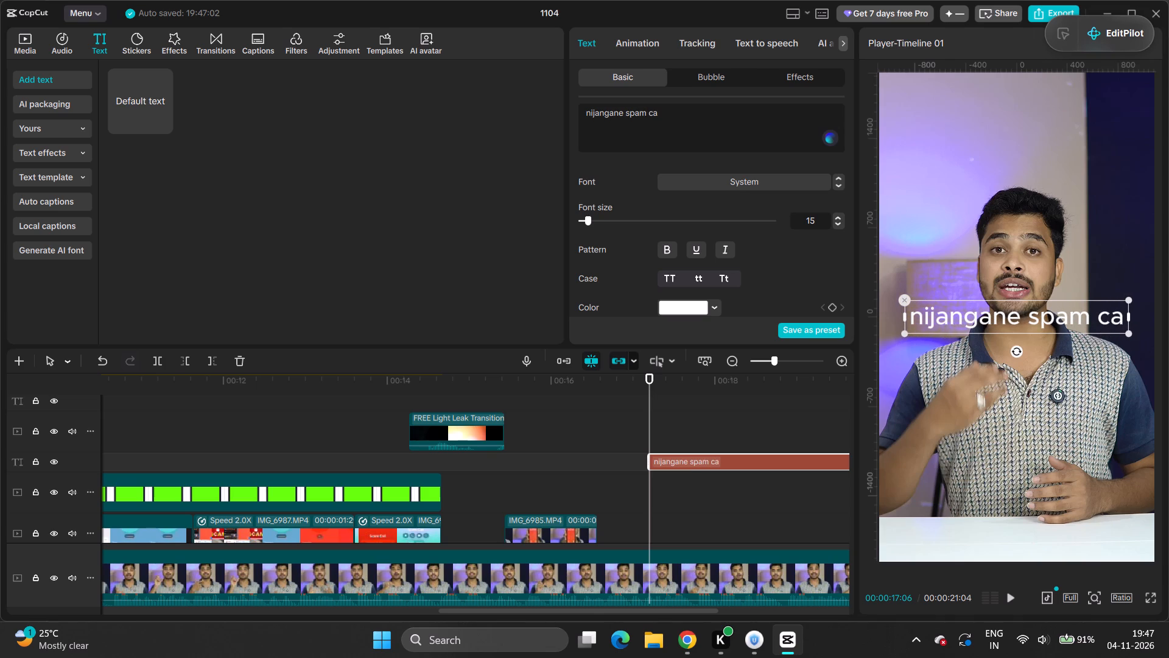
type("ll")
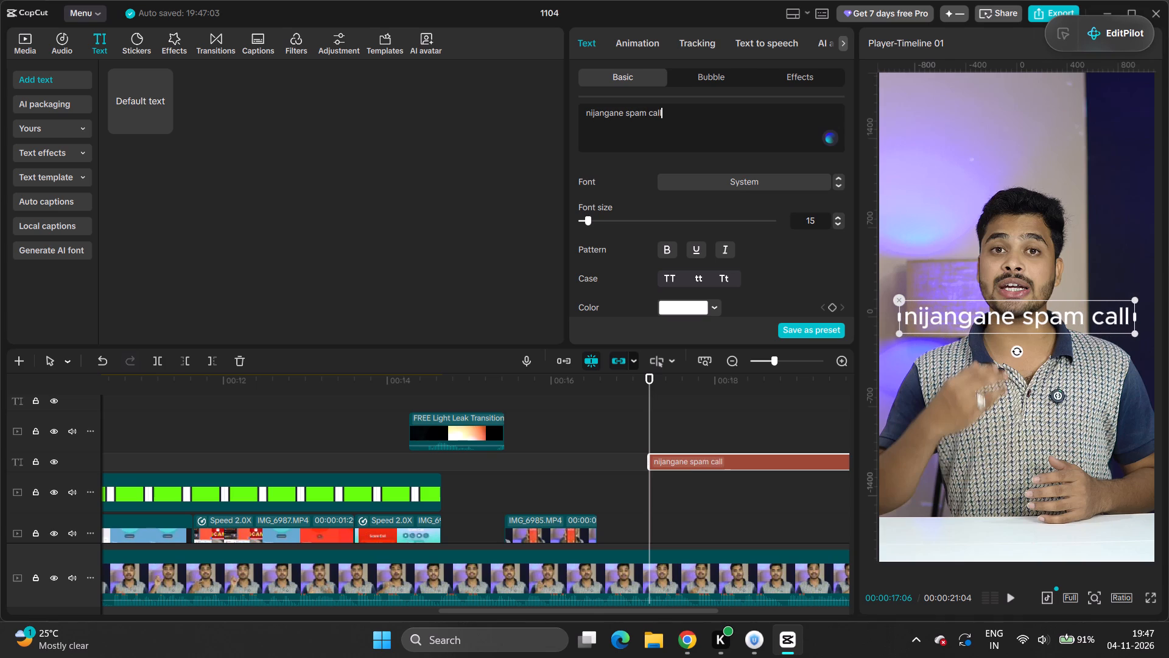
Style the "nijangane spam call" caption in bold AmericanCaptain with the white, dark-shadowed preset style.
left_click(670, 248)
left_click(749, 186)
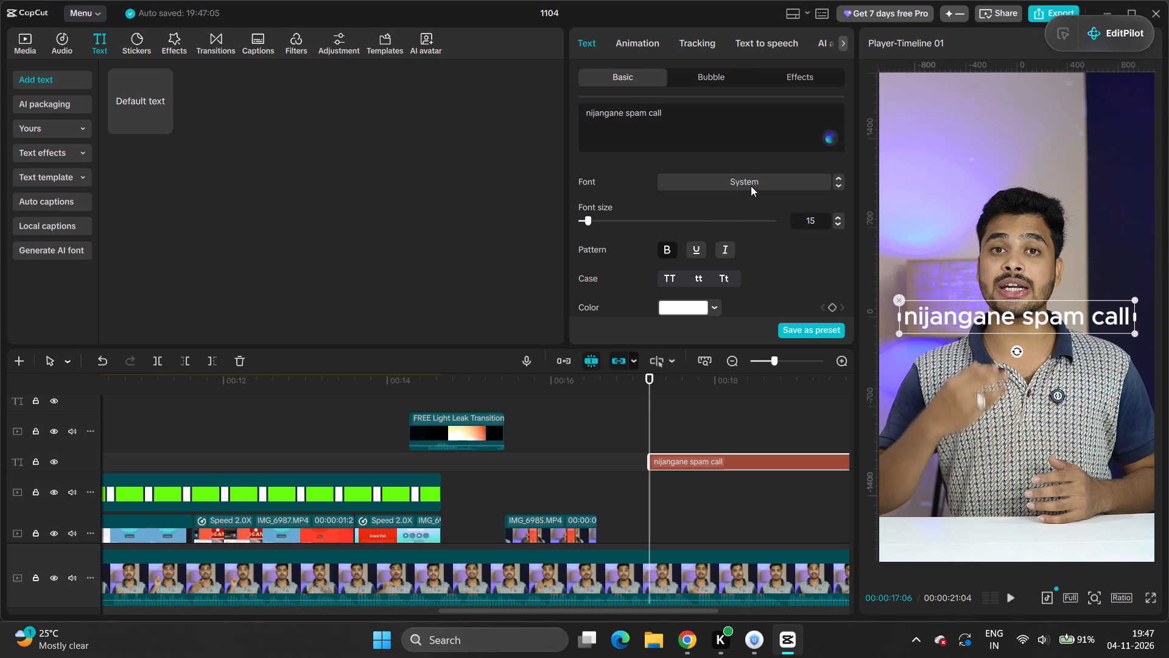
left_click(731, 172)
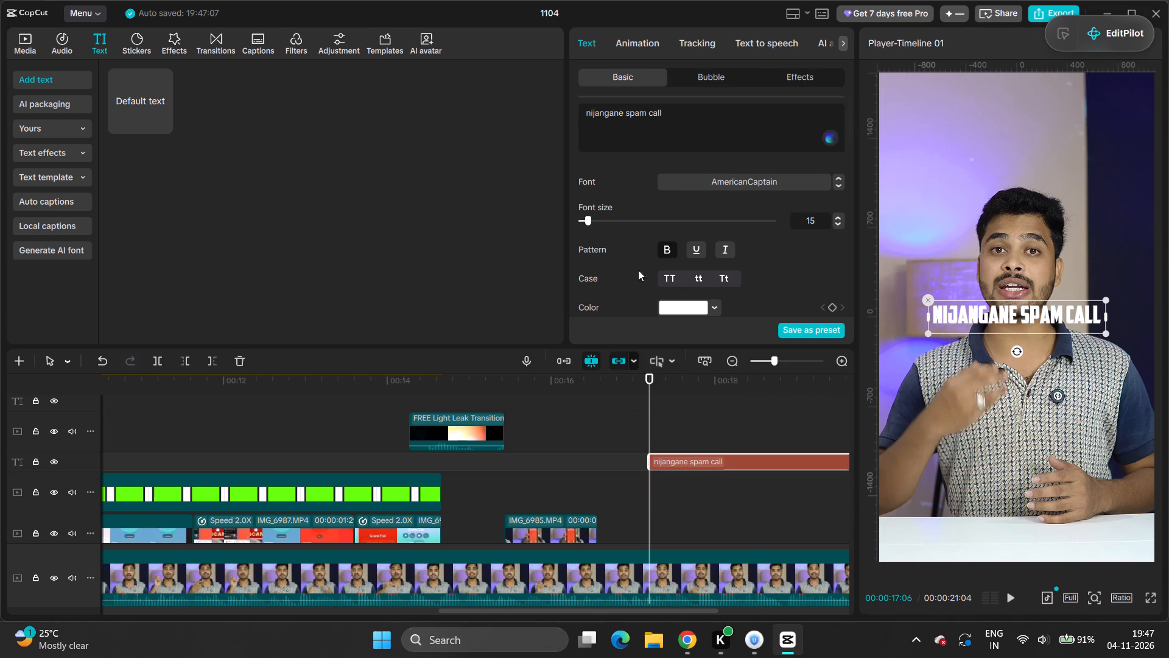
scroll(644, 271, "down", 3)
left_click(710, 234)
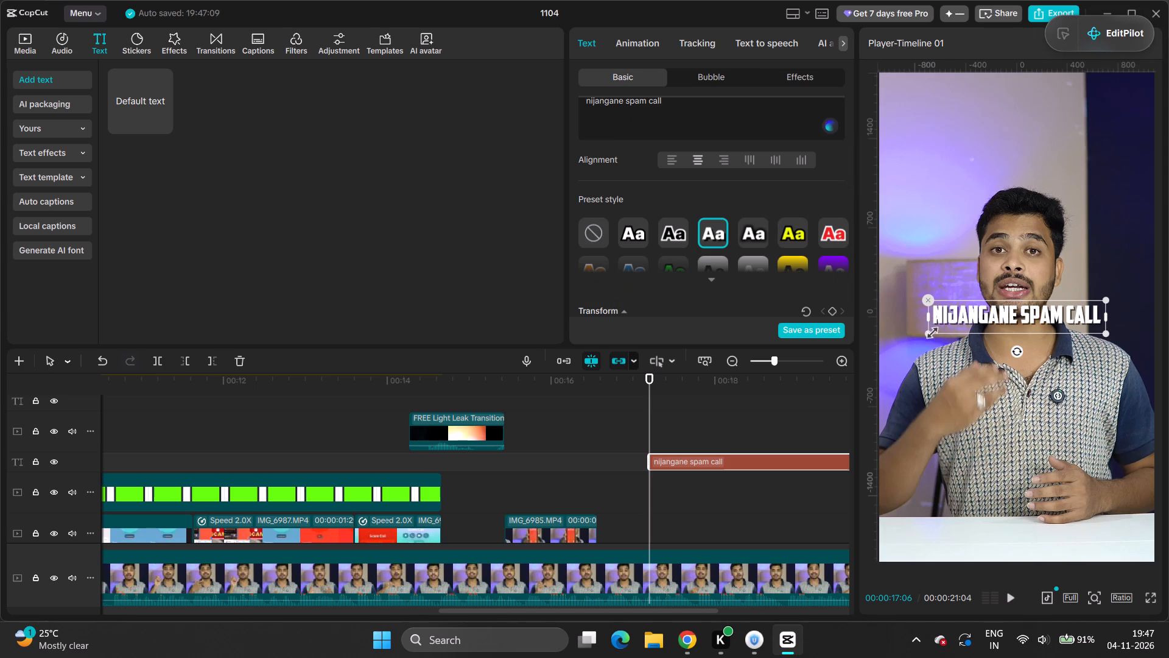
Enlarge the "nijangane spam call" caption slightly and place it over the speaker's chest.
left_click_drag(928, 332, 917, 343)
left_click_drag(1008, 305, 1020, 391)
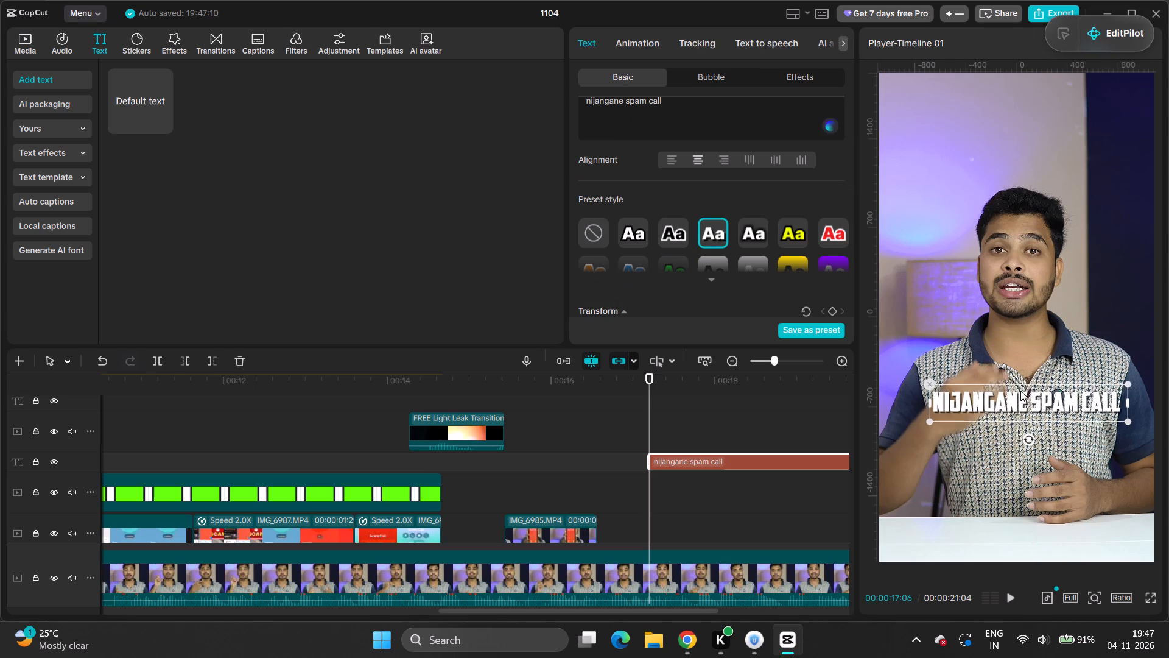
left_click_drag(1020, 391, 1024, 388)
Apply the second-row Slide Up entrance animation to the "nijangane spam call" caption.
left_click(643, 39)
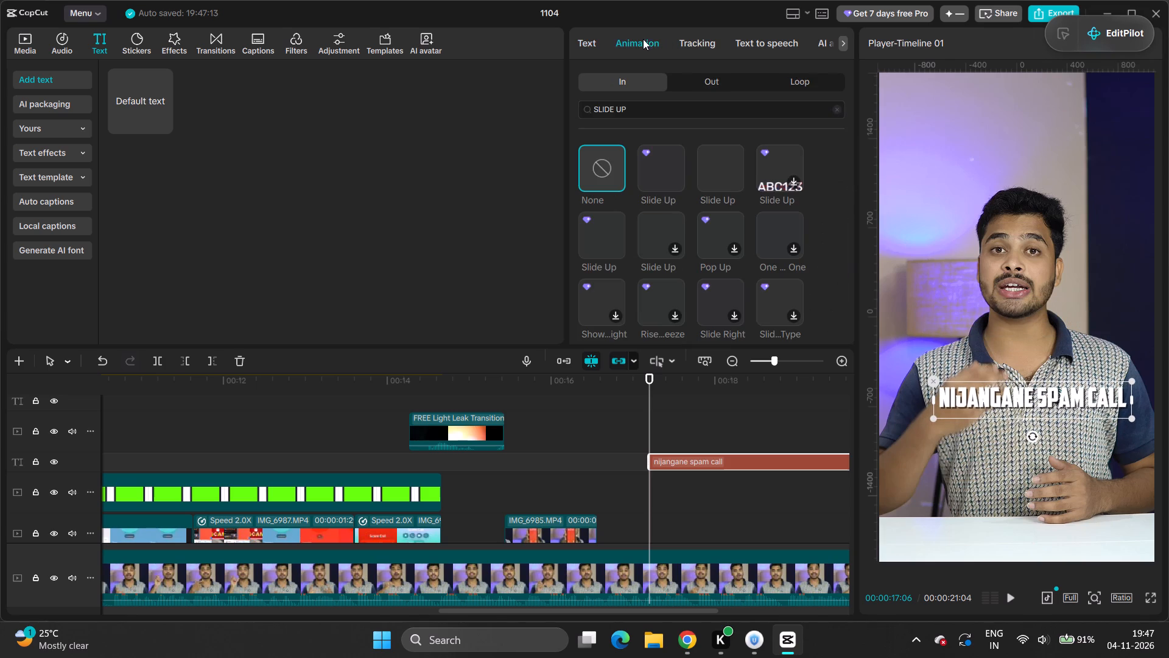
left_click(595, 247)
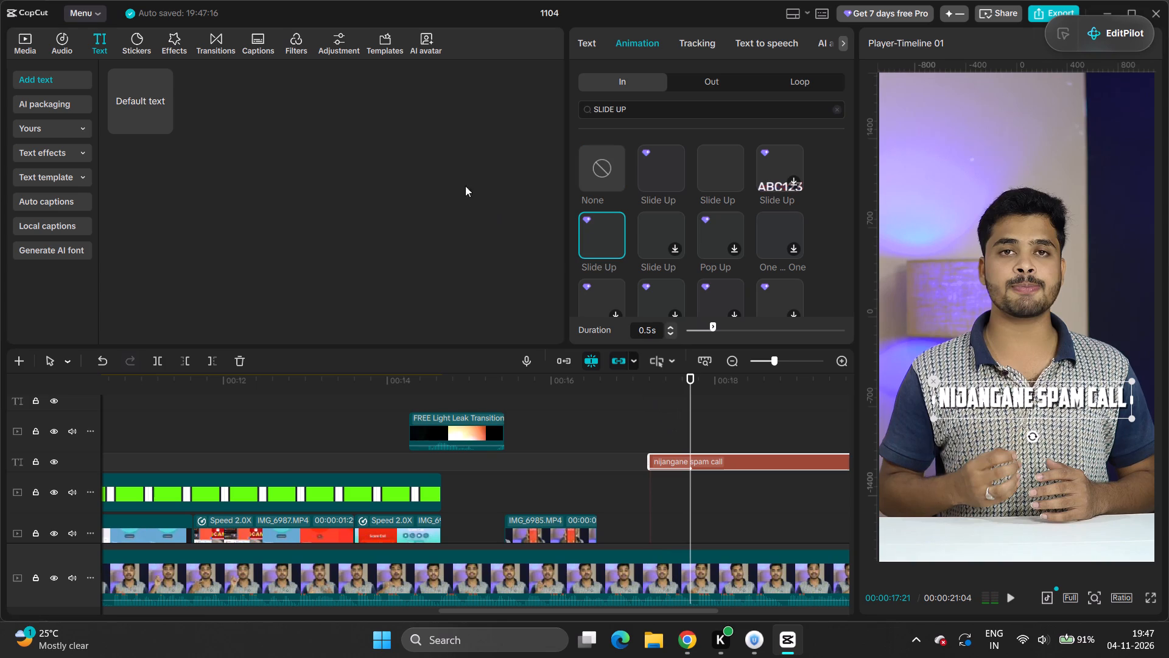
Add a second text clip at 00:00:17:21 on a track beneath the first caption and set its text to "anukuntaru".
left_click_drag(146, 117, 690, 490)
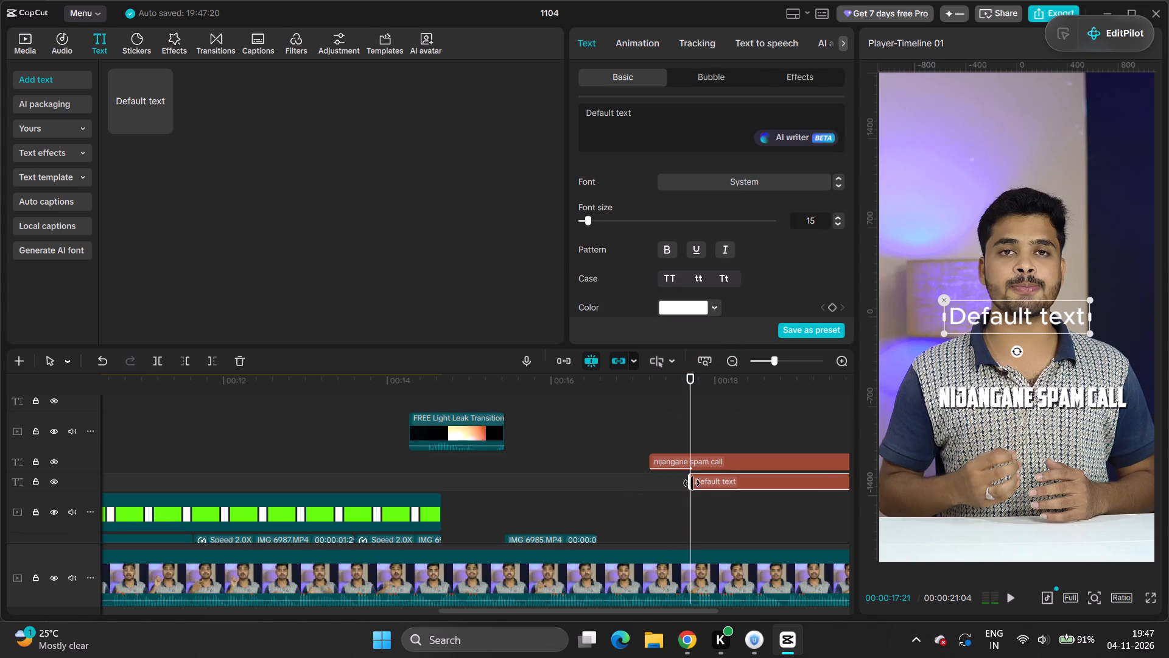
double_click(613, 113)
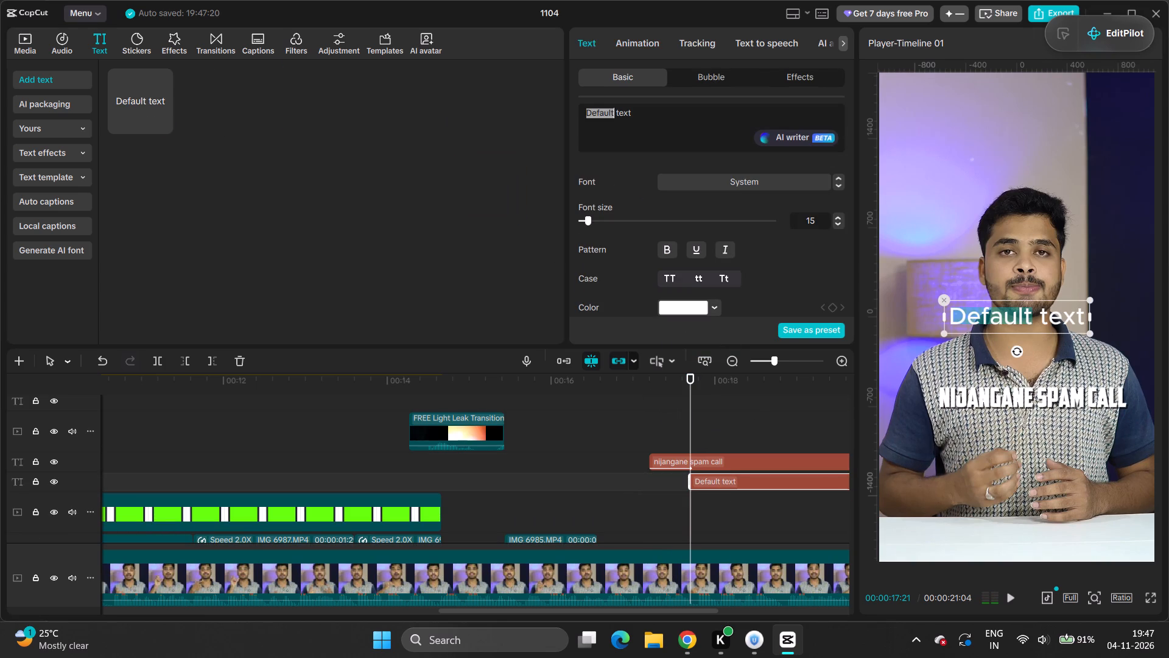
triple_click(613, 113)
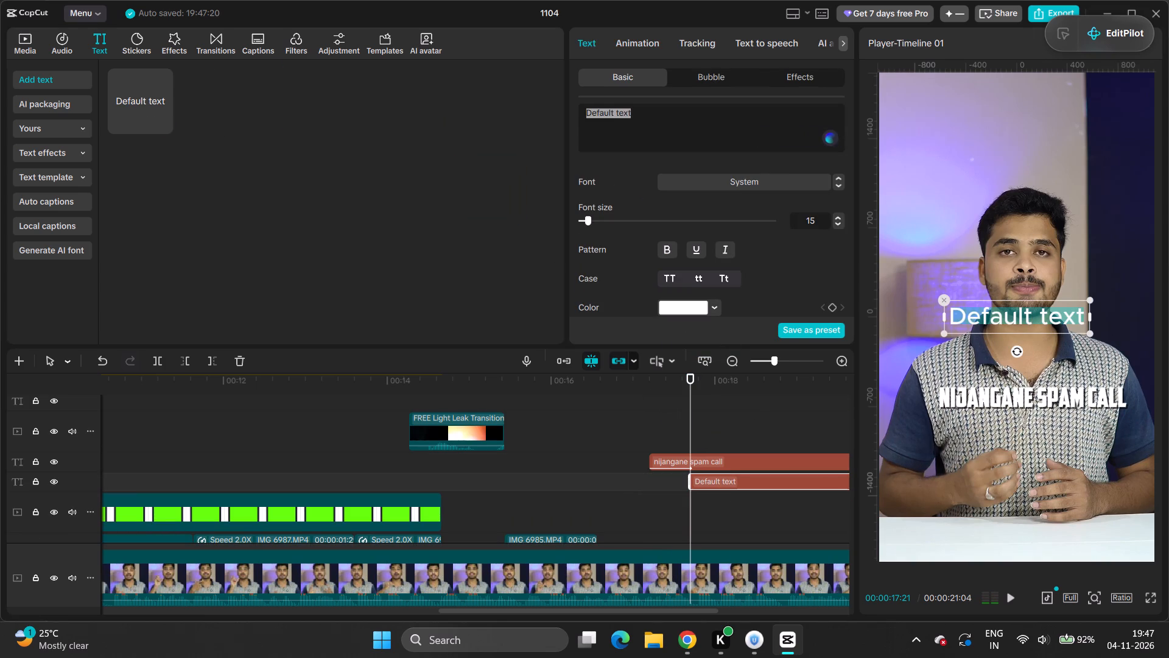
type("an")
type("ukuntaru")
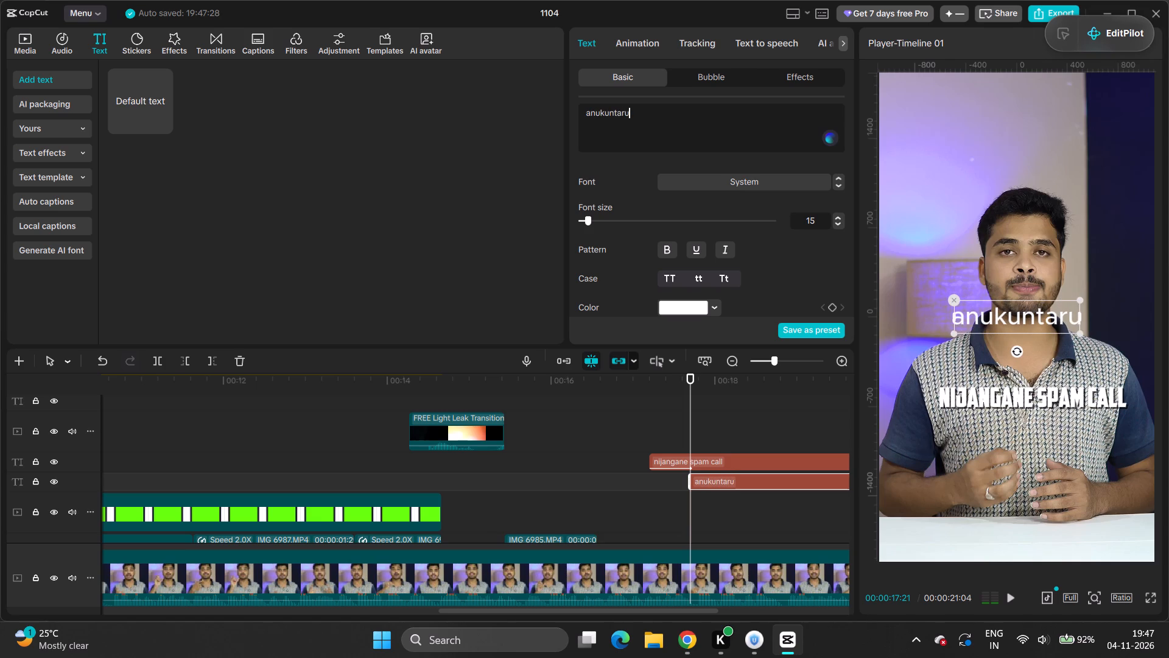
Style the "anukuntaru" caption in bold AmericanCaptain with the same white, dark-shadowed preset style.
left_click(668, 249)
left_click(726, 181)
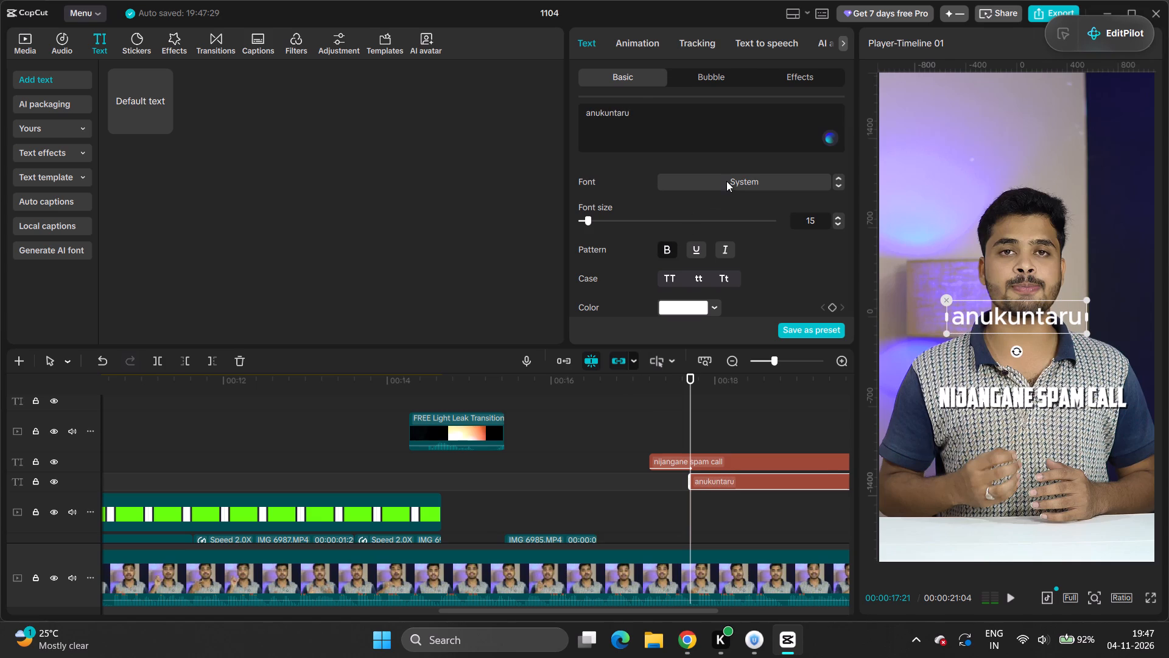
left_click(705, 171)
scroll(617, 260, "down", 1)
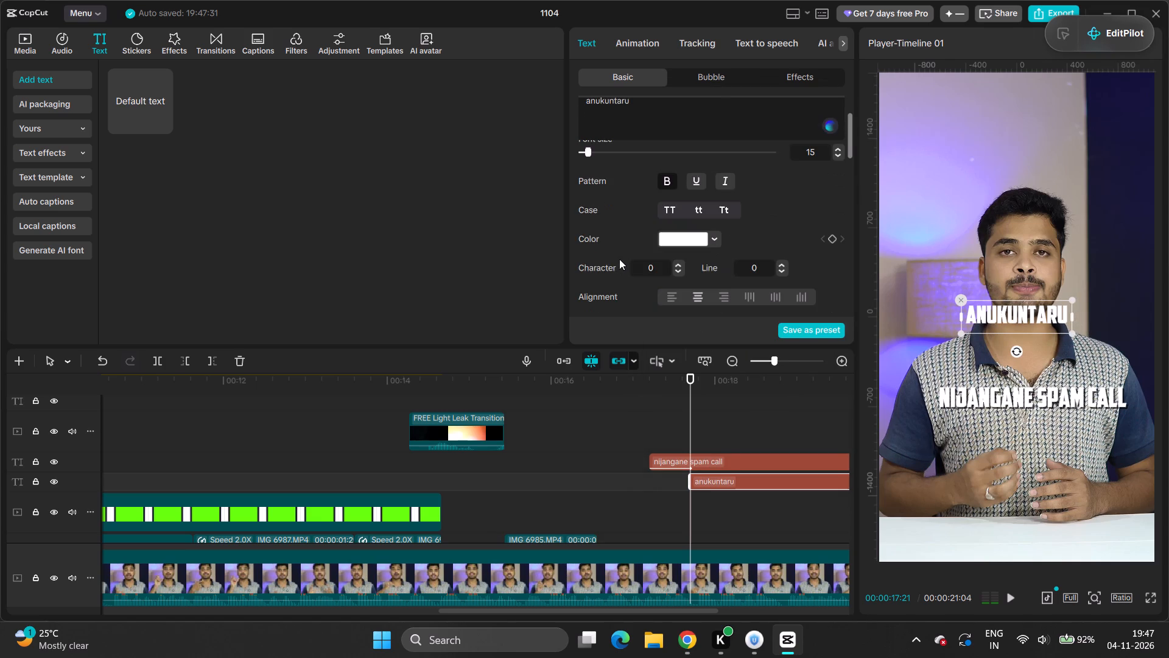
scroll(631, 252, "down", 3)
left_click(704, 167)
Set the "anukuntaru" caption's text colour to yellow F4C70F.
scroll(660, 196, "up", 2)
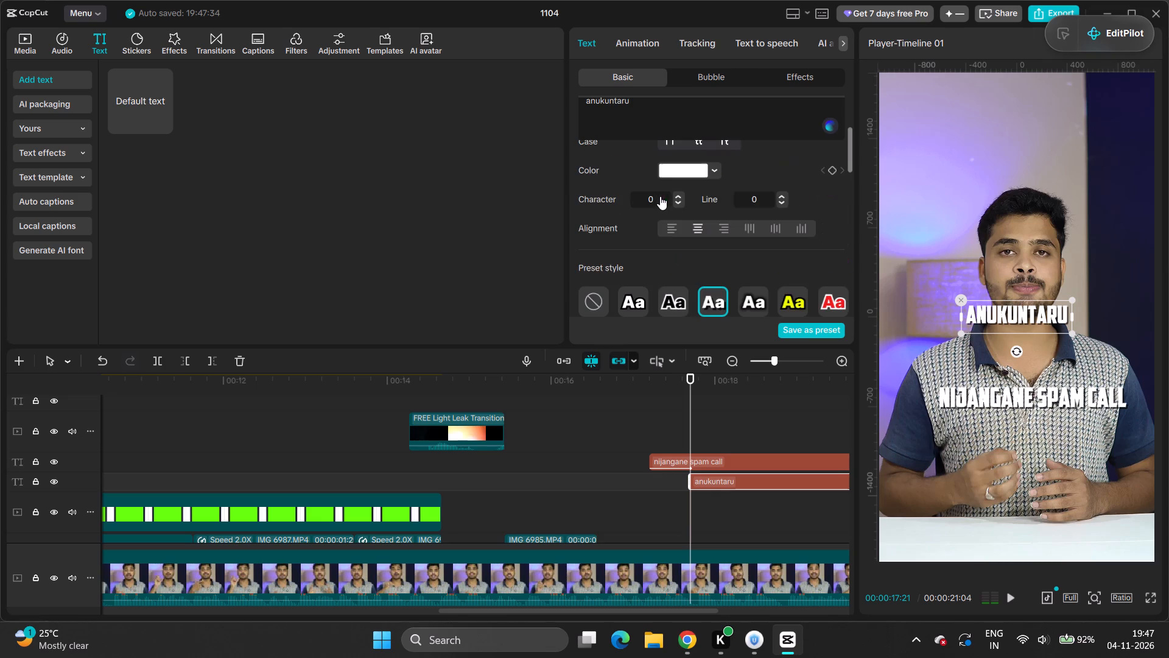
left_click(675, 172)
left_click(732, 361)
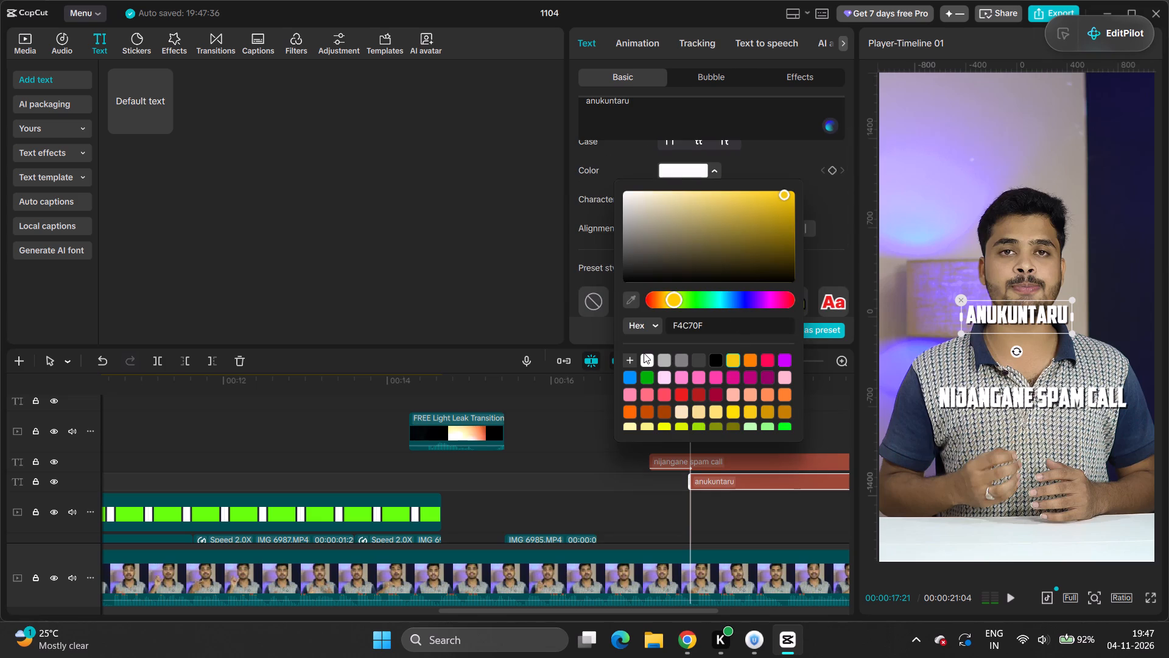
left_click(644, 355)
left_click(732, 358)
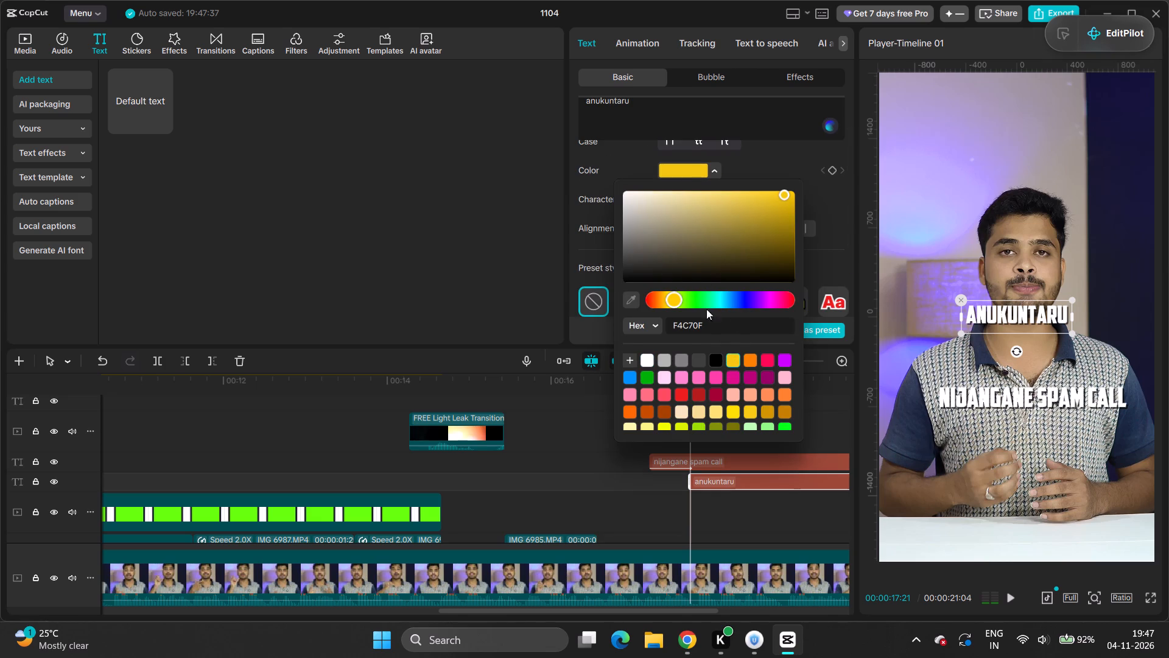
left_click(599, 192)
Move the yellow "anukuntaru" caption directly beneath "nijangane spam call", aligned with that caption's left edge.
left_click_drag(1003, 314, 995, 417)
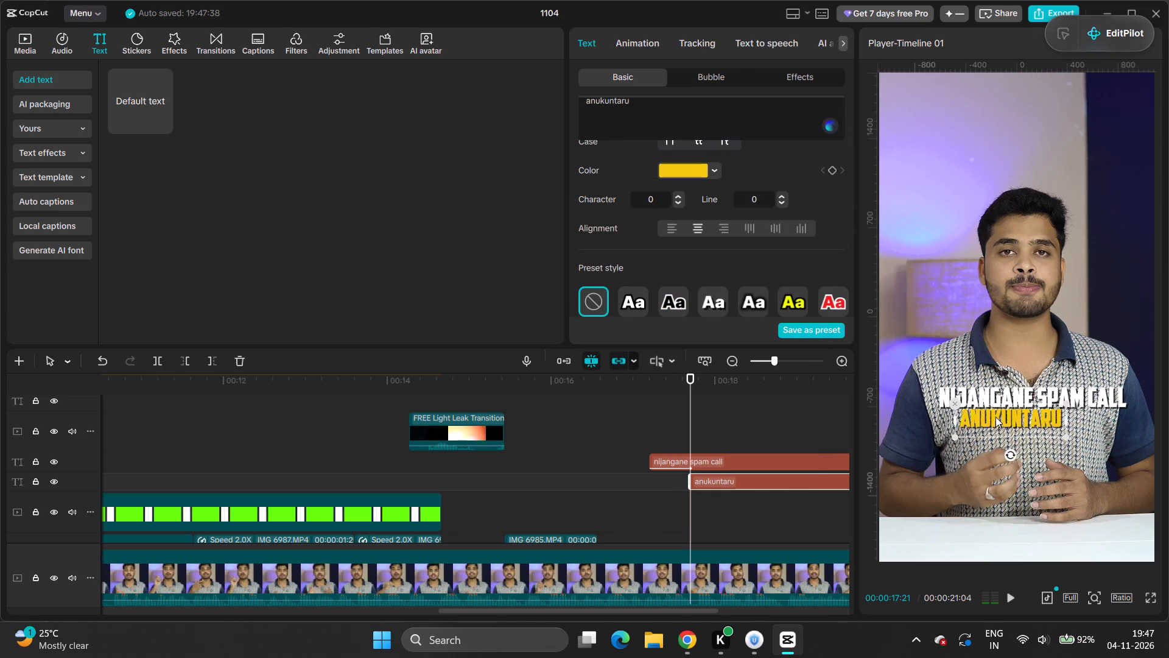
left_click_drag(995, 417, 974, 420)
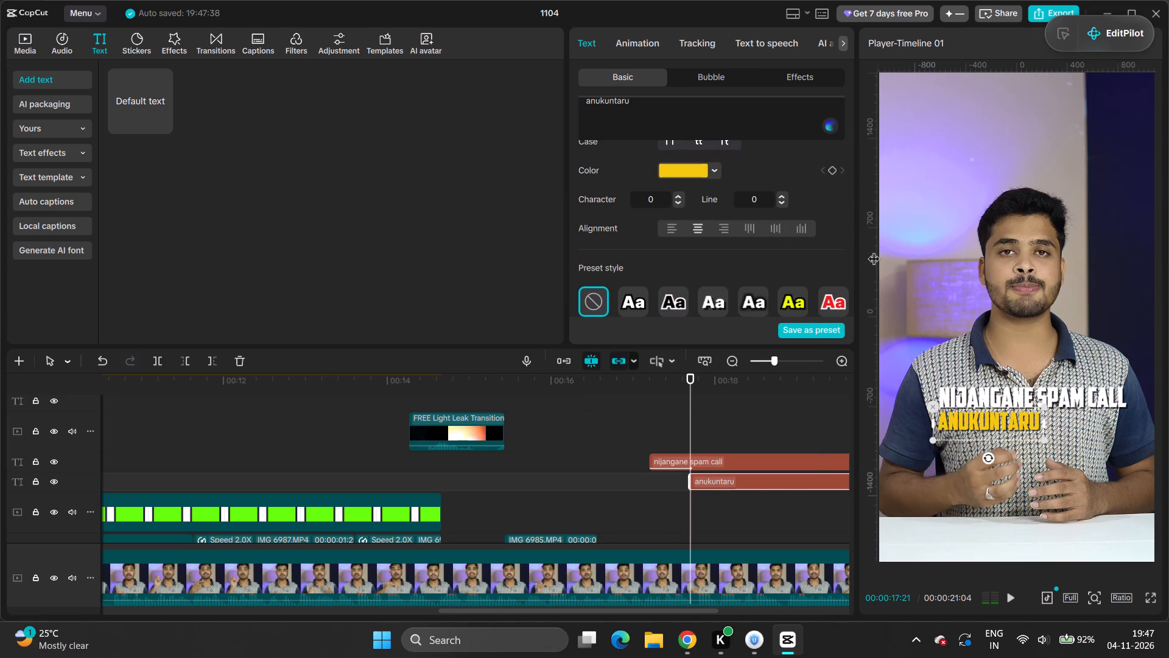
Apply the second-row Slide Up entrance animation to the "anukuntaru" caption.
left_click(640, 45)
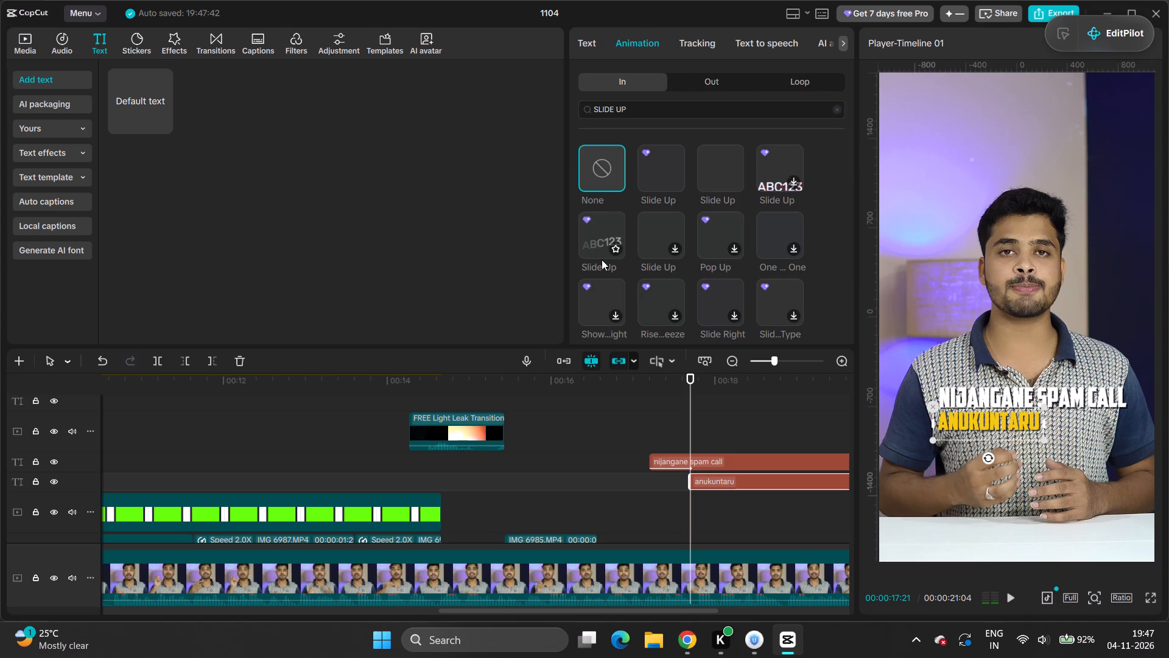
left_click(601, 247)
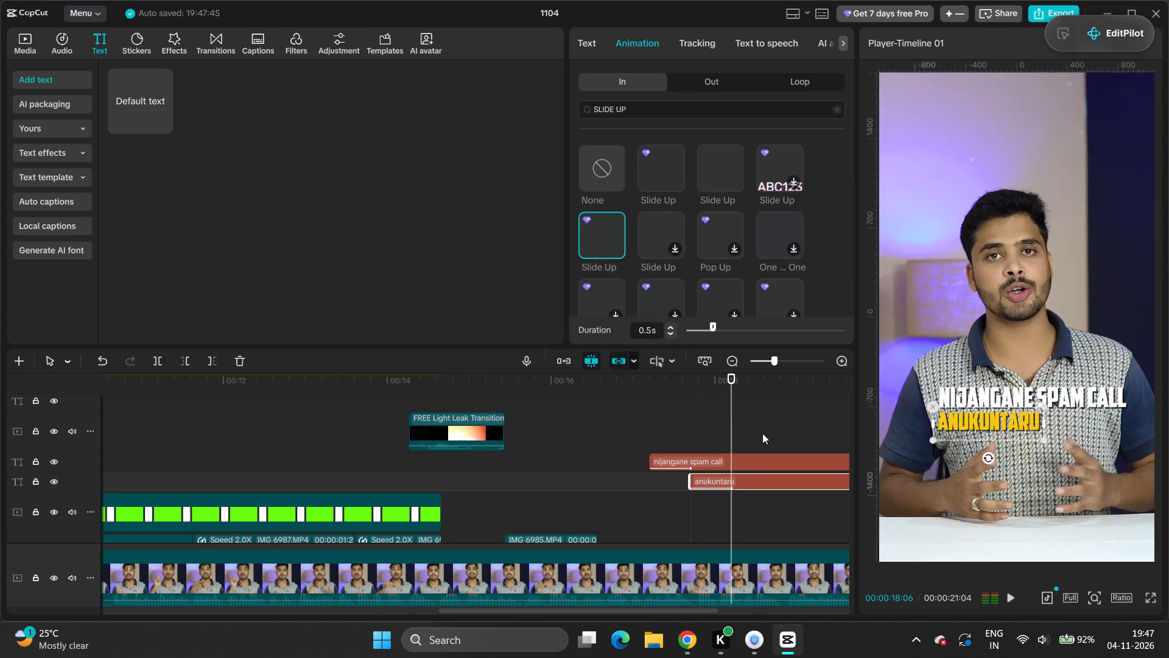
Trim the ends of the "anukuntaru" and "nijangane spam call" captions to 00:00:18:22 and play the result back.
scroll(743, 437, "down", 2, "alt")
key("space")
key("space")
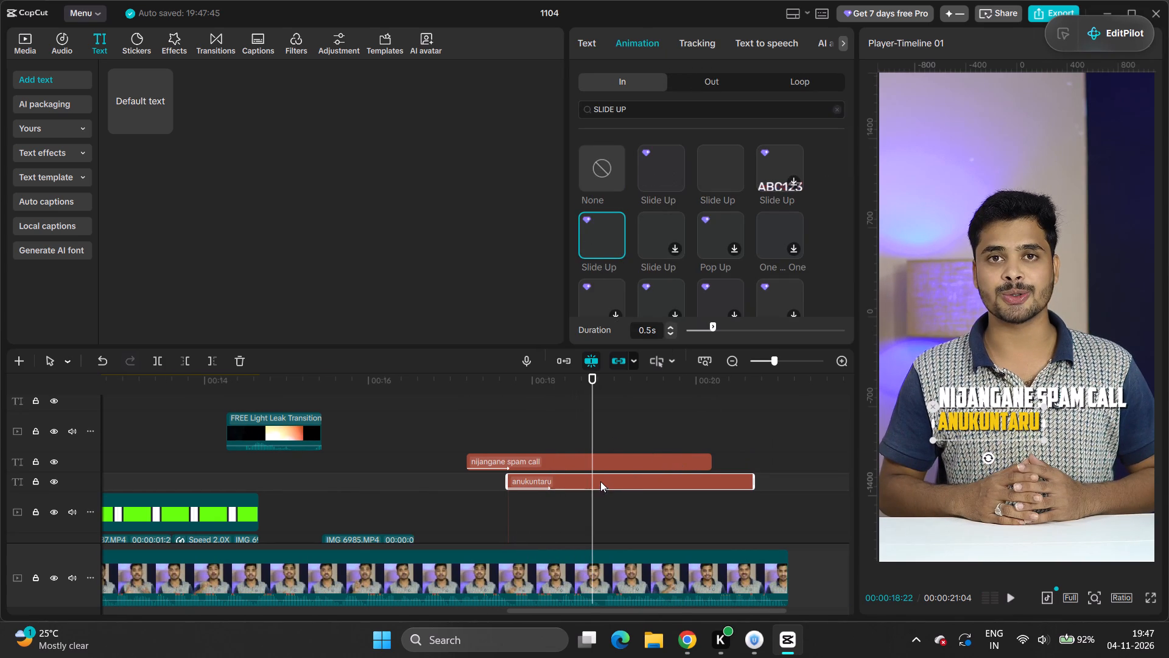
key("w")
left_click(587, 460)
key("w")
left_click_drag(592, 431, 484, 468)
key("space")
key("space")
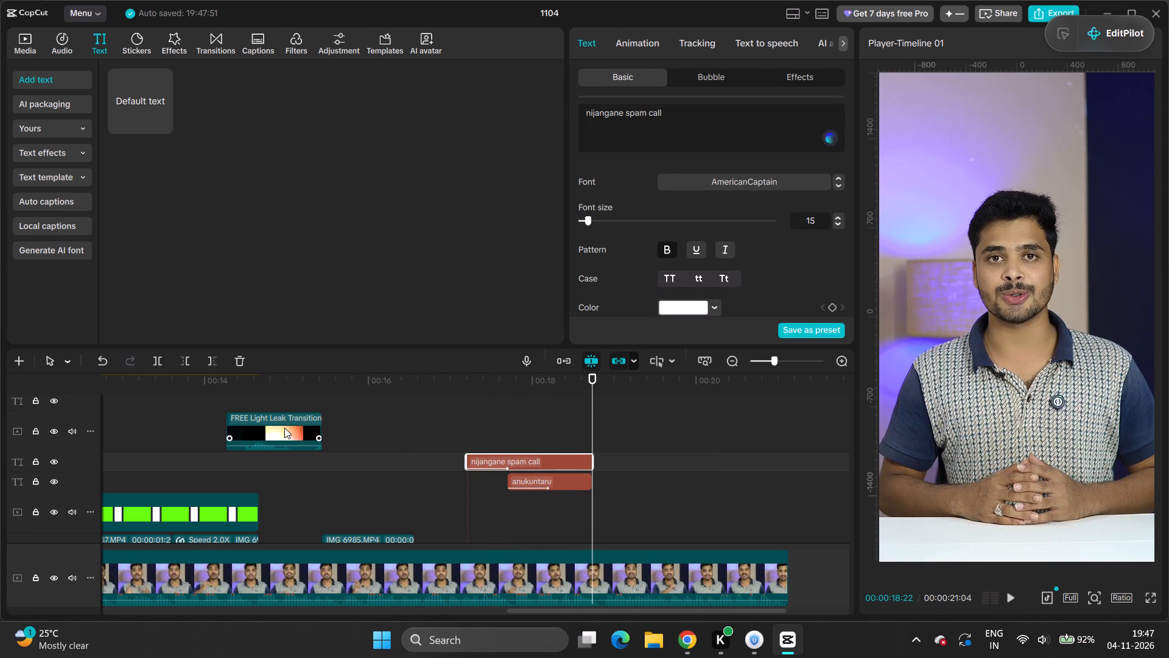
Duplicate the FREE Light Leak Transition clip so its bright flash falls where both captions end, and preview it.
left_click(284, 428)
left_click_drag(286, 429, 611, 433, "alt")
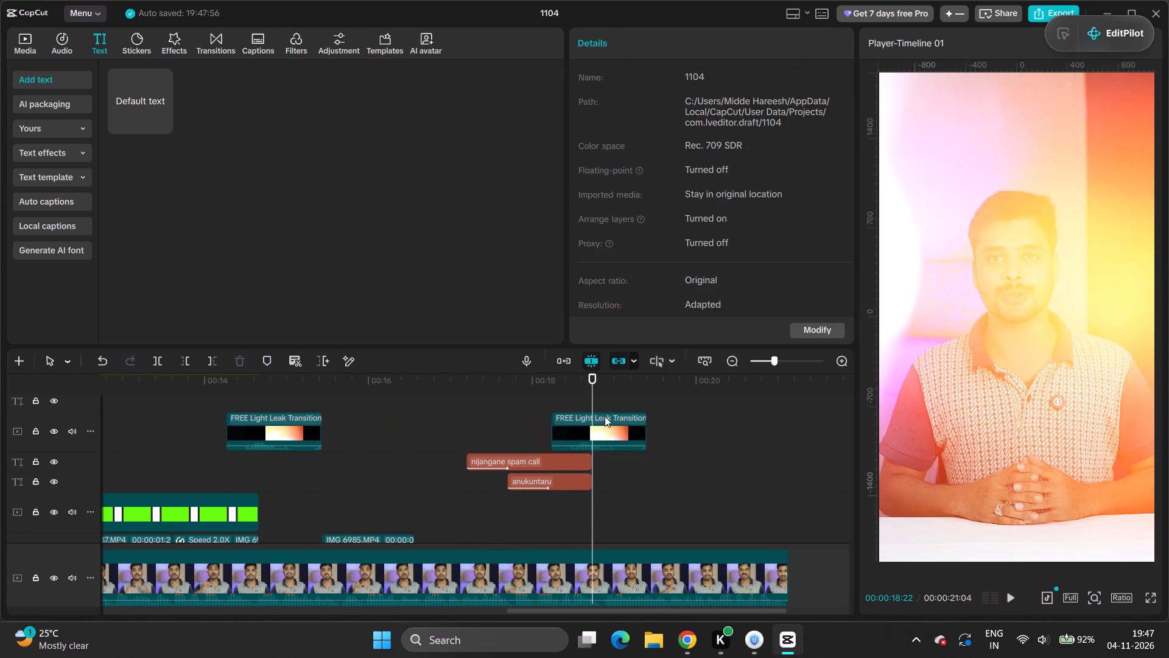
left_click_drag(591, 399, 549, 407)
key("space")
key("space")
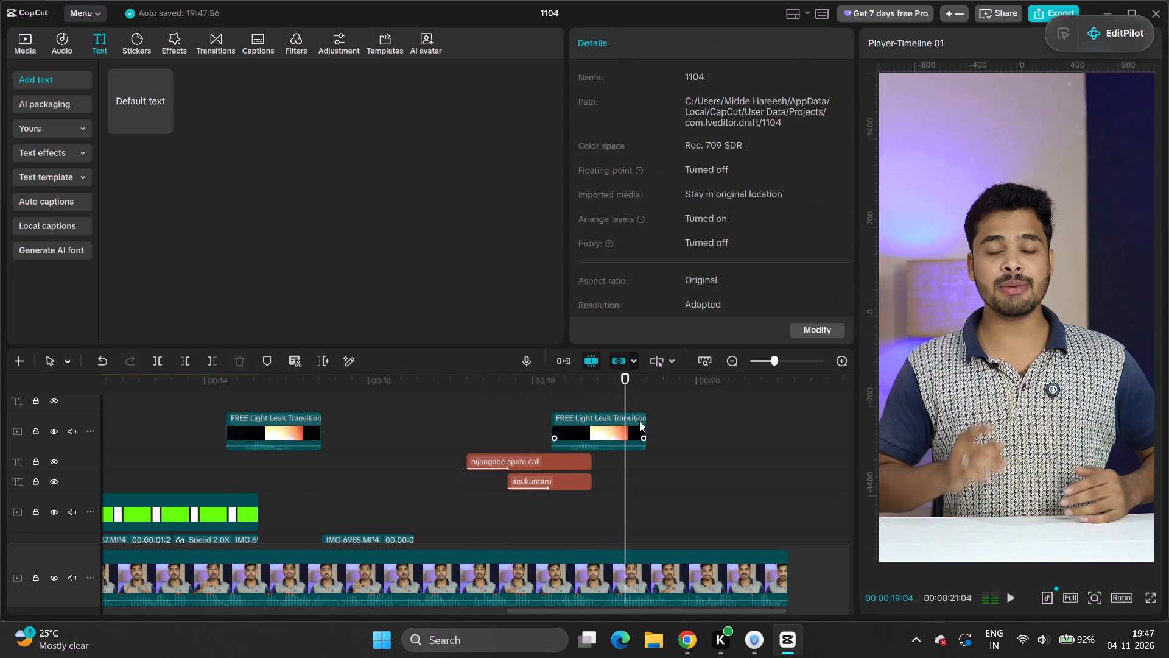
Split the main IMG_6985.MP4 clip at 00:00:18:22, where the captions end, and play the following section.
scroll(618, 489, "down", 4)
left_click_drag(626, 483, 571, 495)
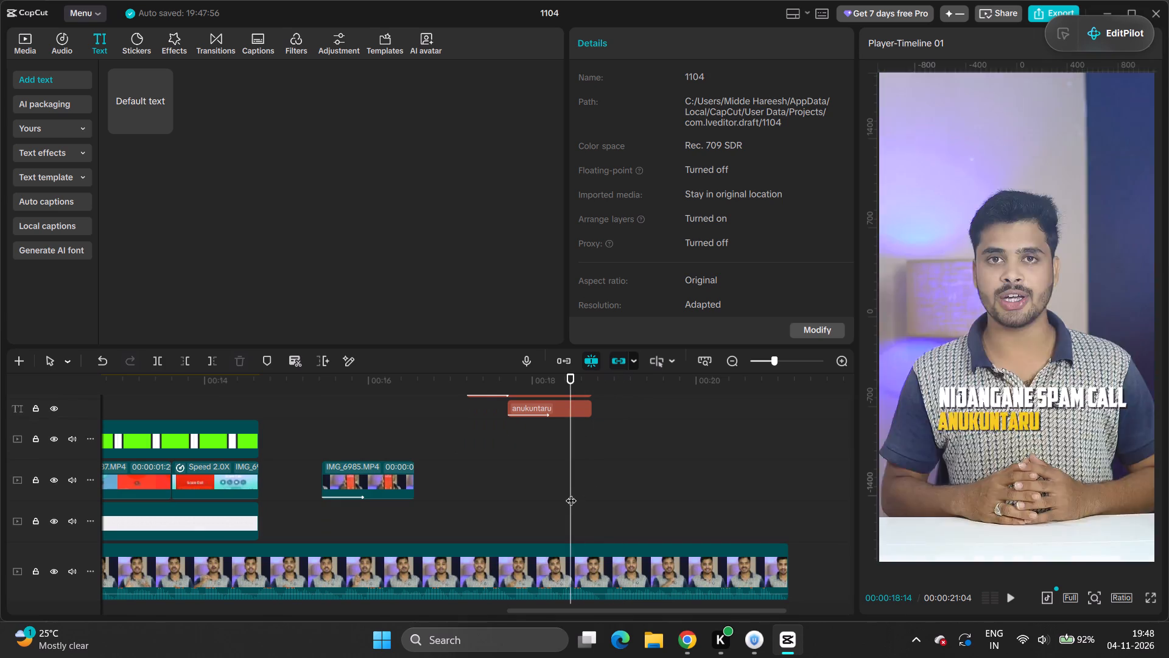
key("space")
key("space")
left_click(631, 578)
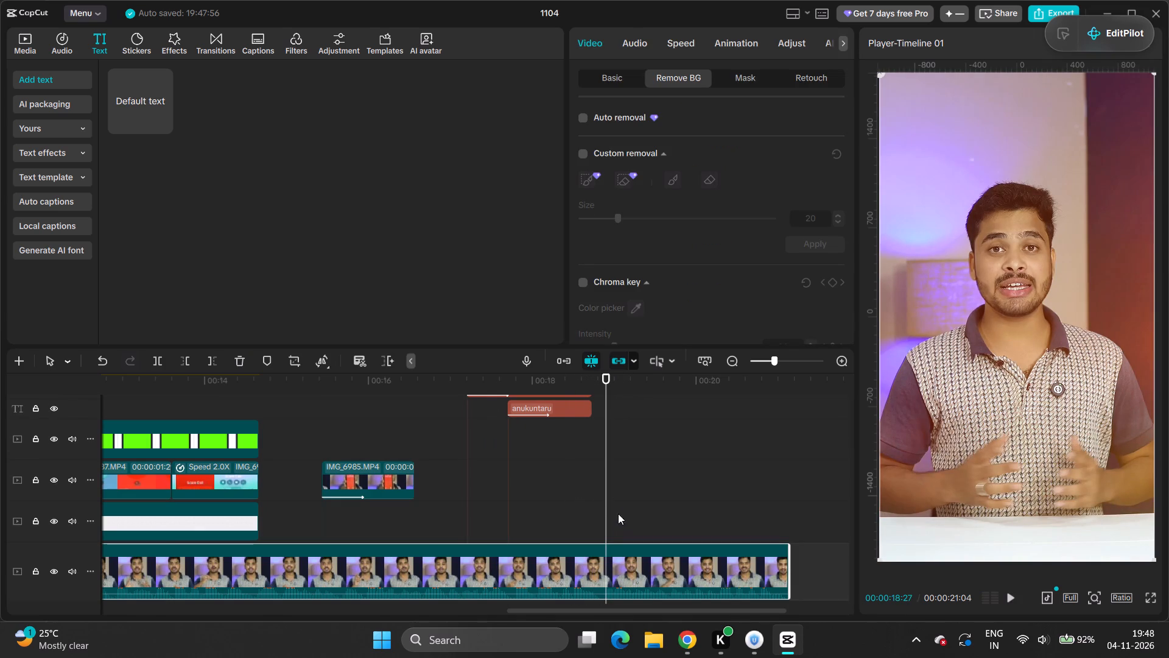
left_click_drag(602, 494, 560, 504)
key("space")
key("space")
key("c")
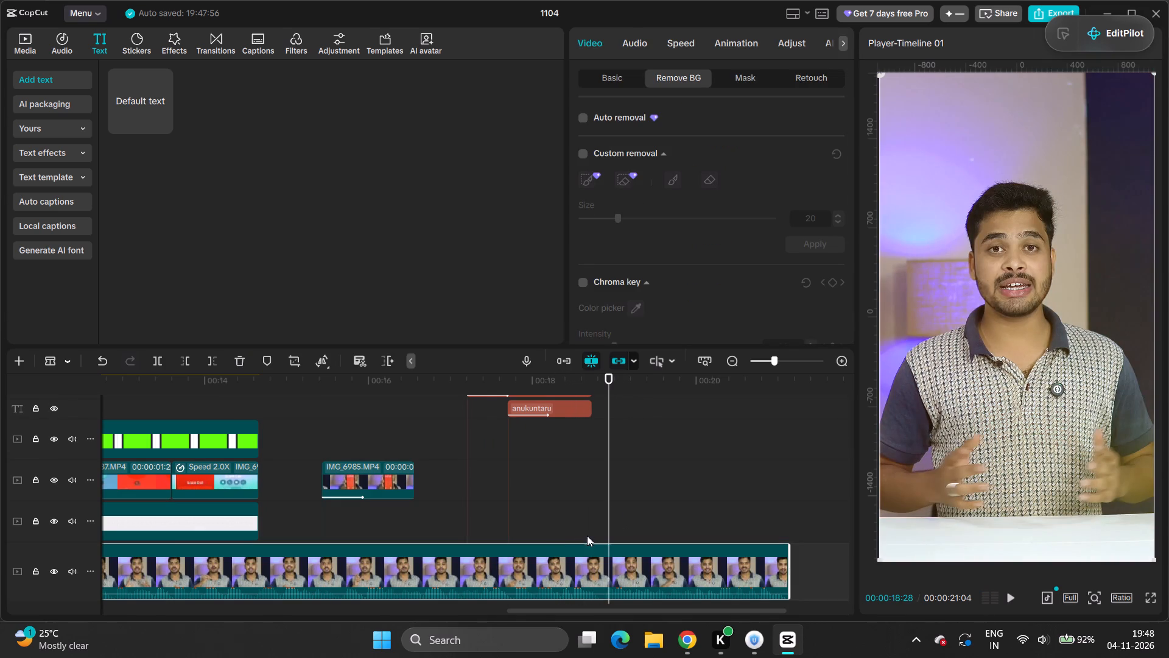
left_click(589, 558)
key("v")
key("space")
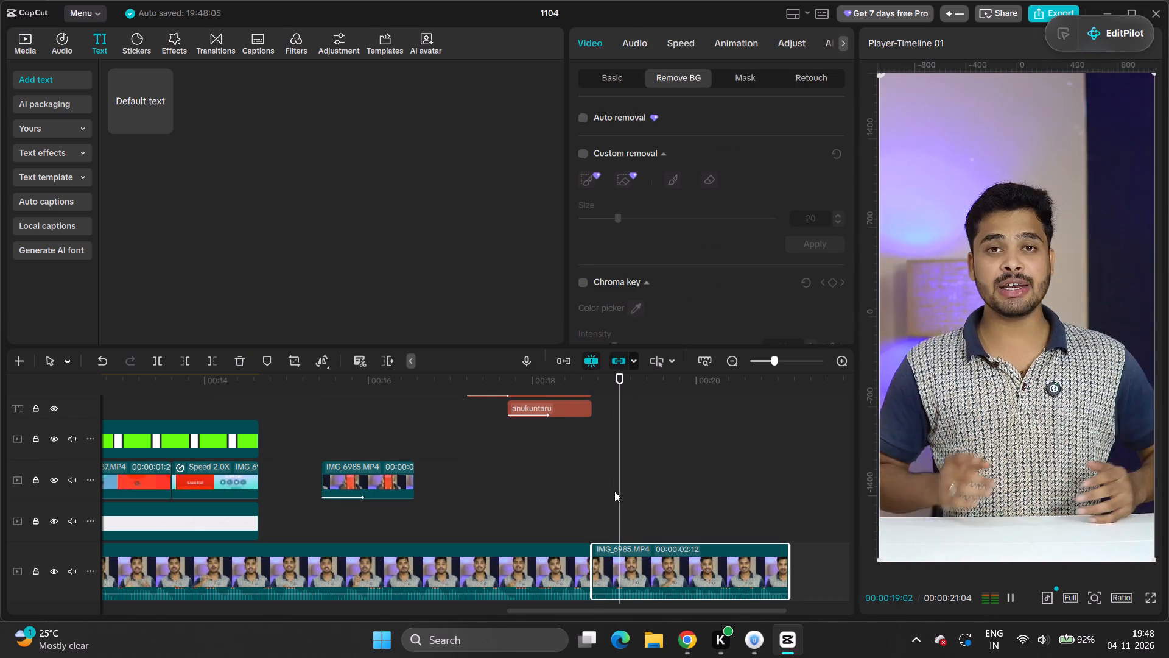
key("space")
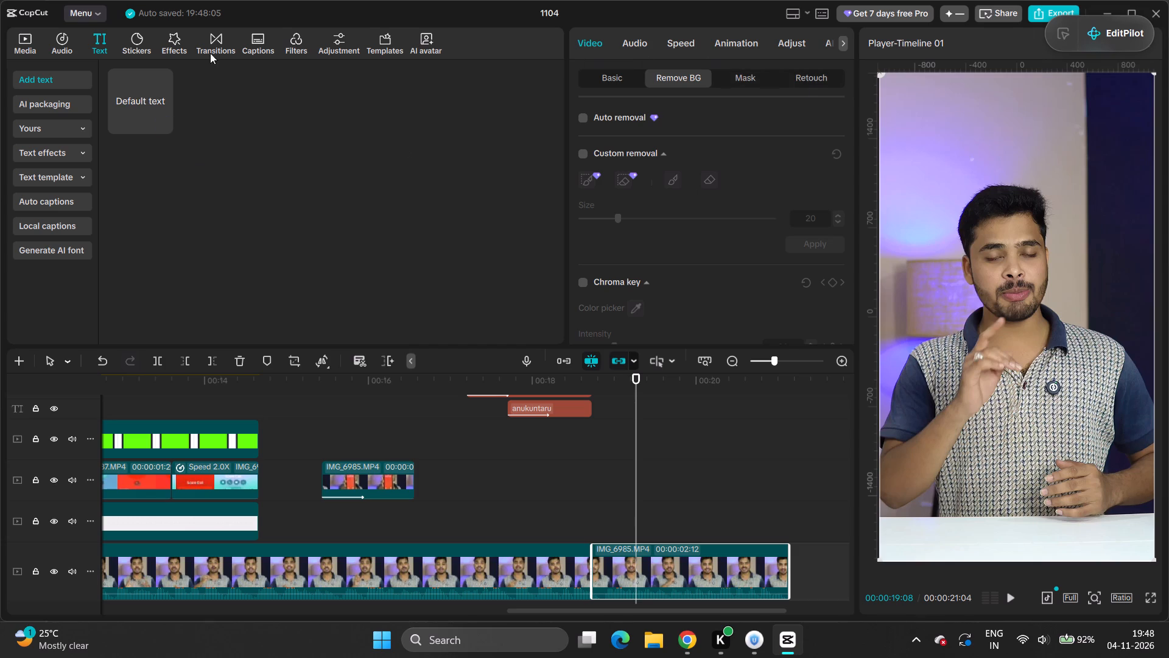
Search the stickers for "share button" and examine the results for a suitable share graphic.
left_click(137, 47)
left_click(161, 40)
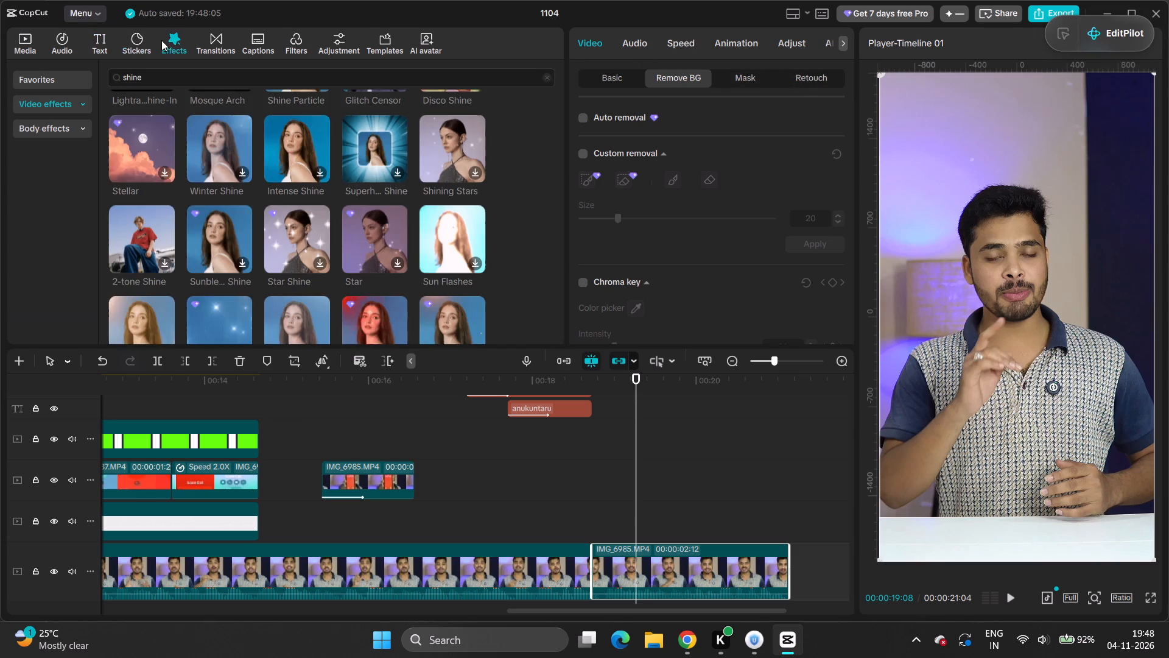
left_click(146, 43)
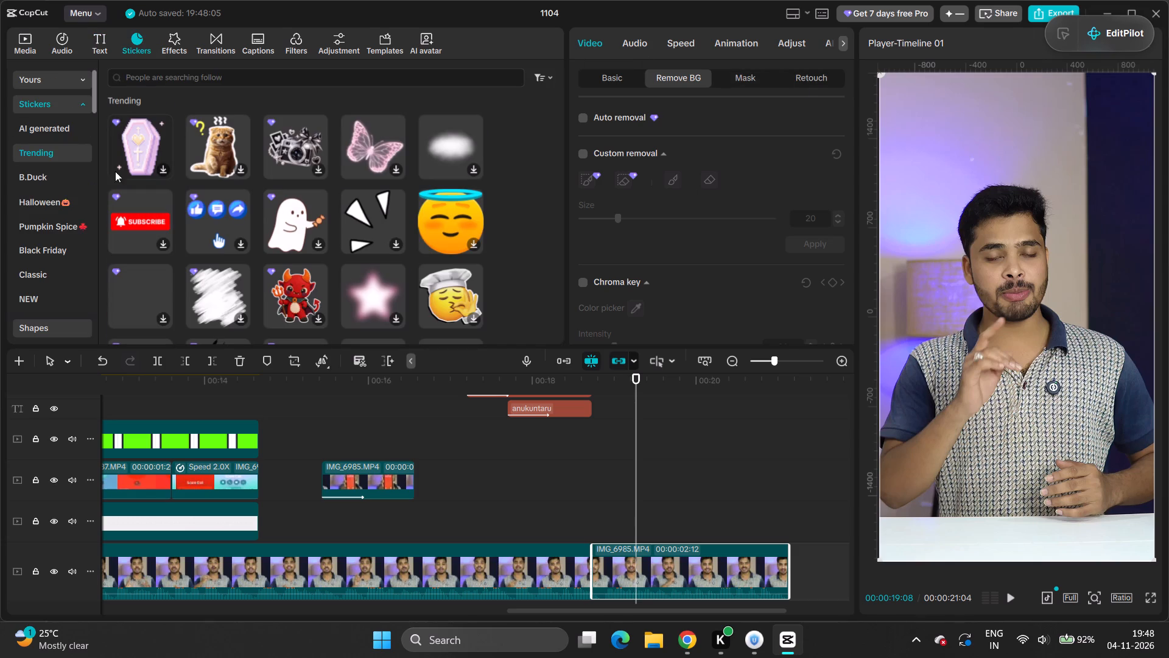
left_click(188, 76)
left_click(149, 119)
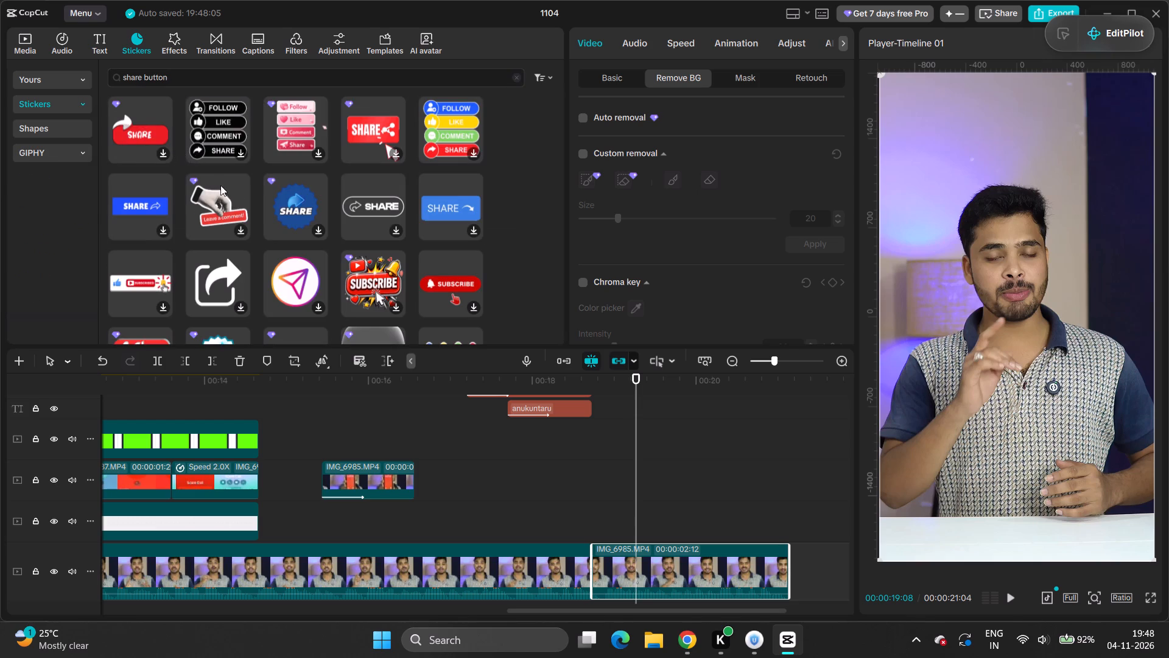
scroll(294, 205, "down", 3)
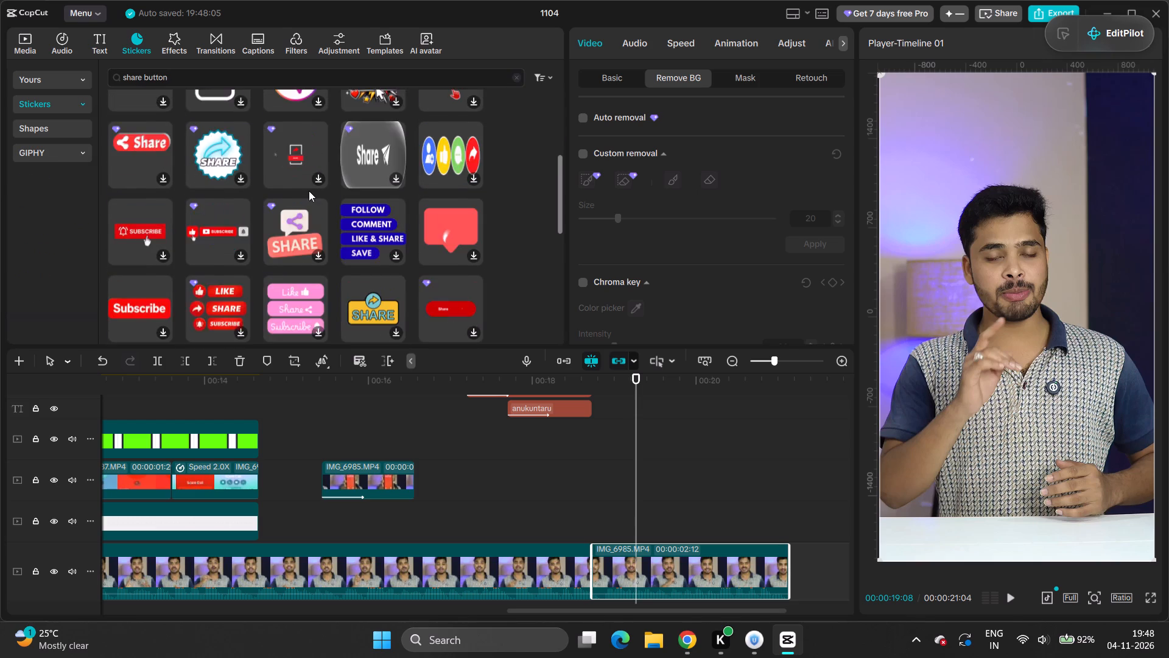
scroll(309, 191, "down", 7)
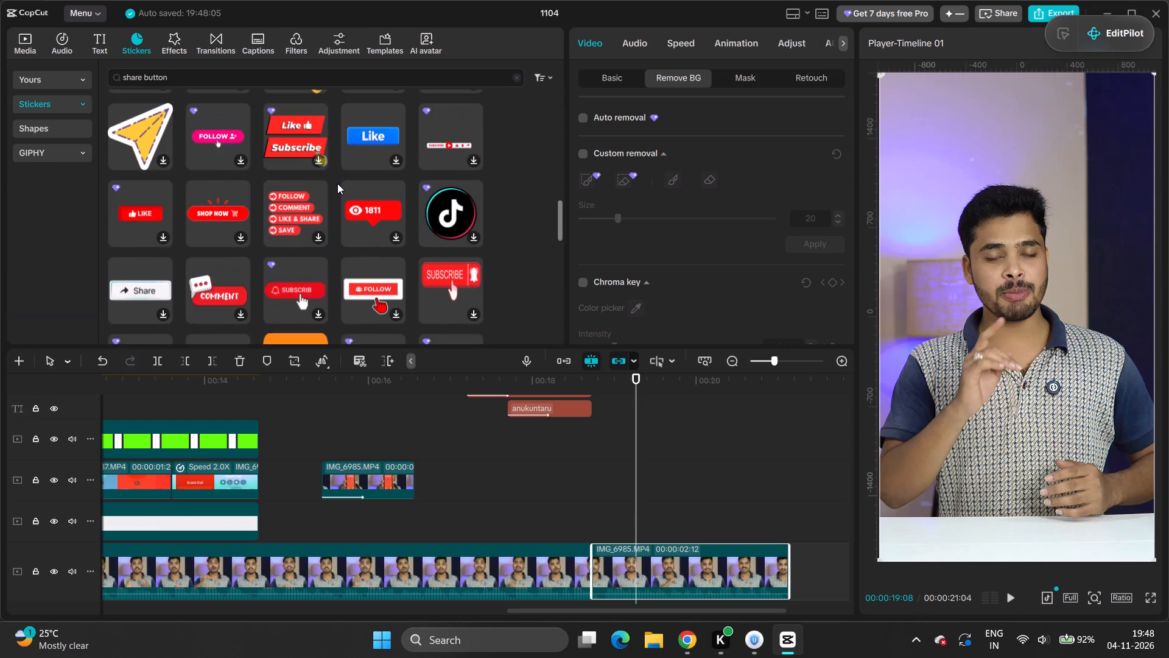
scroll(337, 183, "down", 5)
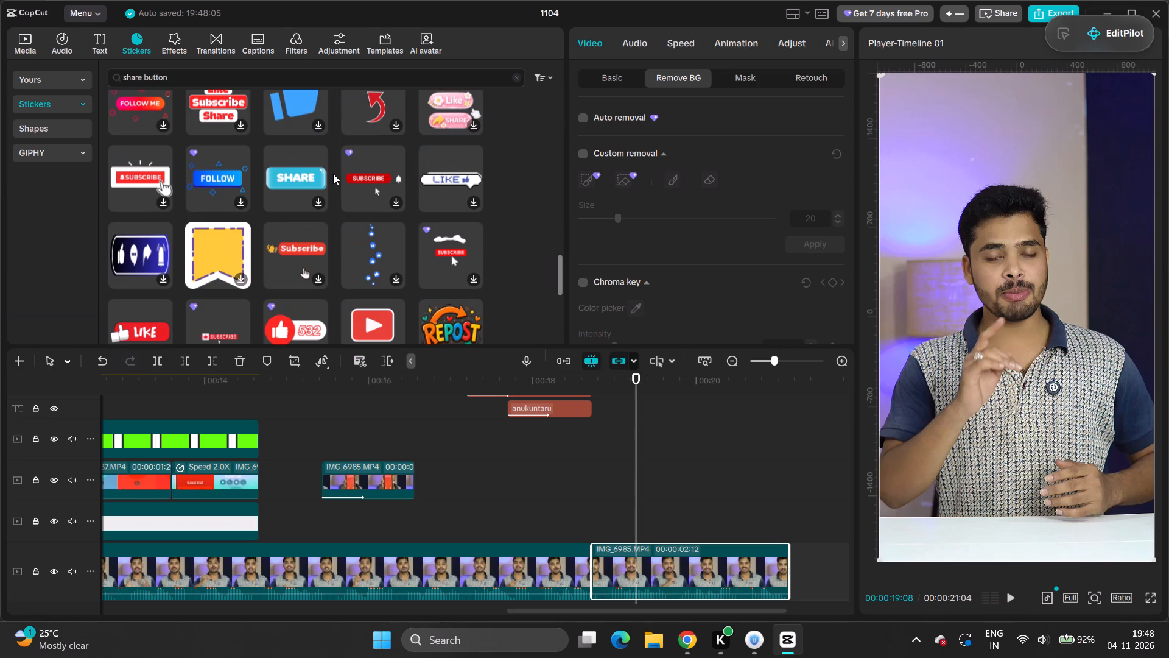
scroll(333, 174, "down", 10)
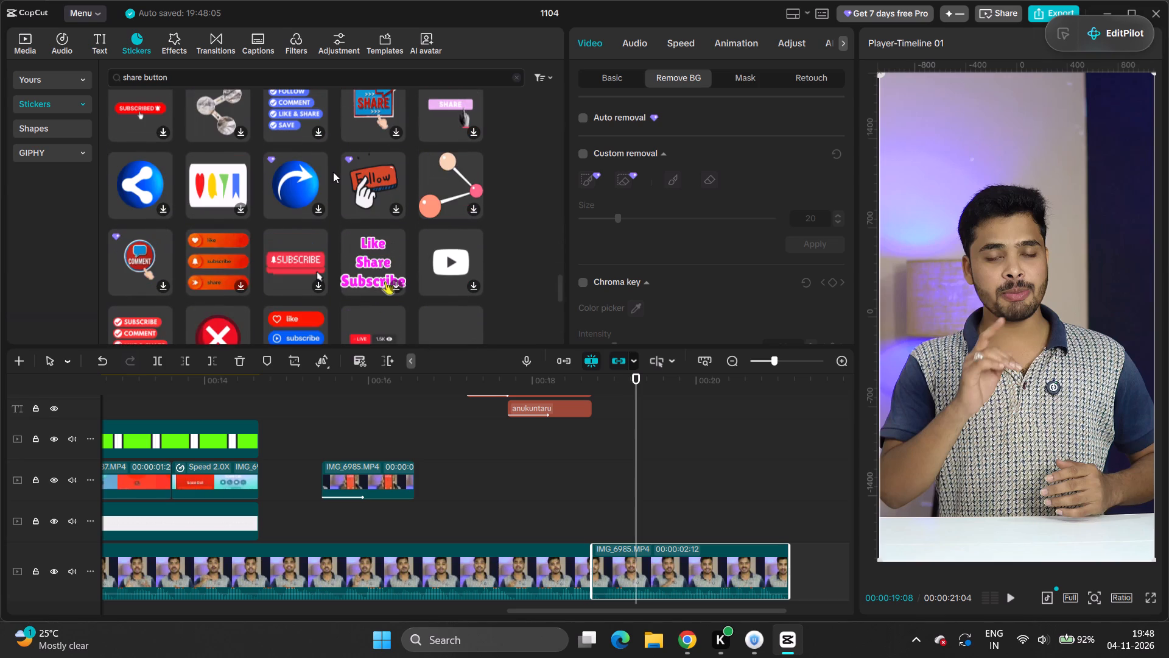
scroll(333, 172, "down", 5)
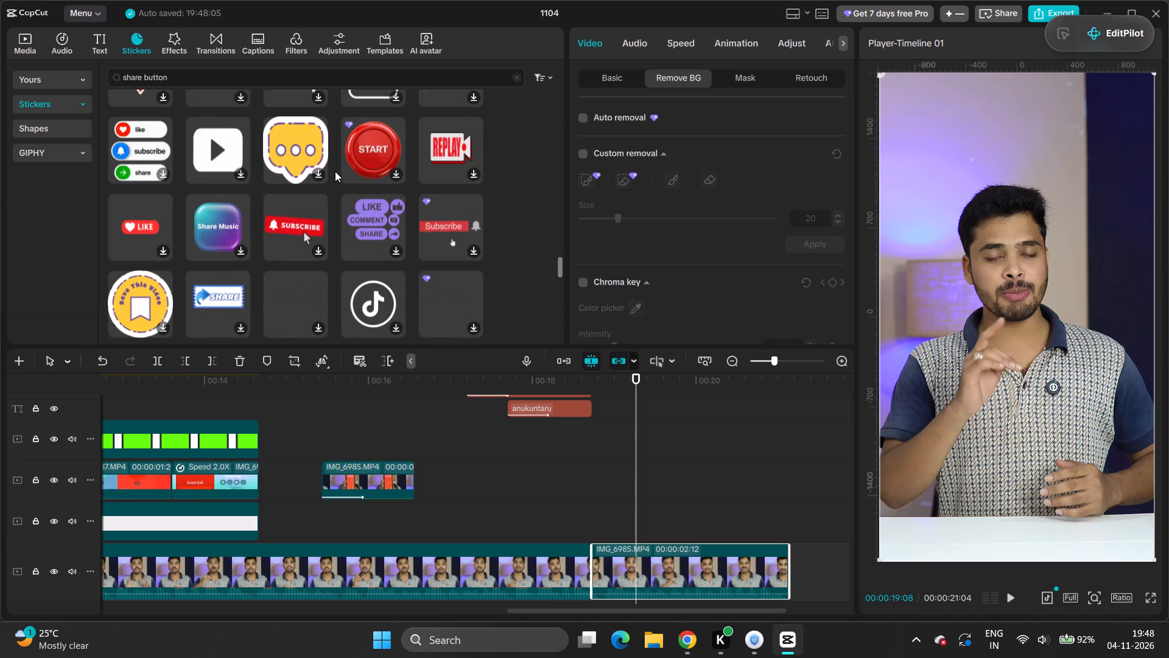
scroll(335, 171, "down", 2)
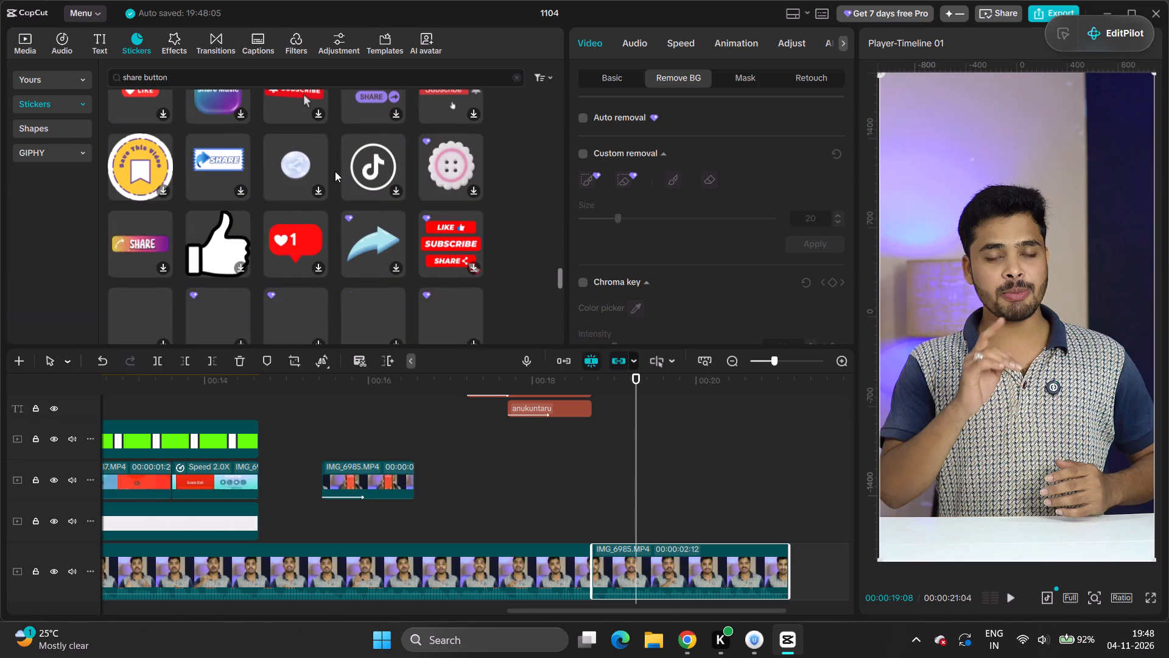
scroll(335, 171, "down", 3)
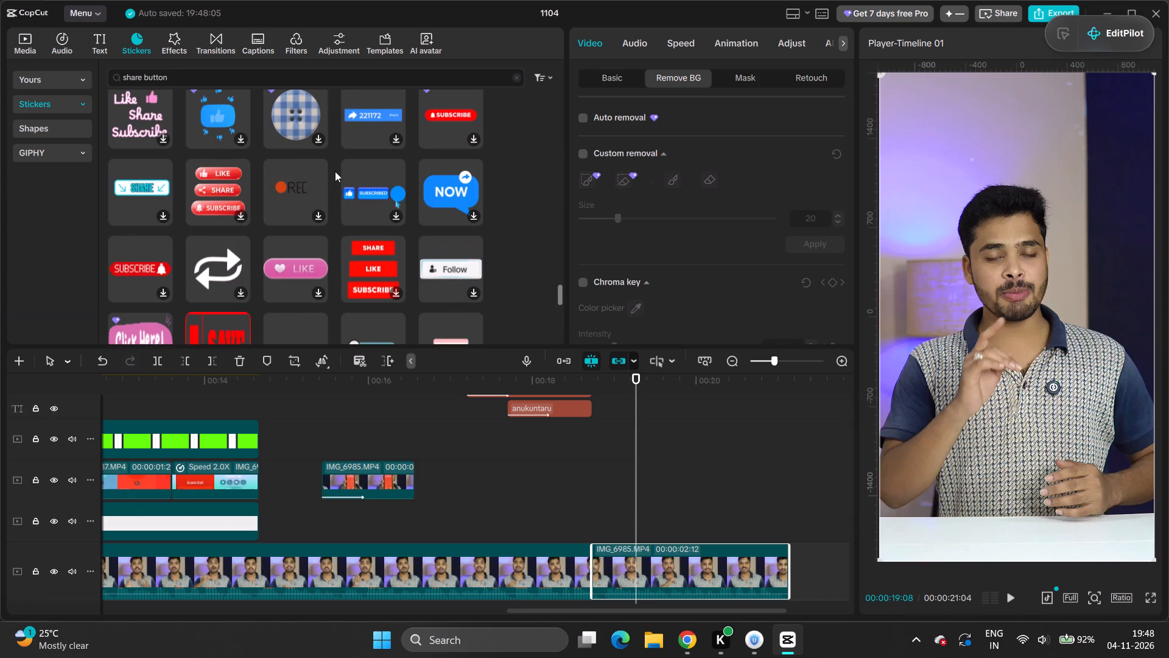
scroll(335, 171, "down", 4)
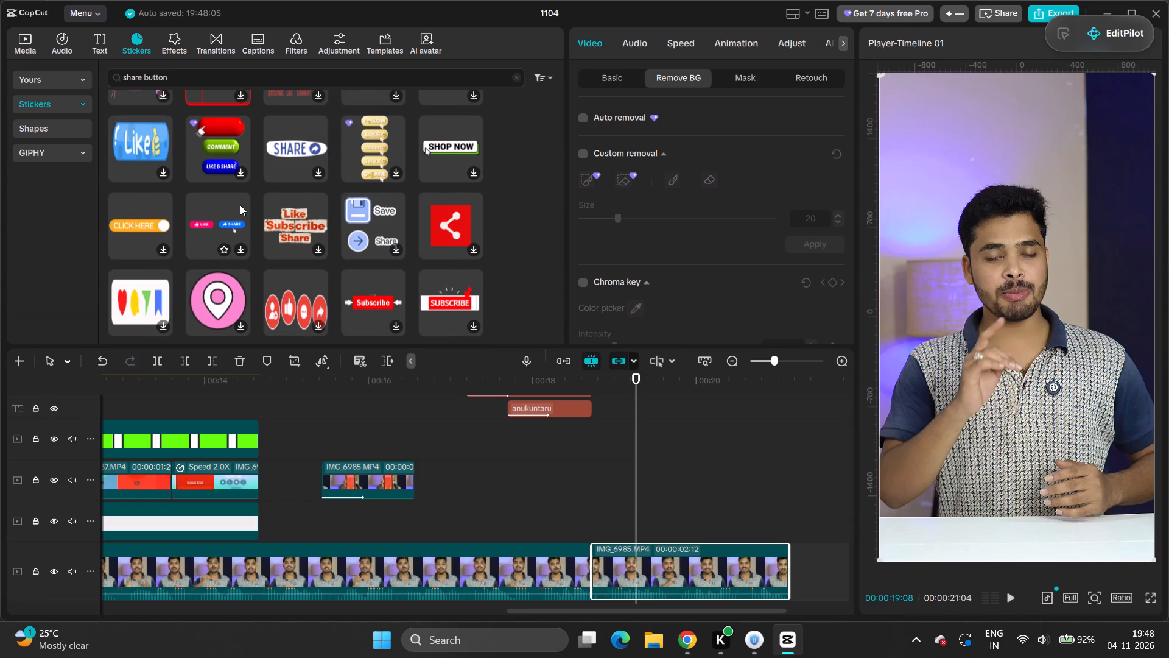
scroll(240, 205, "down", 3)
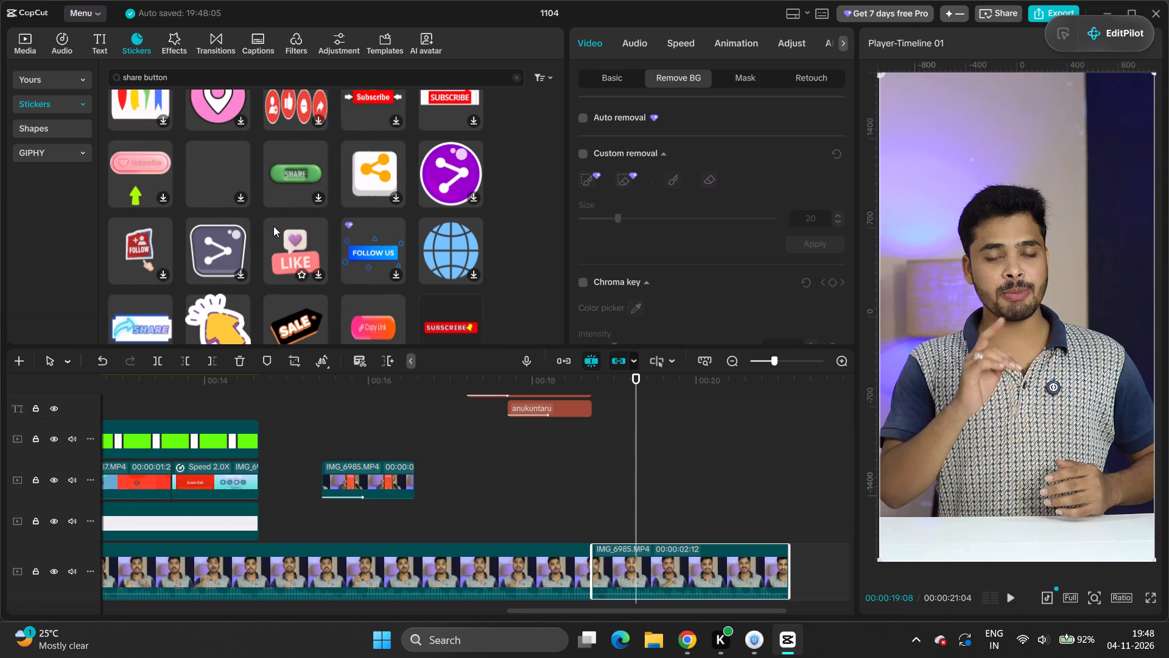
scroll(239, 222, "up", 19)
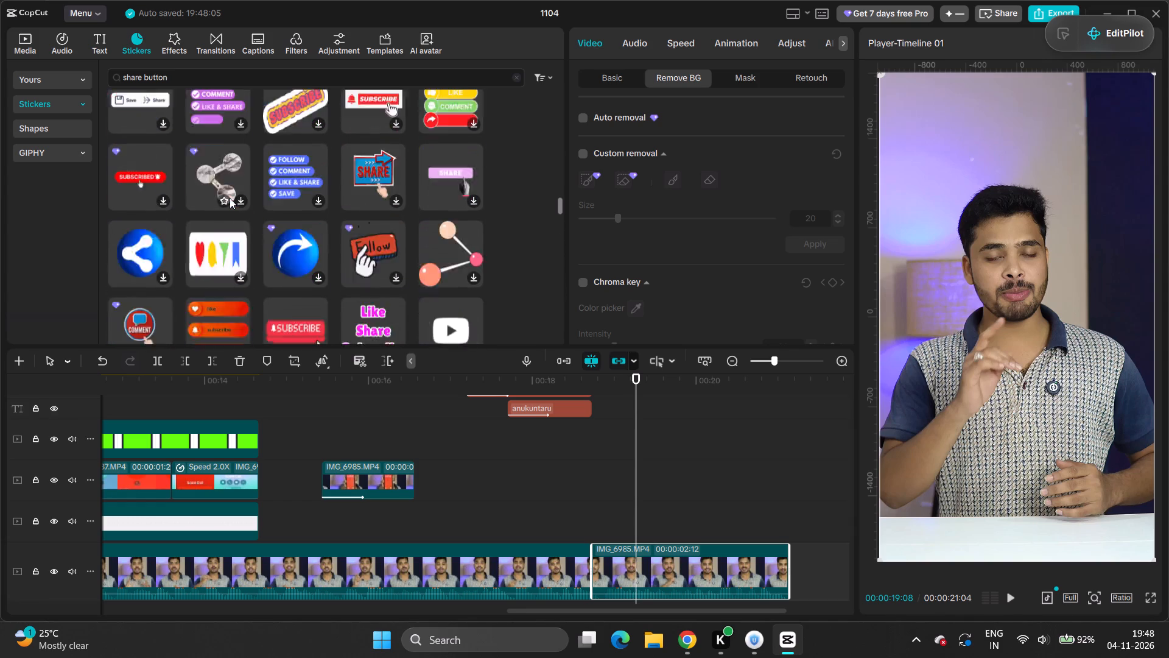
scroll(230, 197, "up", 16)
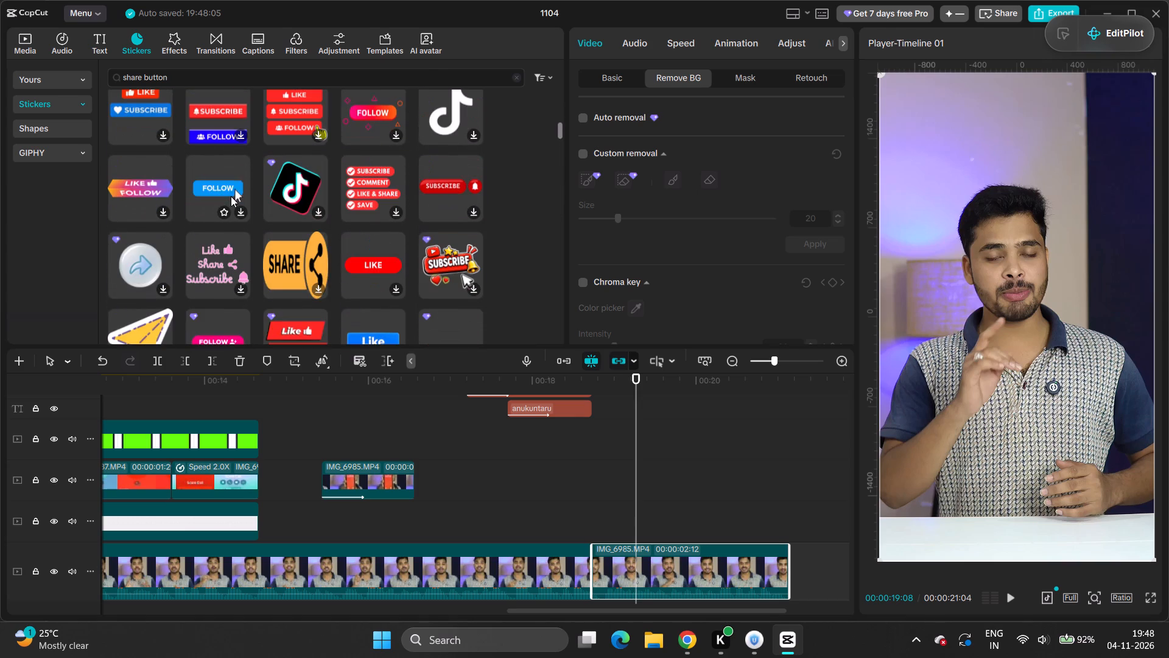
scroll(231, 196, "up", 7)
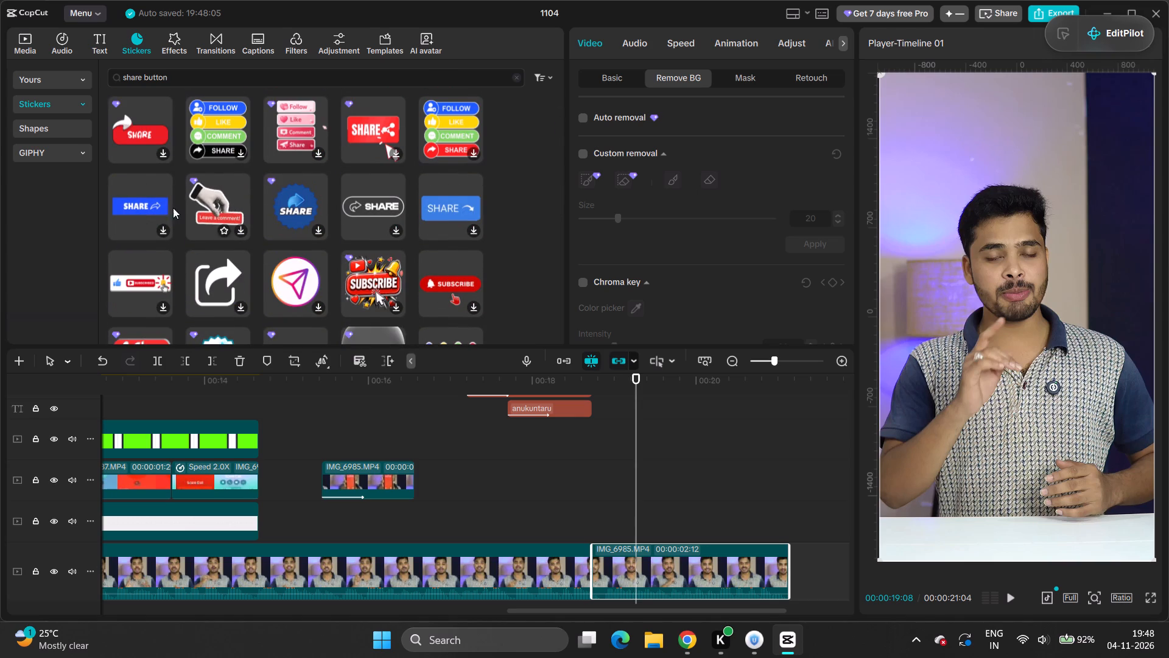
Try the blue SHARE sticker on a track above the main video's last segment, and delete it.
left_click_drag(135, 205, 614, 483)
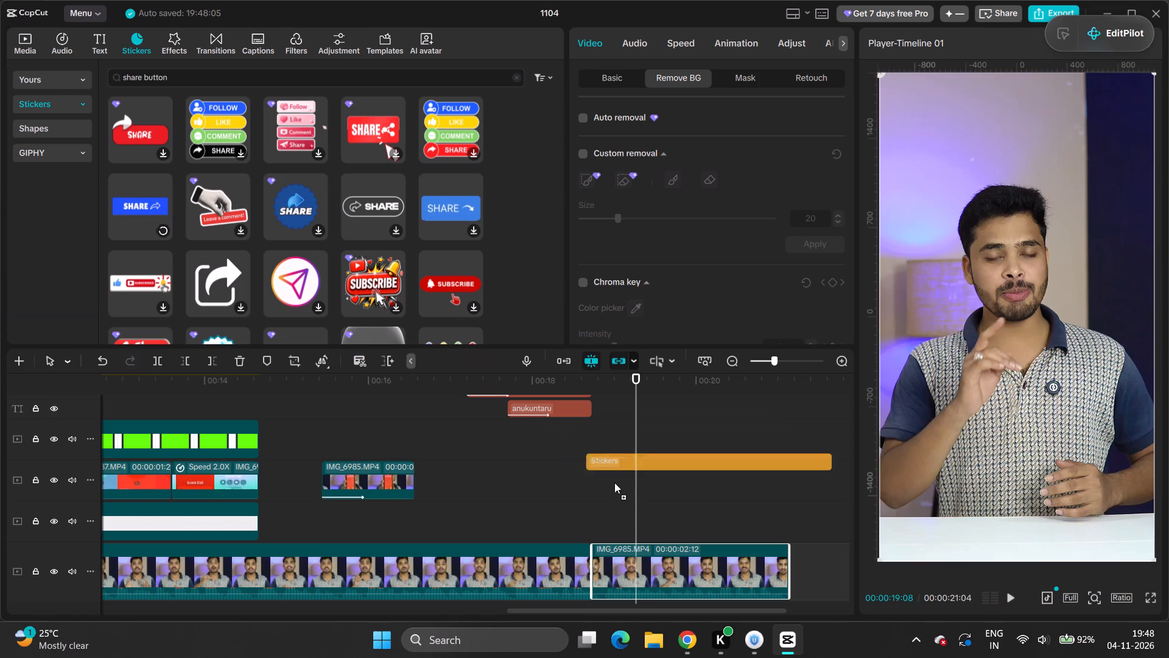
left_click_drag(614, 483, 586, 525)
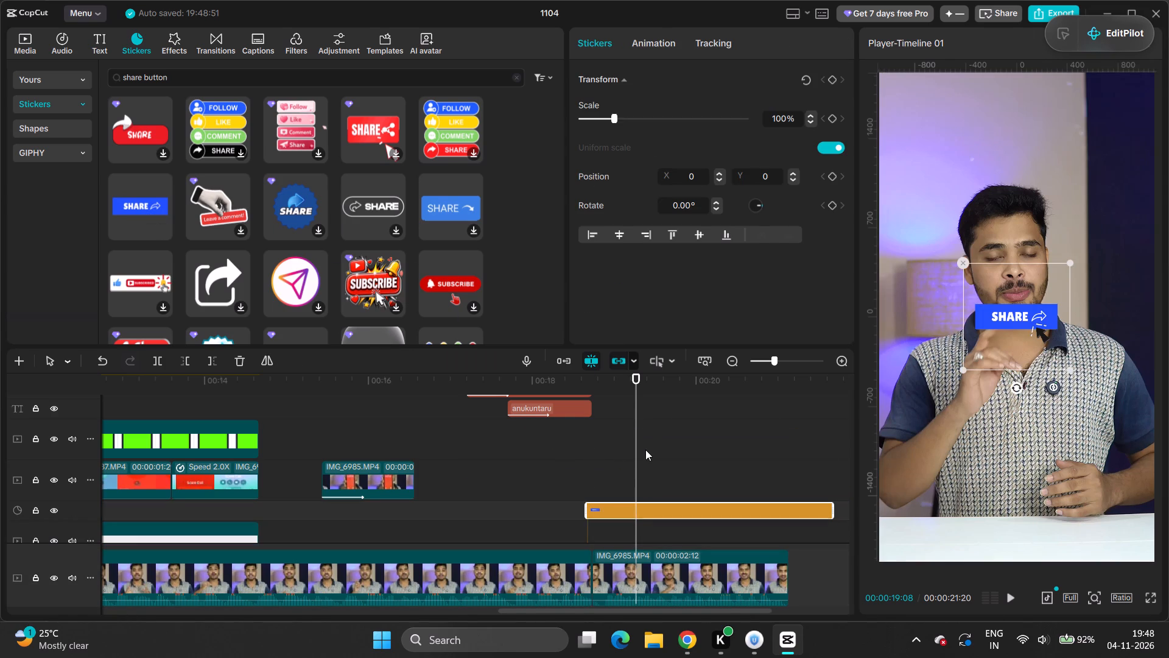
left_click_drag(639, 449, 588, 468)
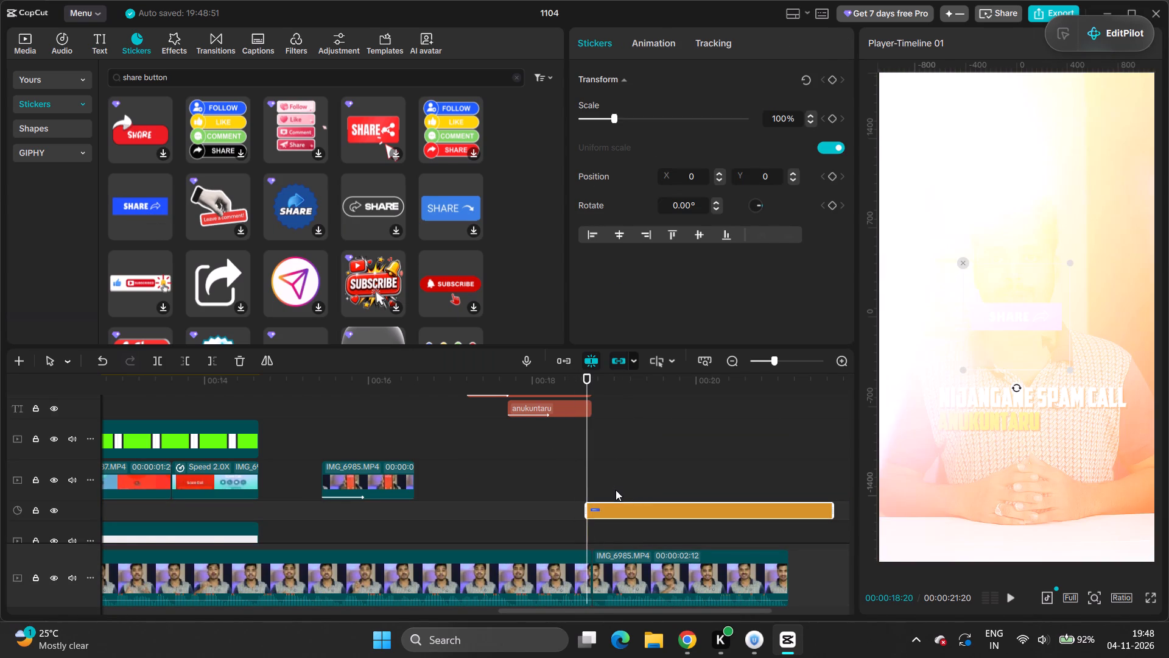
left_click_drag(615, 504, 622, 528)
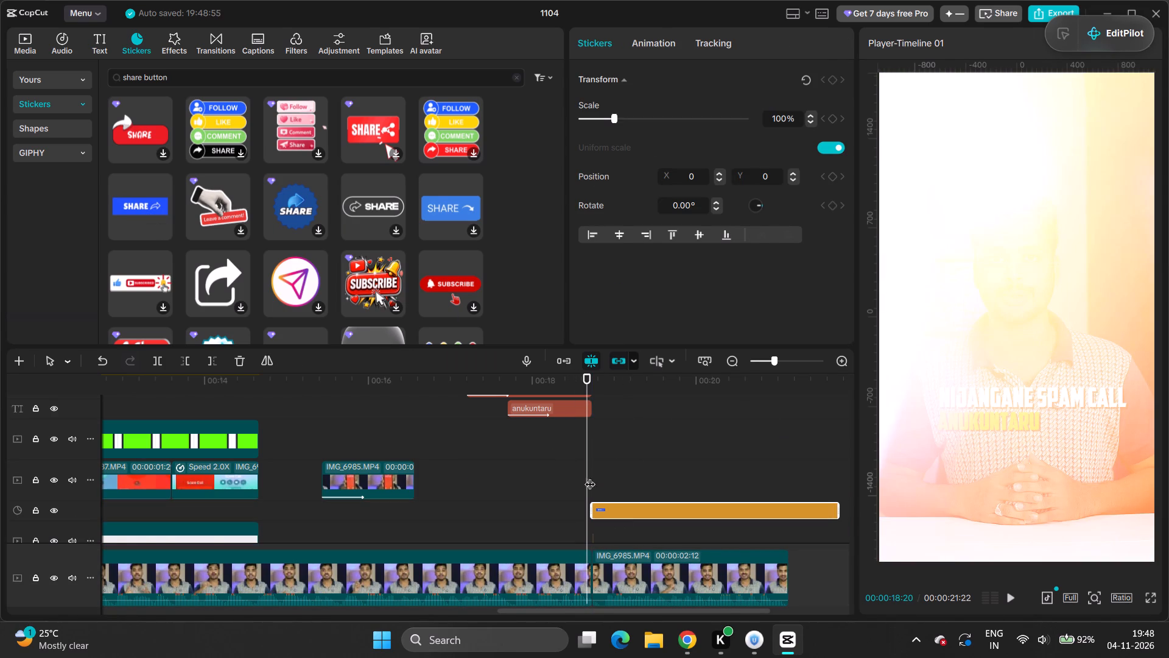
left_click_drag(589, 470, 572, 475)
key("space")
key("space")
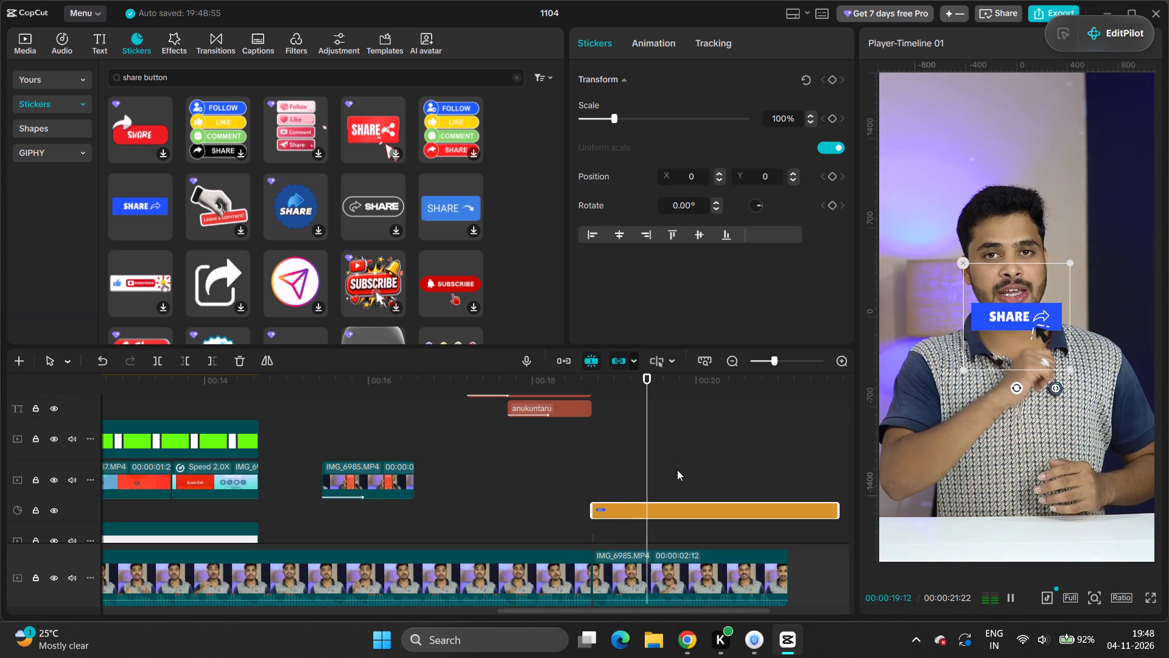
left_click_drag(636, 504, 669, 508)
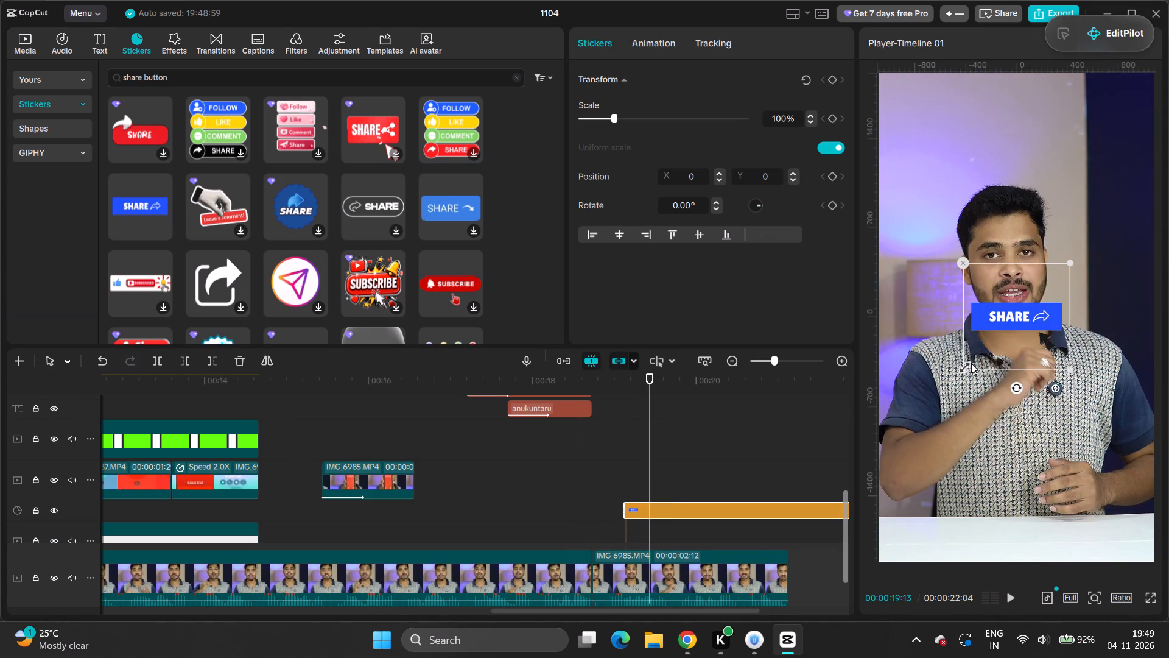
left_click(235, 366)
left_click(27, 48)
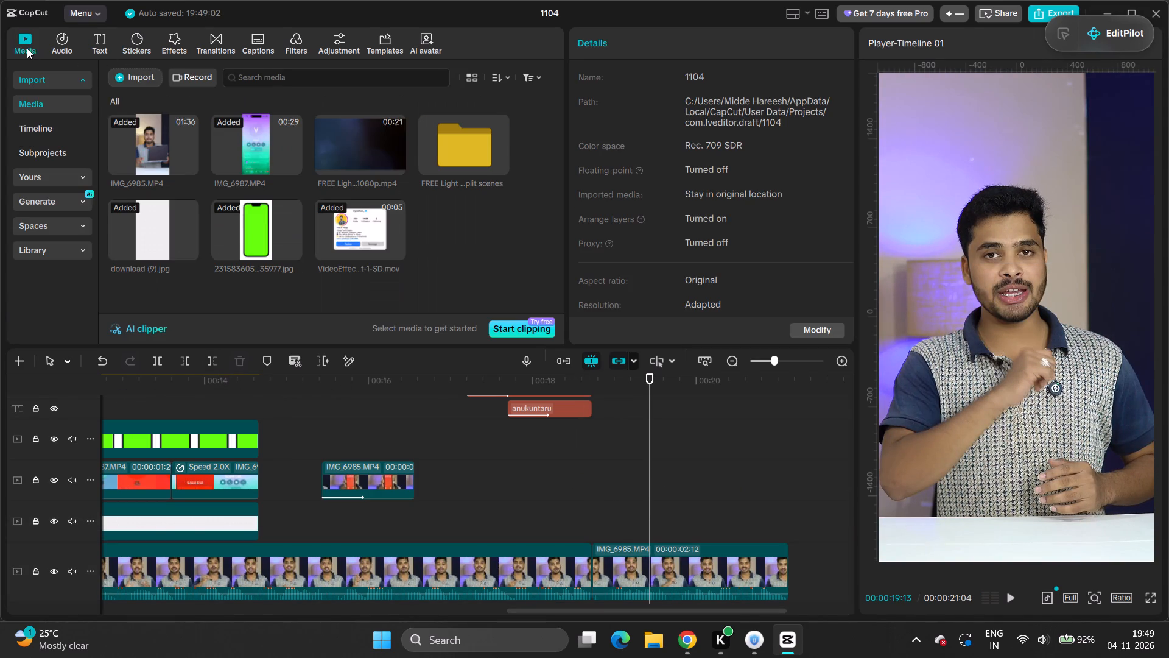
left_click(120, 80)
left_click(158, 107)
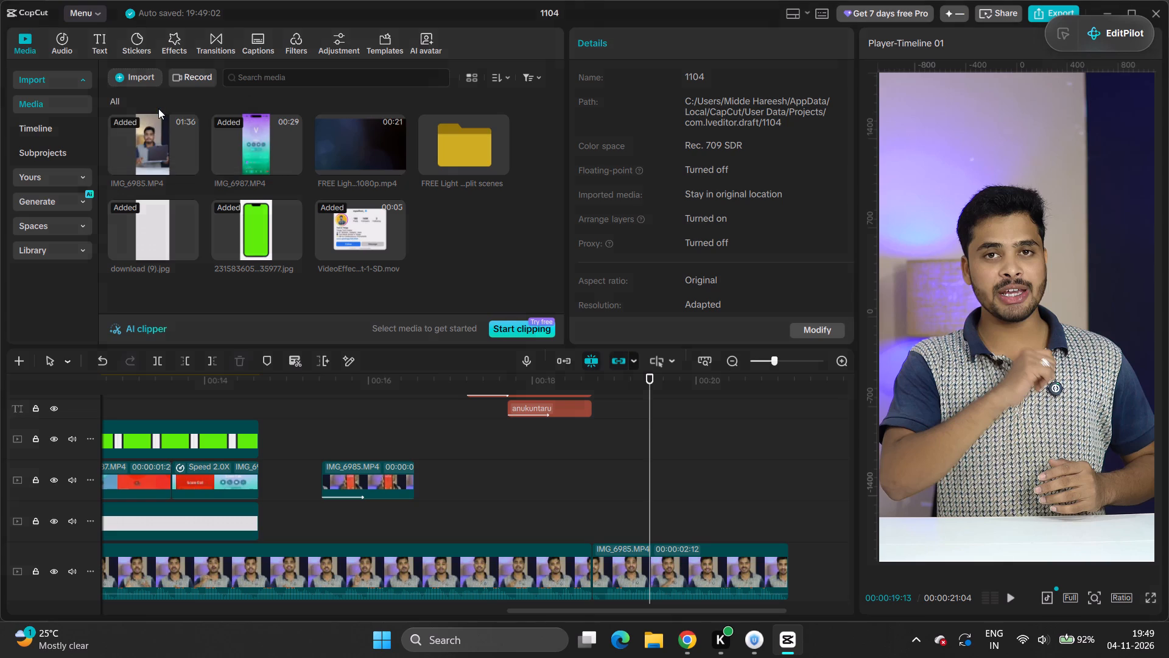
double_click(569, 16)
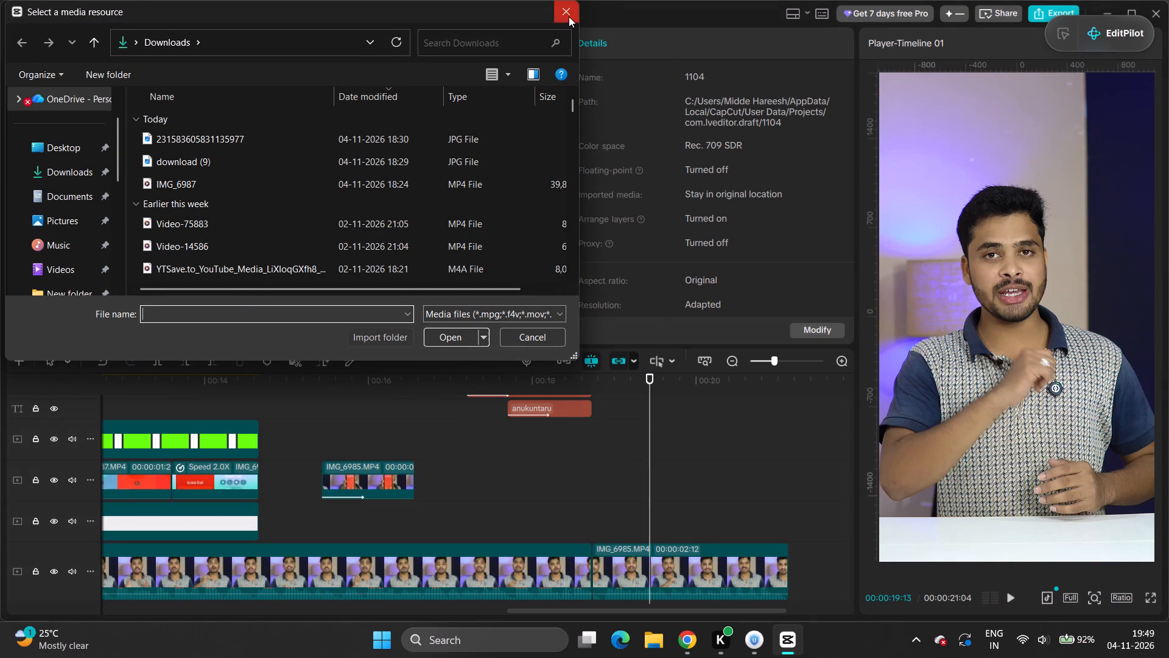
Switch to Pinterest in Chrome and search for "share button green screen".
left_click(680, 637)
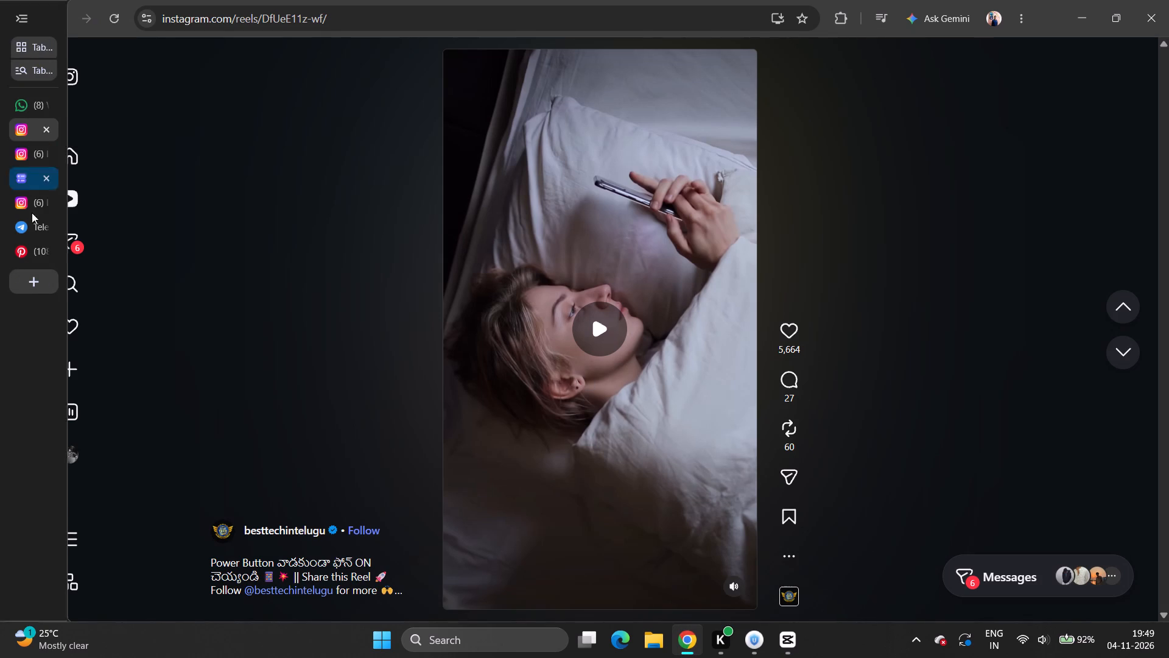
left_click(49, 250)
triple_click(340, 78)
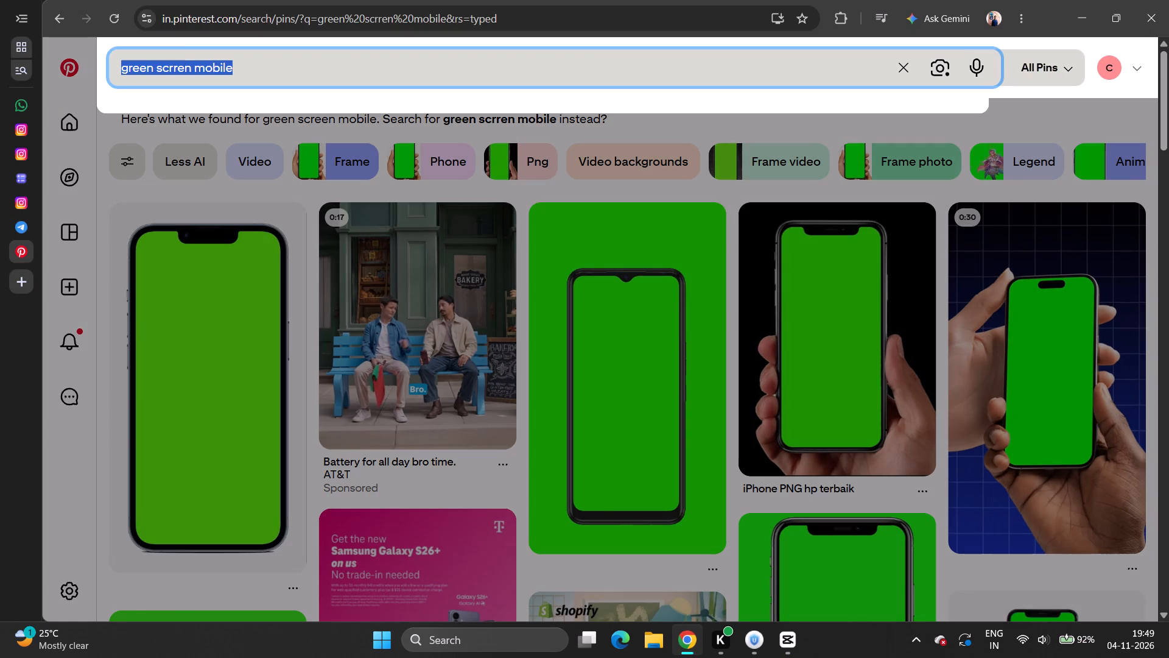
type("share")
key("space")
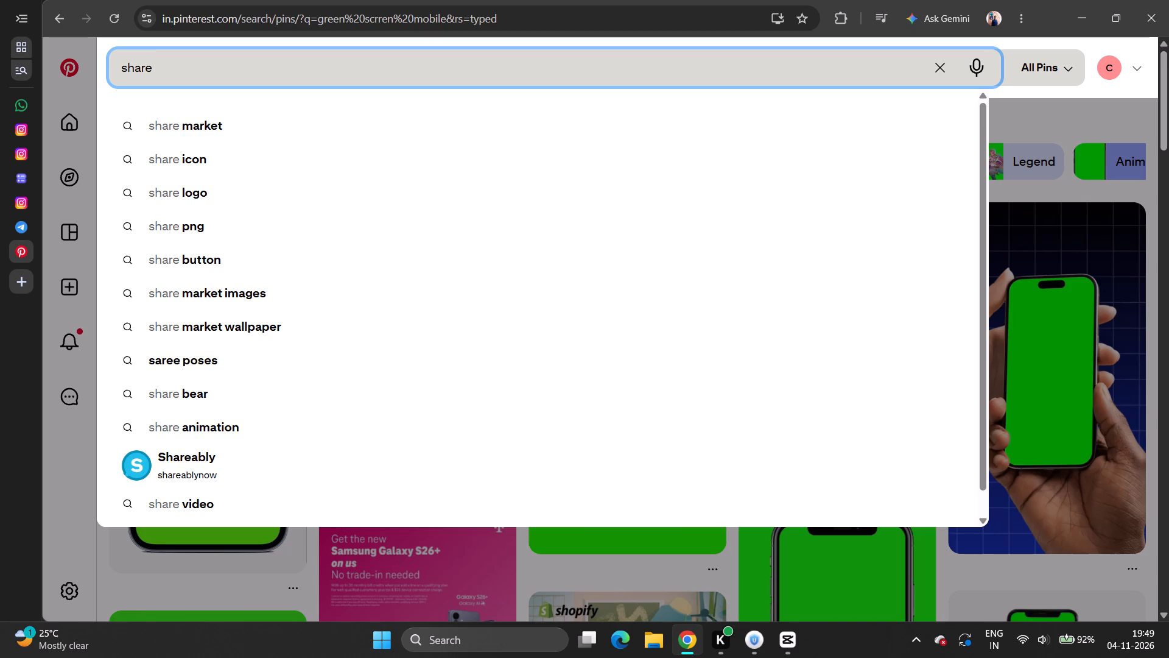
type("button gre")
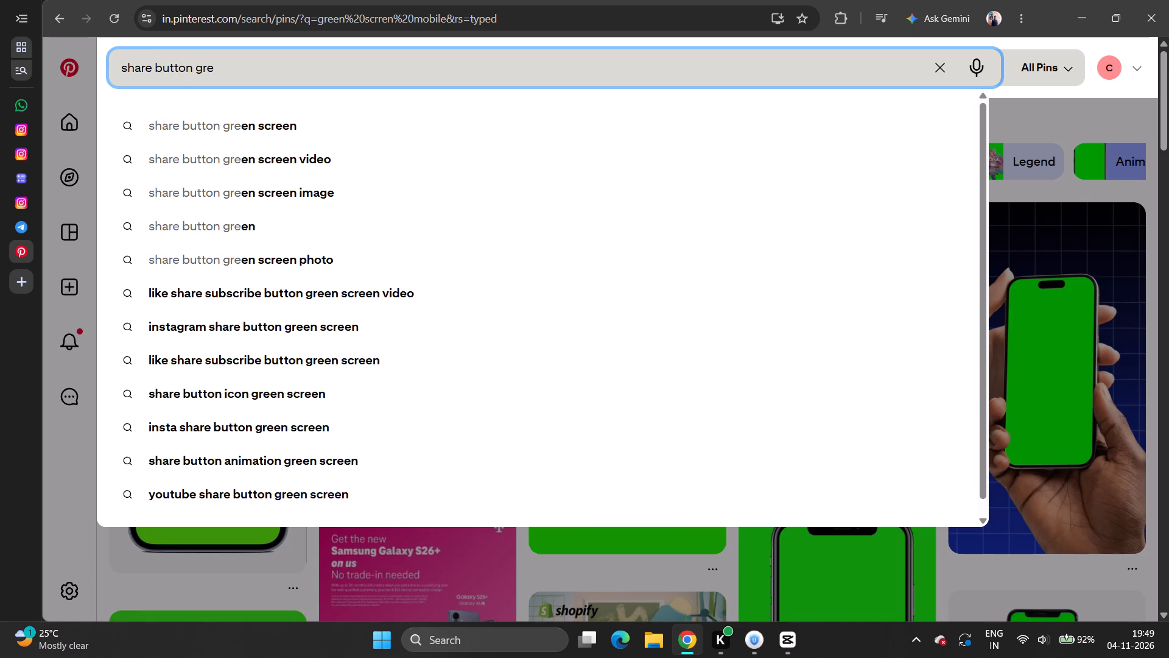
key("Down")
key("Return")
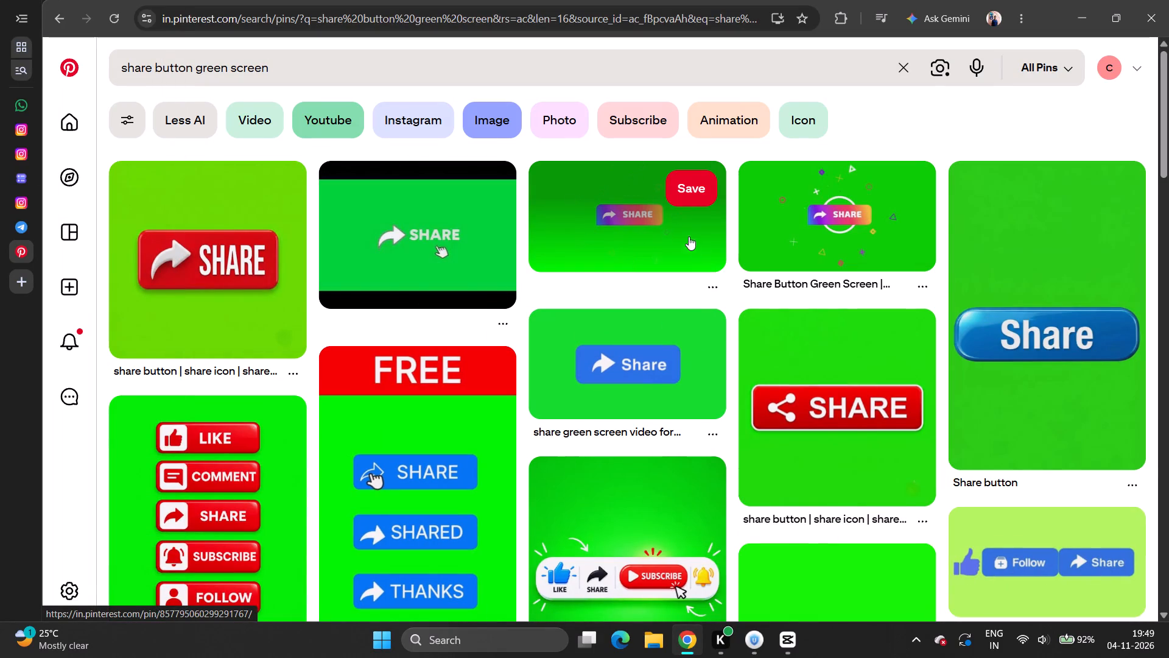
Open the green-screen pin with the purple-to-orange gradient SHARE button, pause its video, and copy the pin's link.
left_click(709, 285)
left_click(609, 221)
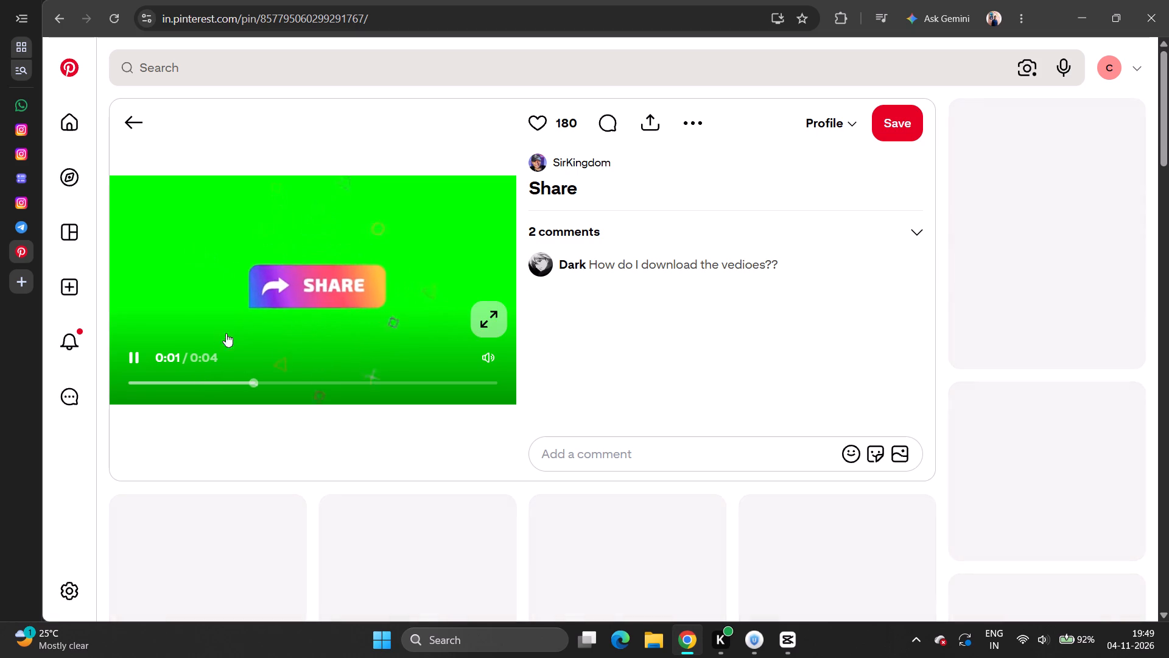
left_click(127, 362)
left_click(703, 129)
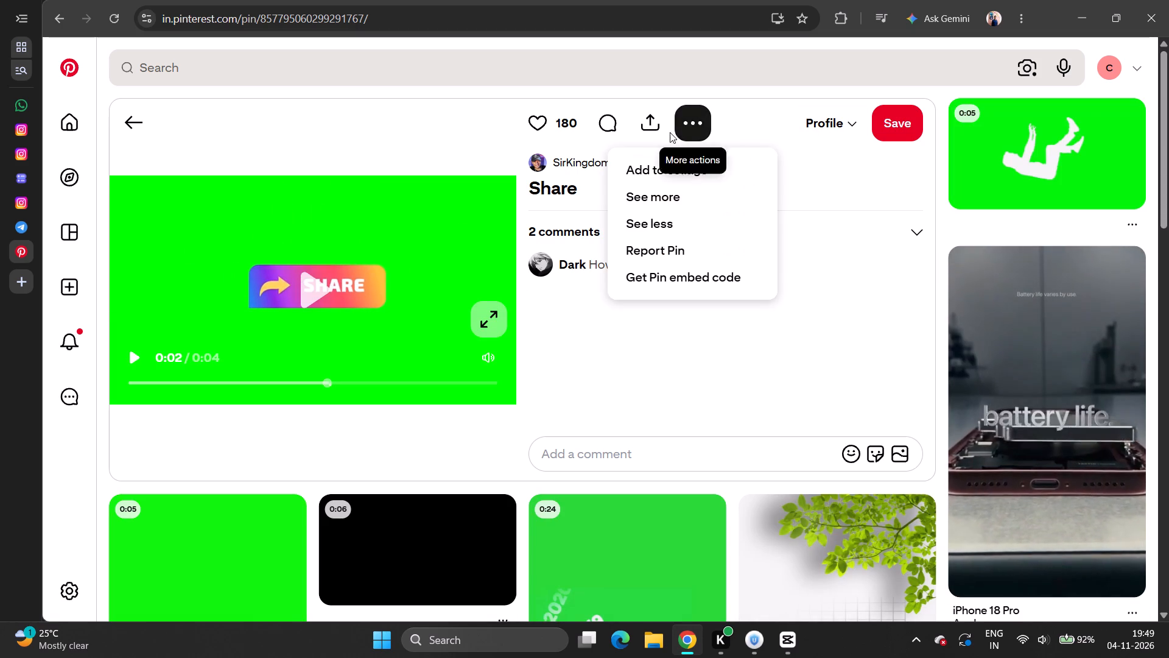
left_click(650, 128)
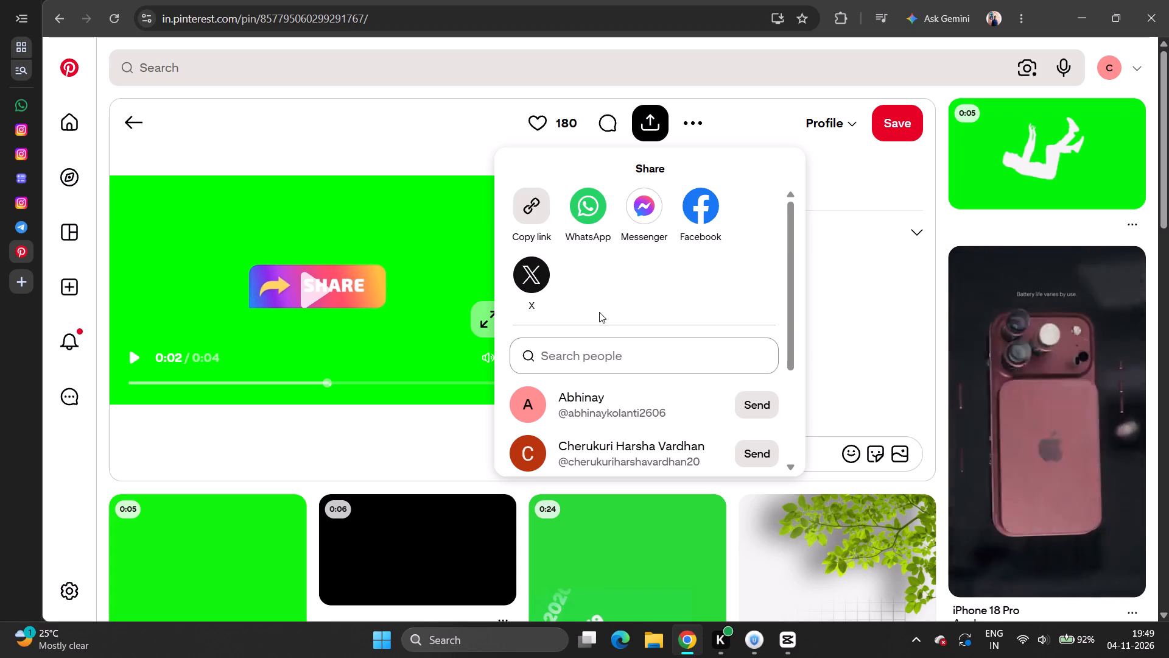
left_click(536, 211)
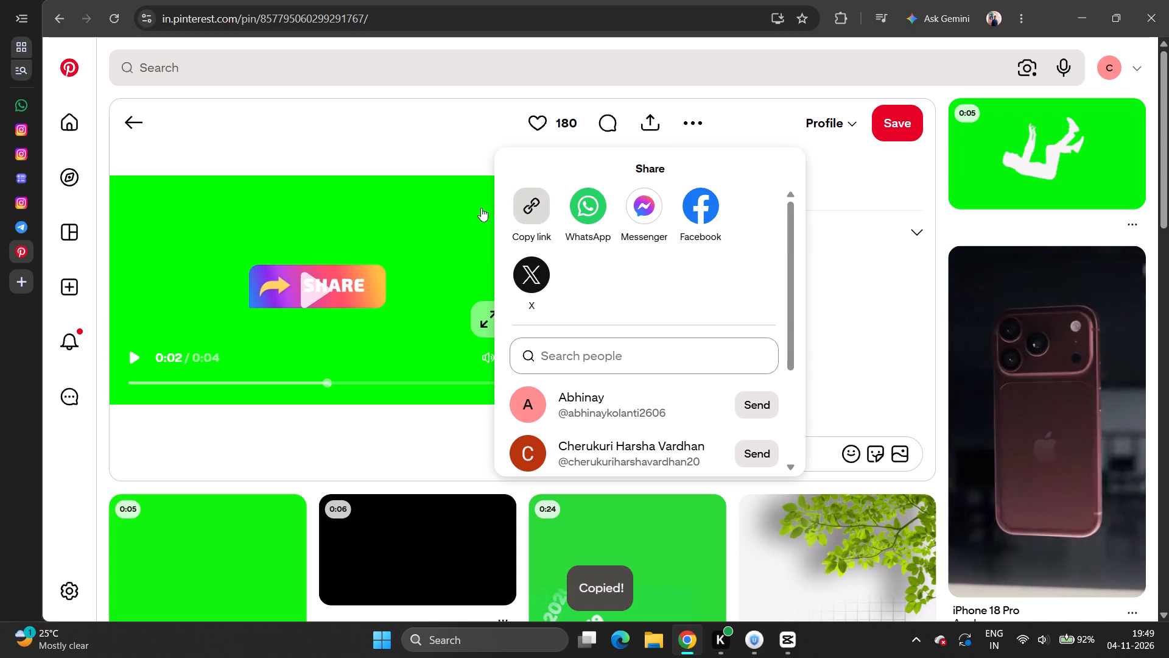
Search Google in a new browser tab for "pinterest video download free".
left_click(24, 283)
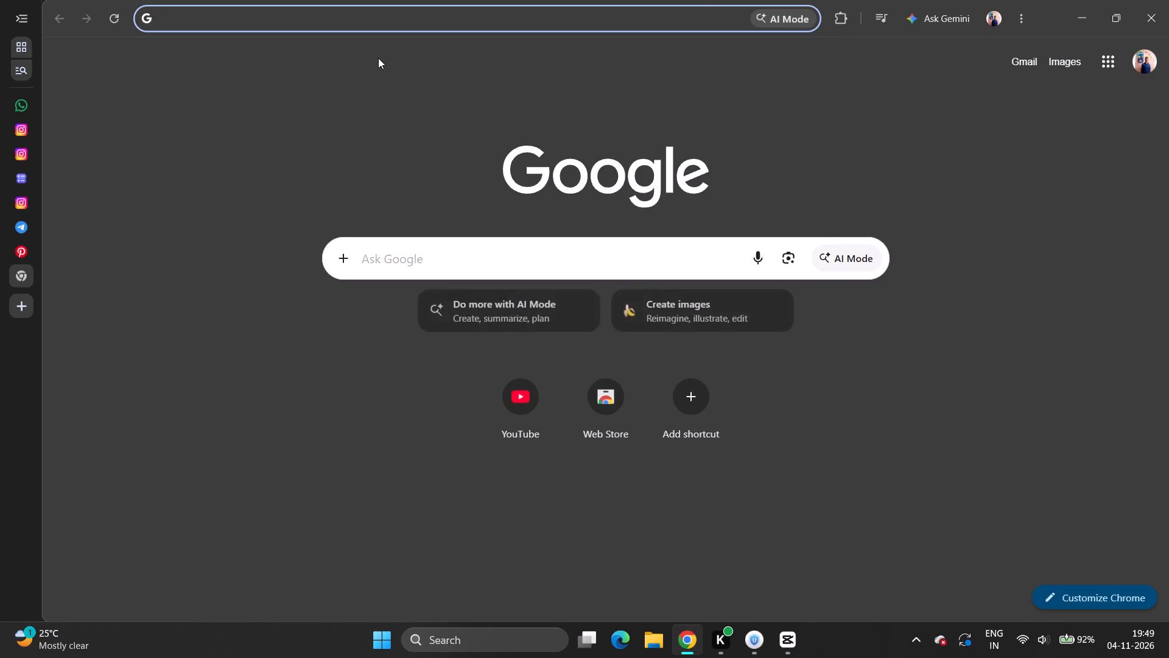
type("pintres")
key("space")
key("BackSpace")
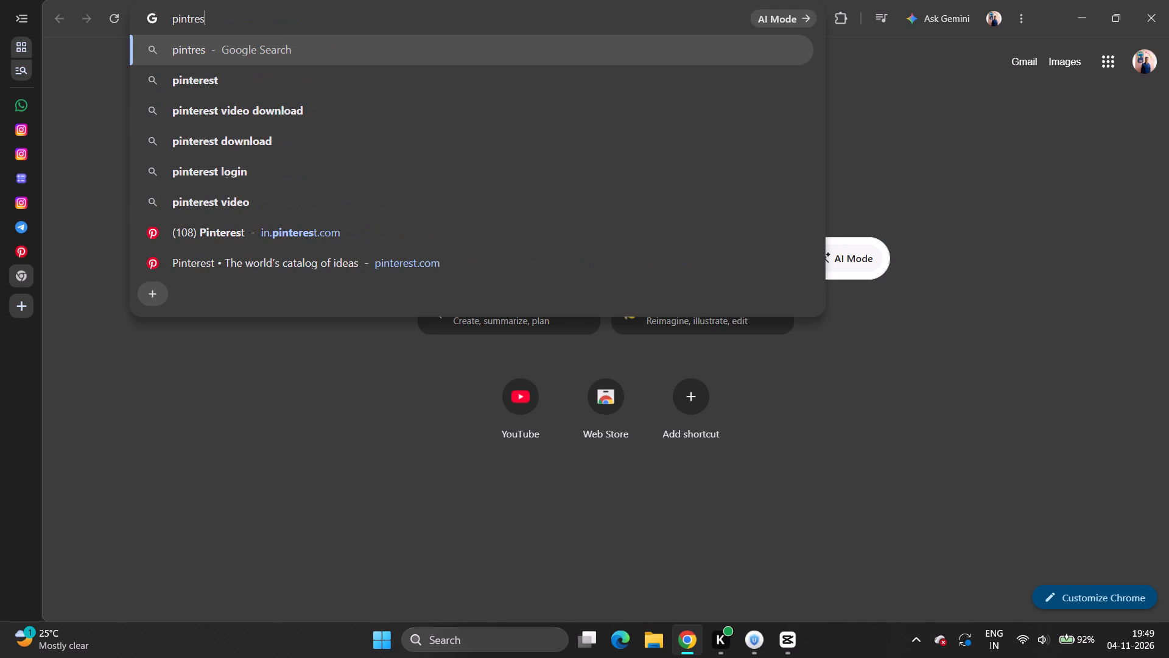
type("t video")
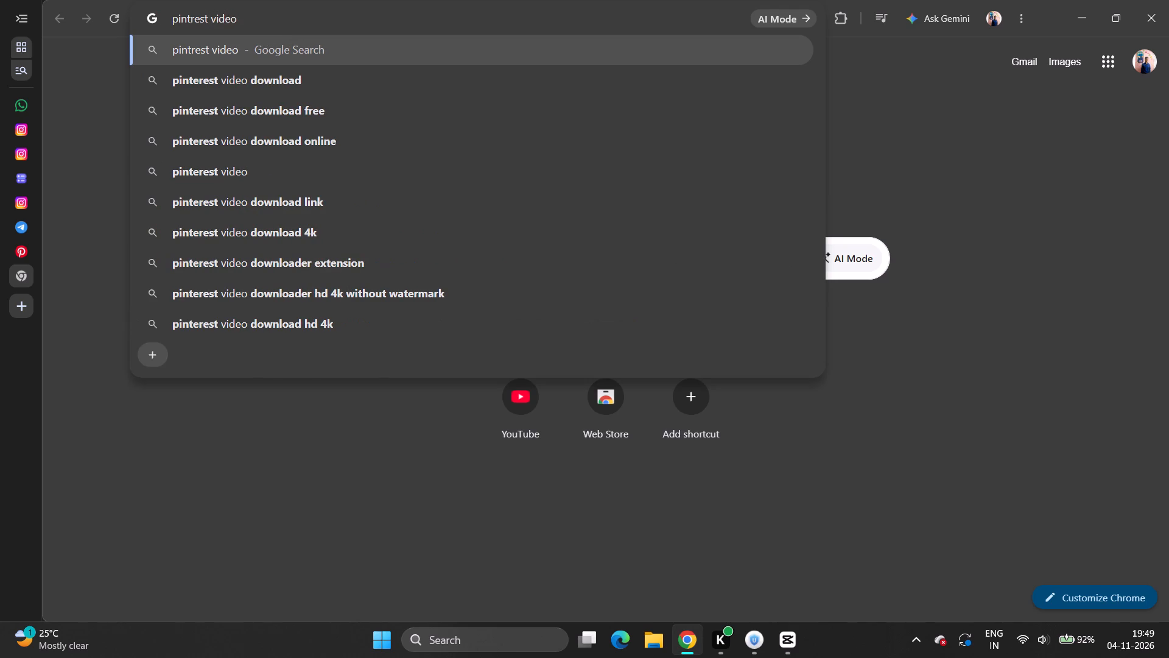
key("Down")
key("Down")
key("Return")
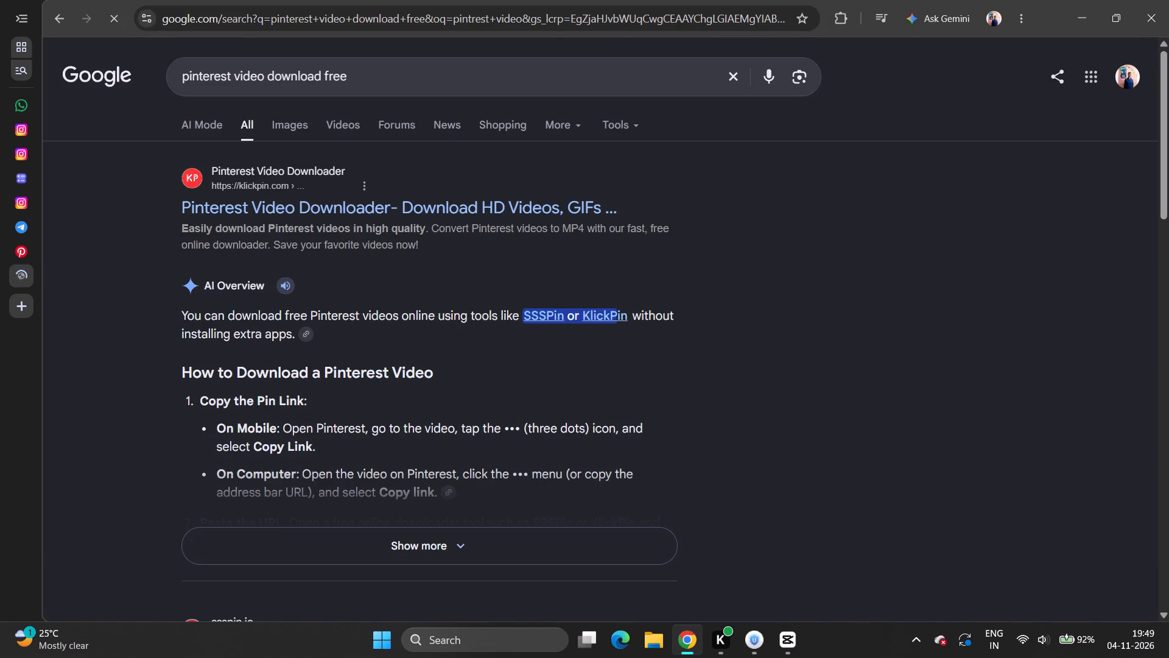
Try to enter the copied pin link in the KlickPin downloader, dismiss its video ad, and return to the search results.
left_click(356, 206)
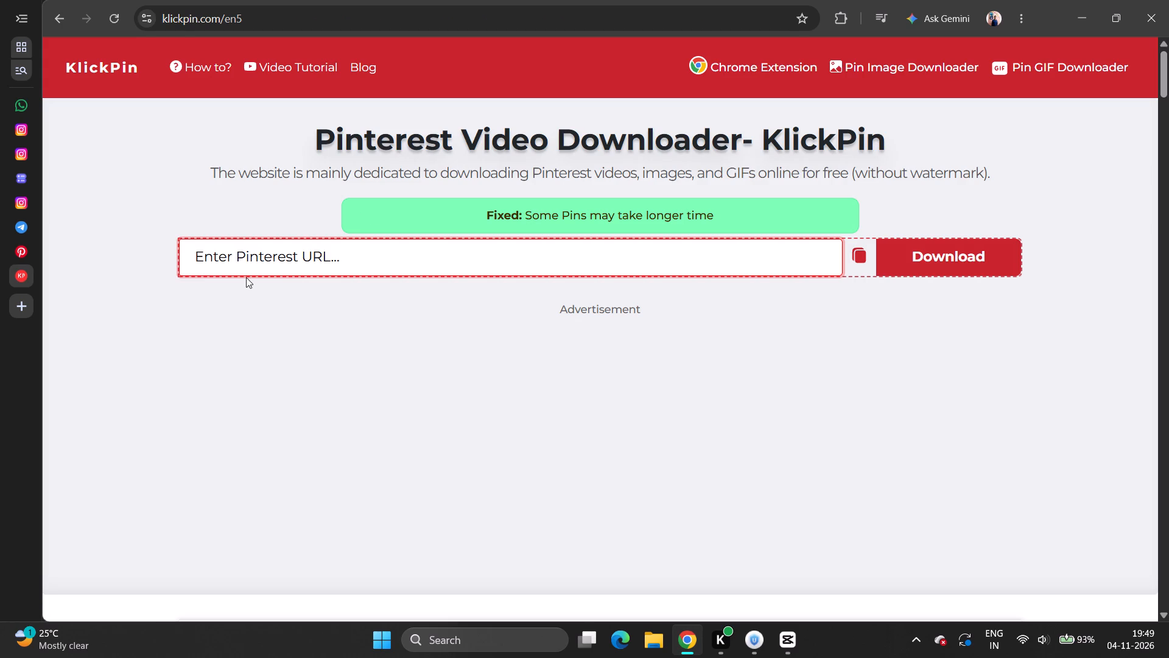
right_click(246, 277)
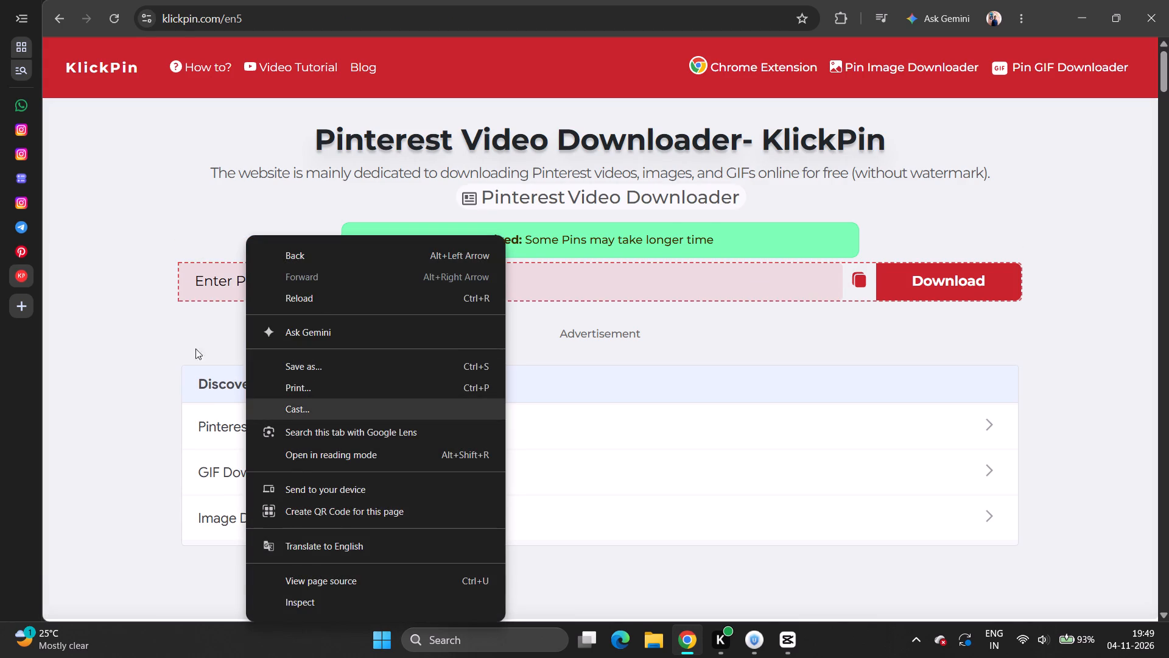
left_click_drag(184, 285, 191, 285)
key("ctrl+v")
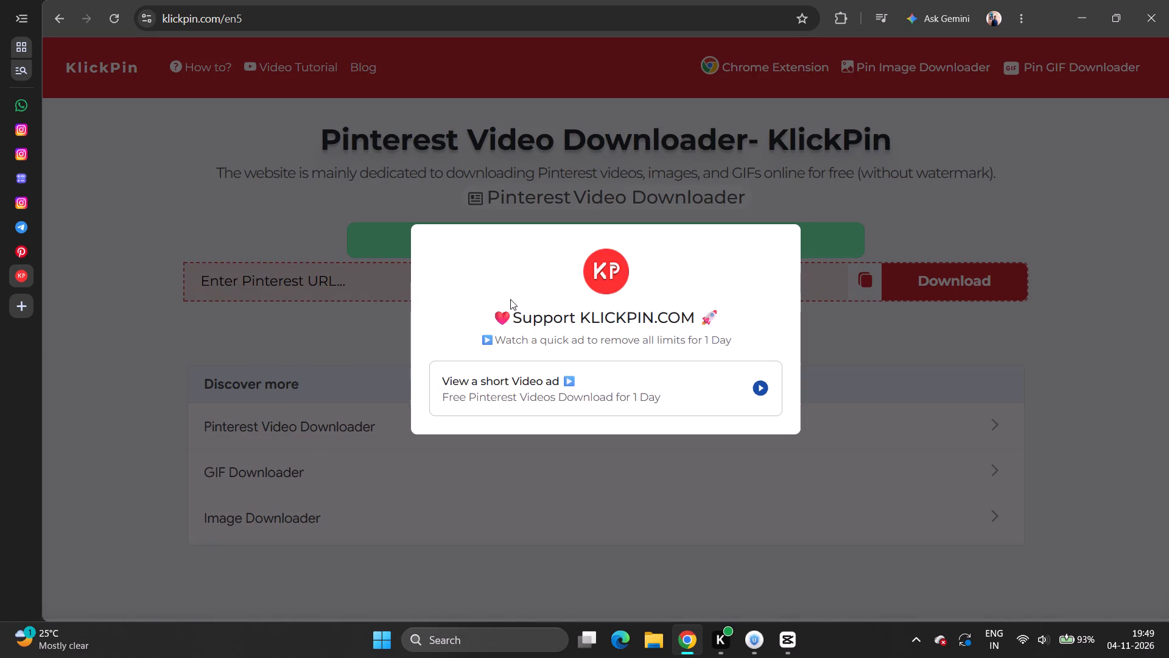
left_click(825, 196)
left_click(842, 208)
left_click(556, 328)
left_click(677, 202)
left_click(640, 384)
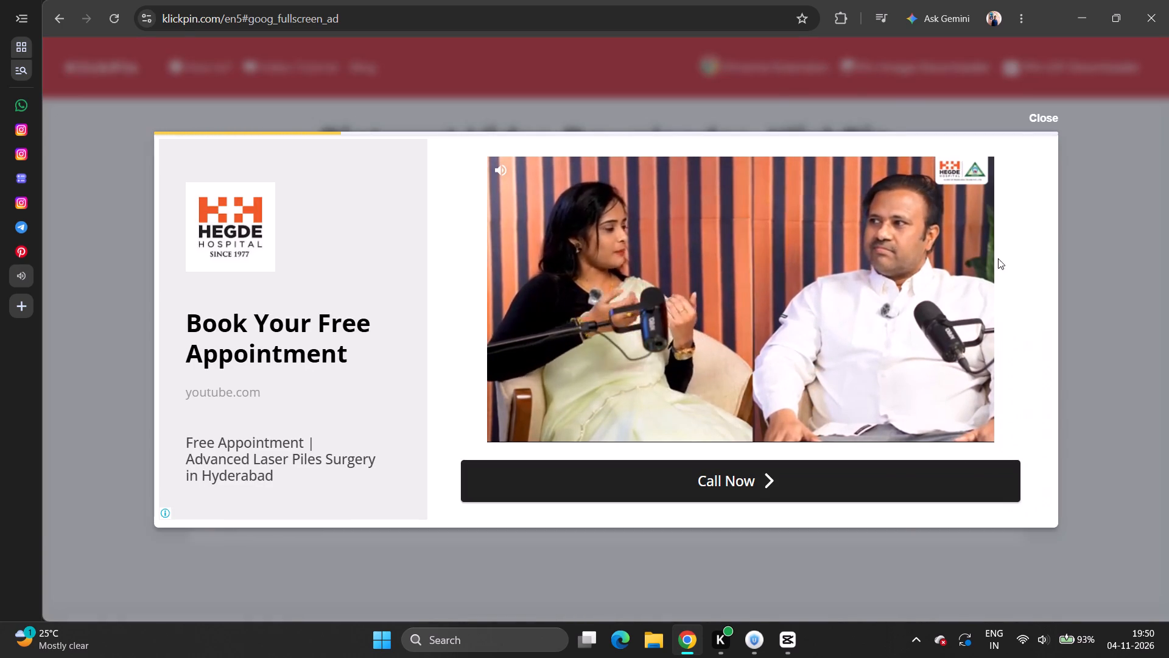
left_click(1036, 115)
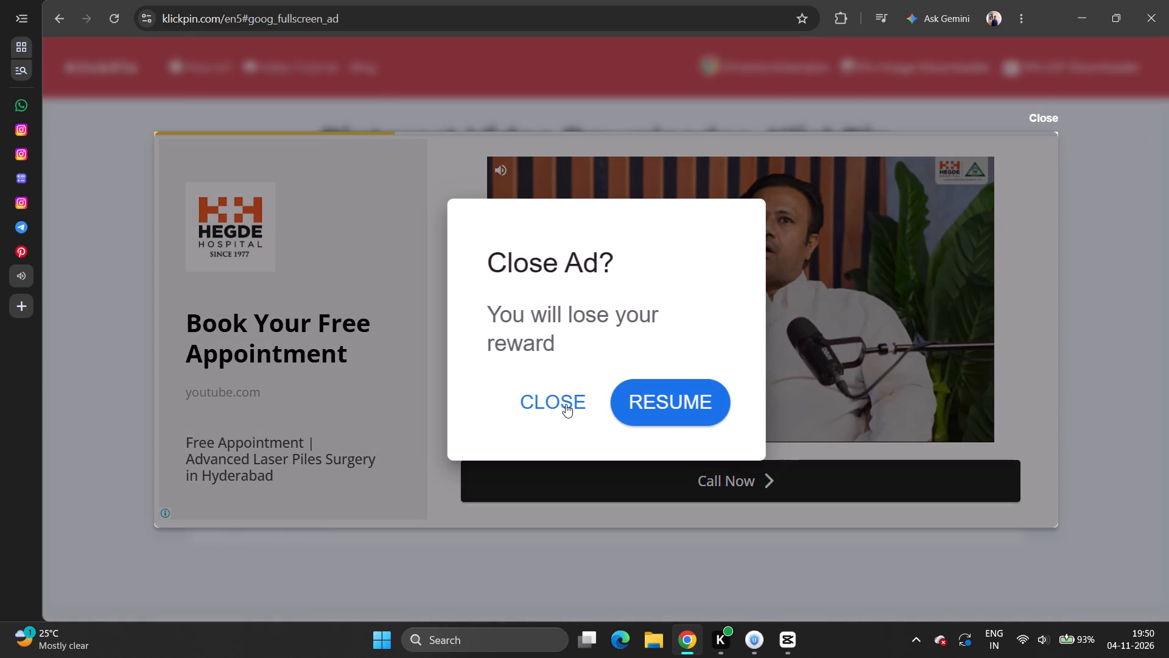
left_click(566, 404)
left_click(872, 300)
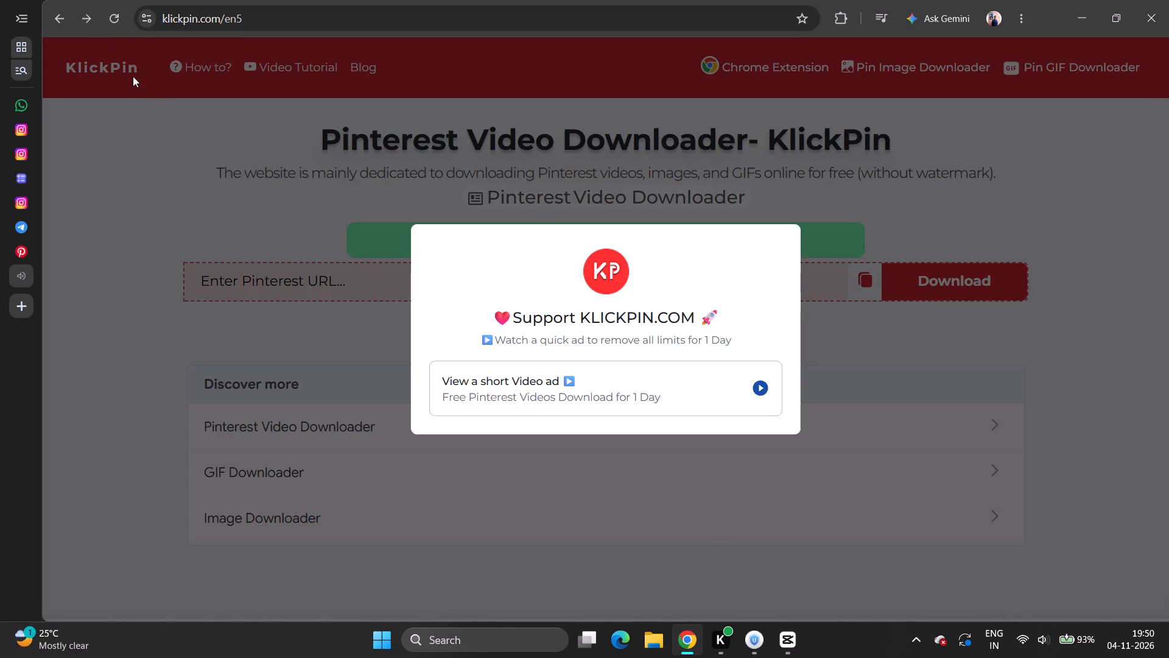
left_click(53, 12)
Open the ssspin.io downloader, paste the copied pin link, and download the Share video in HD.
scroll(335, 248, "down", 2)
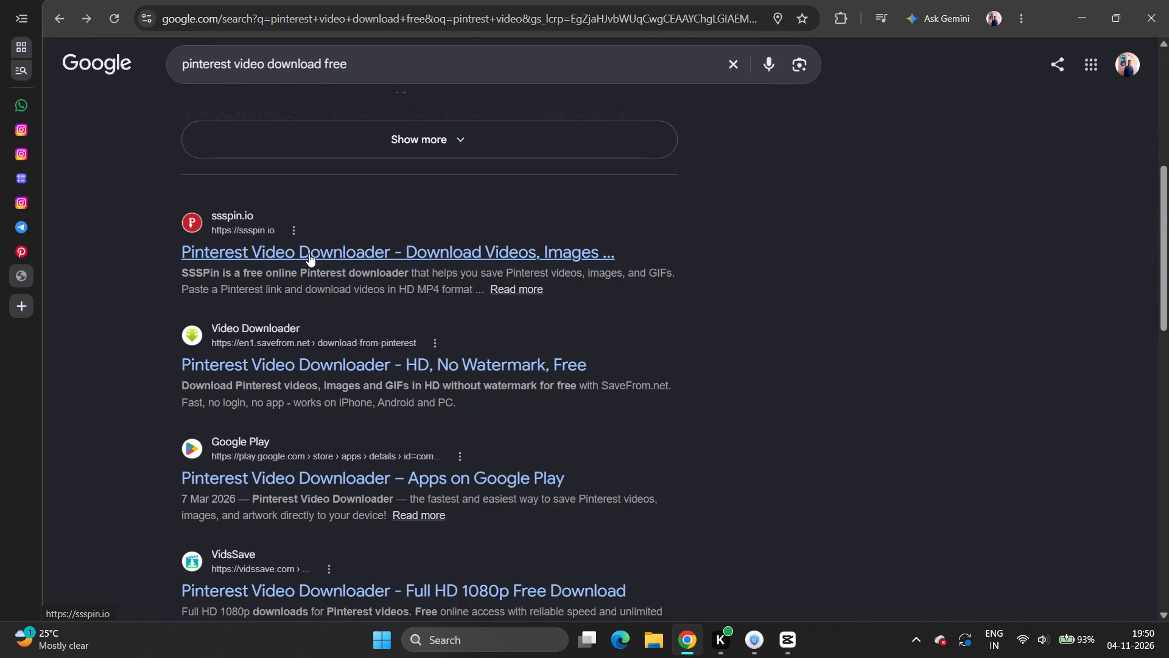
left_click(309, 253)
left_click(360, 226)
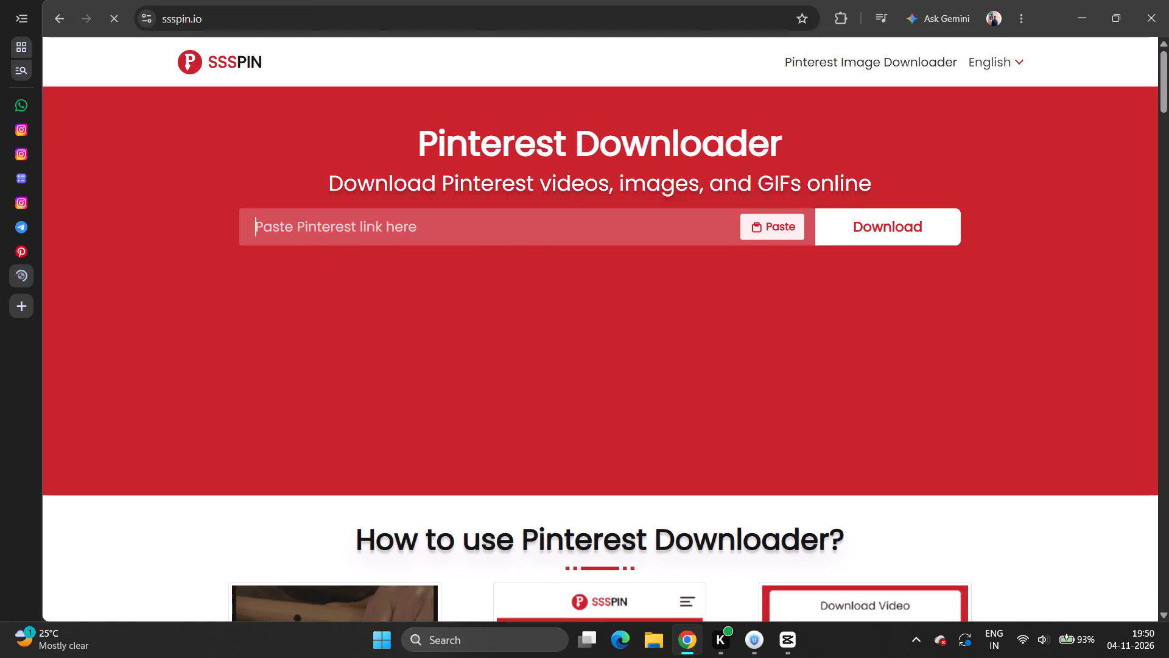
right_click(360, 226)
left_click(422, 411)
left_click(855, 227)
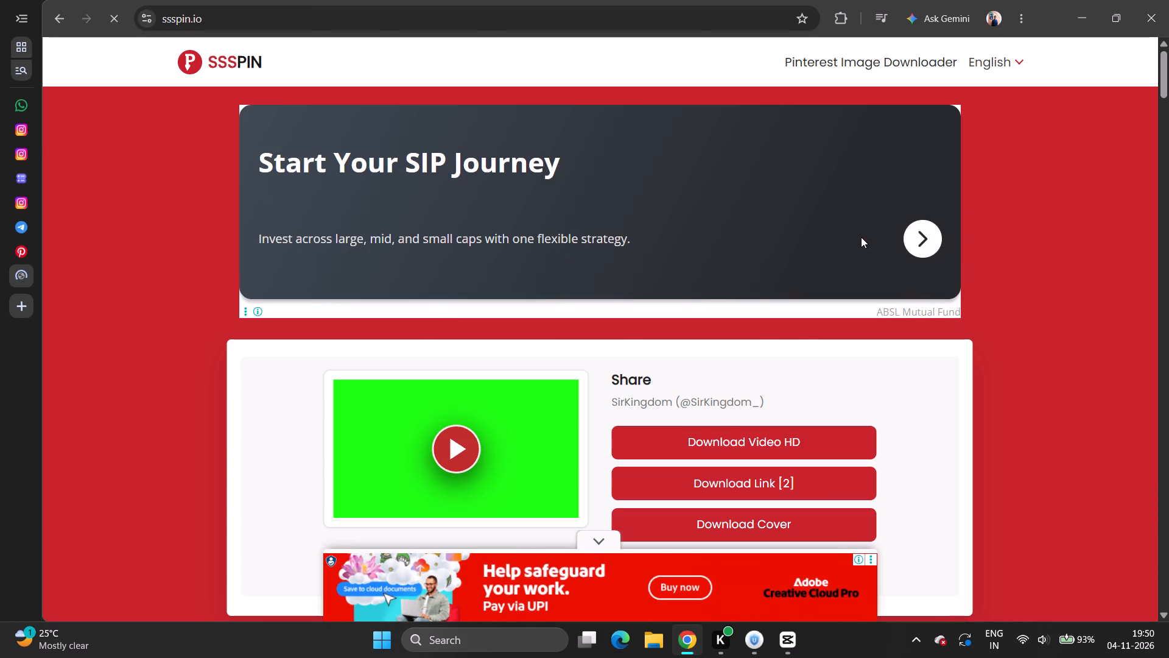
left_click(756, 438)
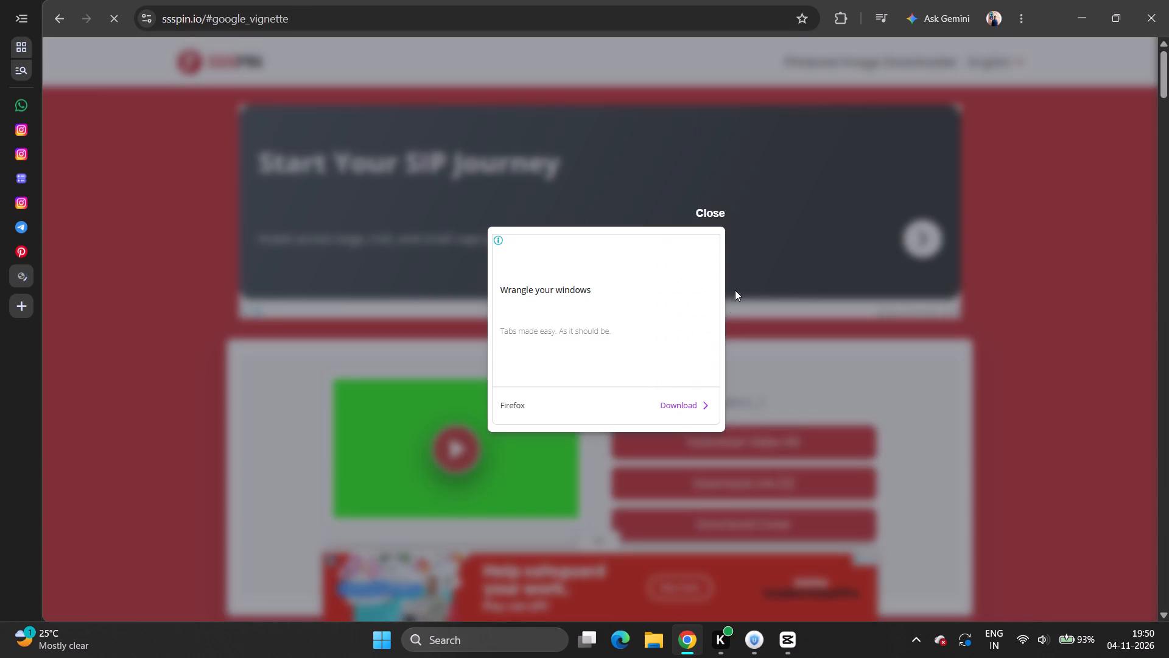
left_click(715, 212)
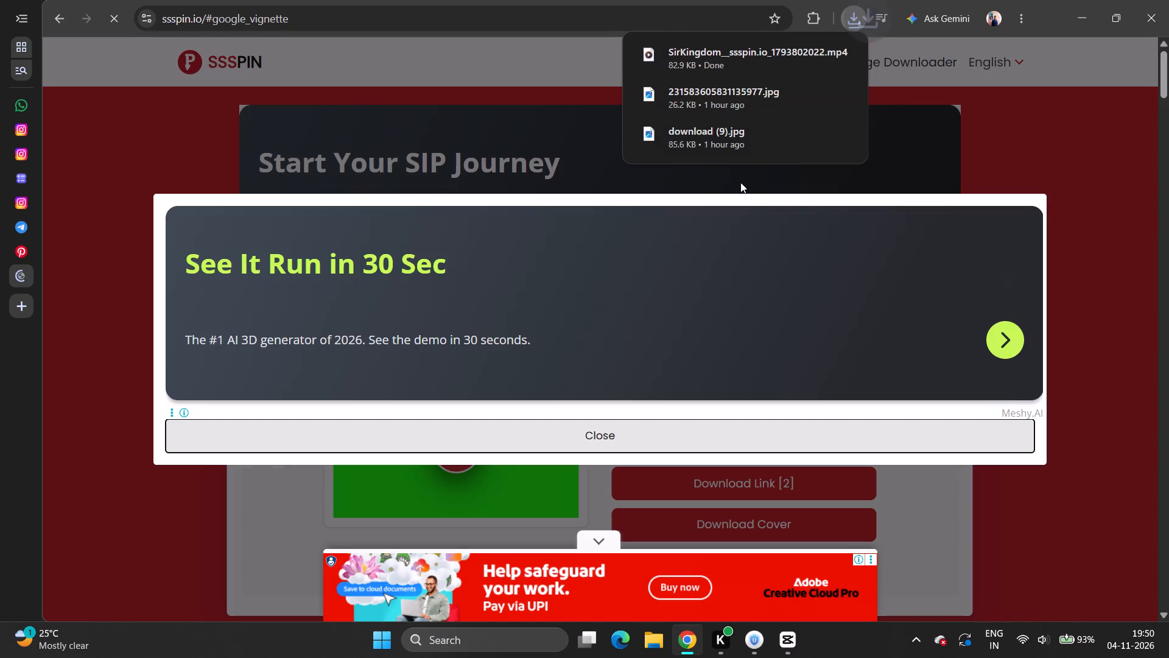
Import the downloaded SirKingdom Share video from the browser's downloads into the CapCut project media.
left_click_drag(735, 57, 737, 559)
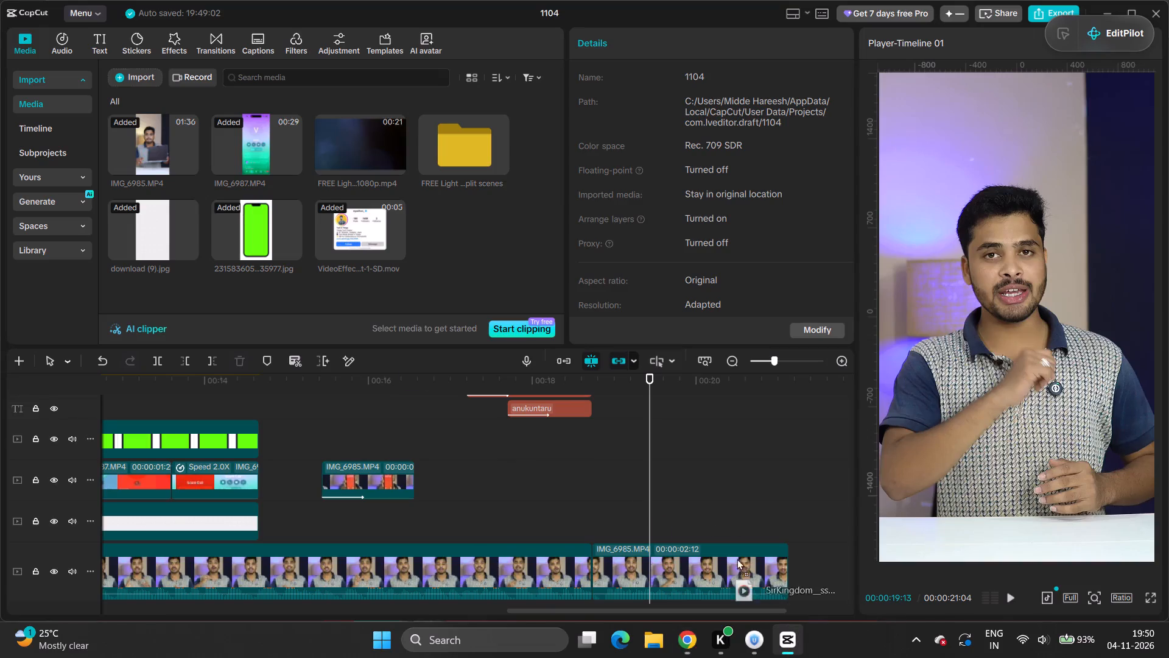
left_click_drag(737, 559, 480, 246)
Place the Share video on the track above the main video's last segment, starting at 00:00:19:06.
left_click(651, 466)
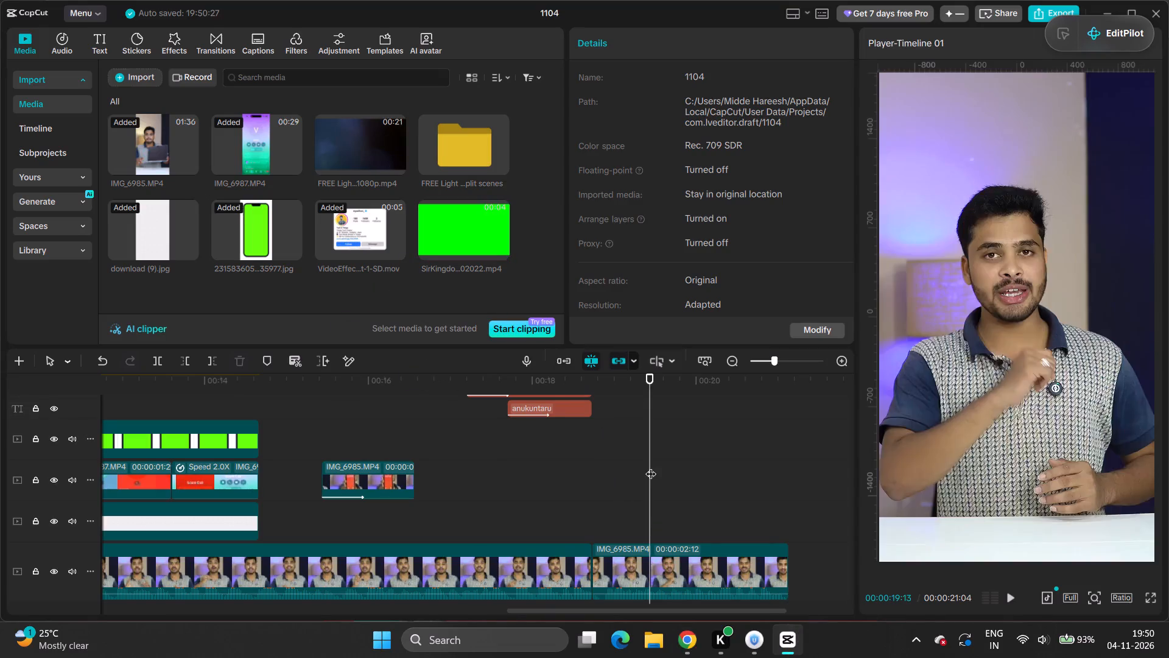
left_click_drag(651, 466, 536, 516)
key("space")
key("space")
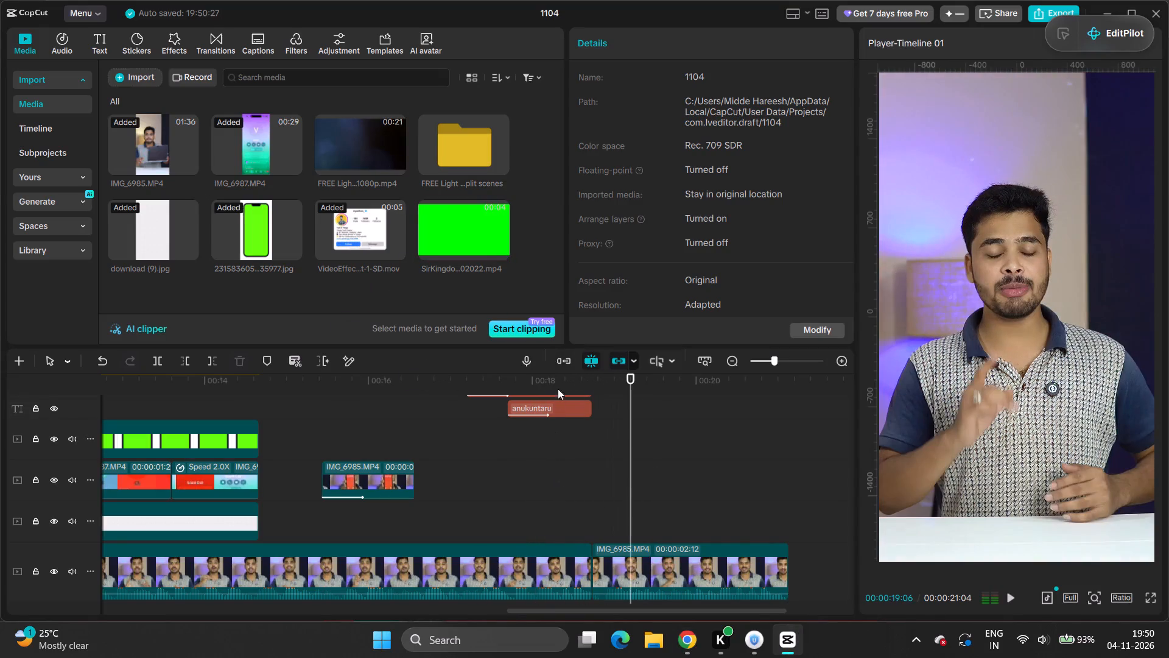
left_click_drag(447, 236, 633, 534)
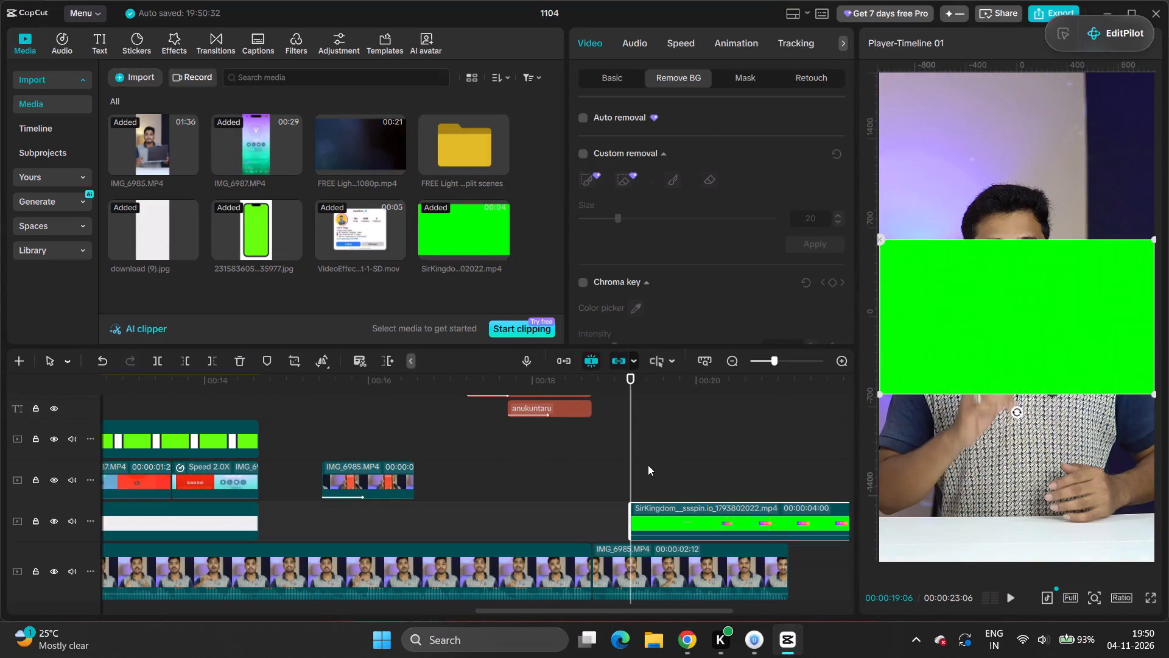
Enable Chroma key on the Share clip and pick its green background as the key colour.
left_click(609, 77)
left_click(671, 88)
left_click(675, 77)
scroll(602, 201, "down", 2)
left_click(584, 157)
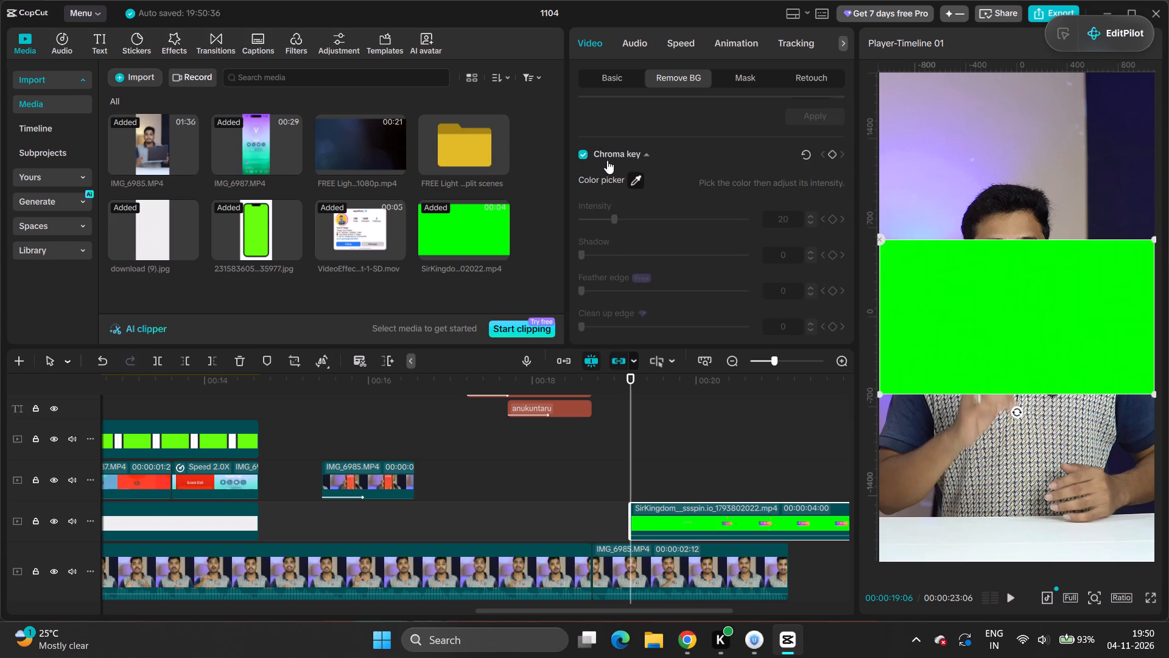
left_click(1067, 339)
Preview the keyed Share clip, and set the chroma key Intensity to 81 and Clean up edge to 100.
key("space")
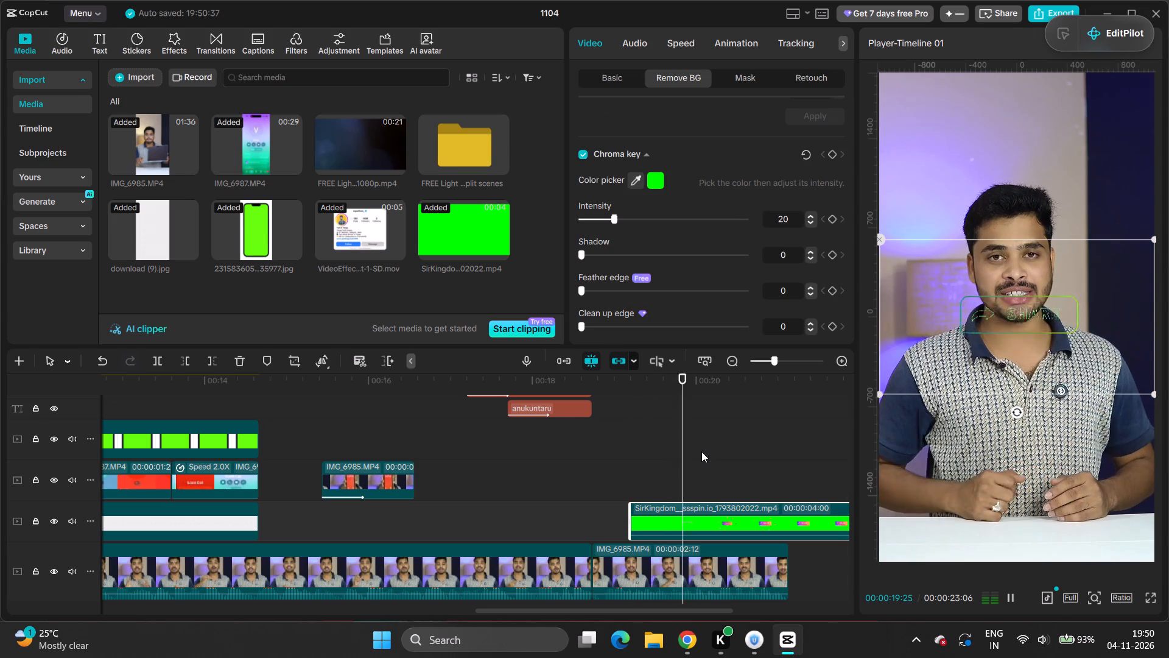
key("space")
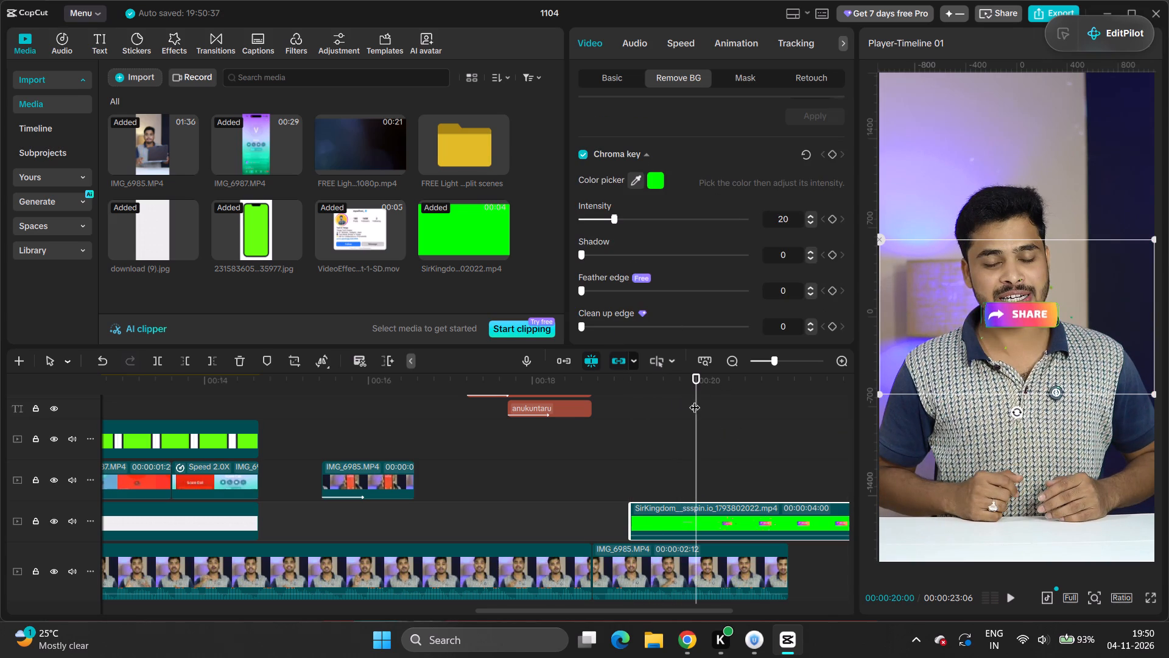
left_click_drag(697, 400, 661, 410)
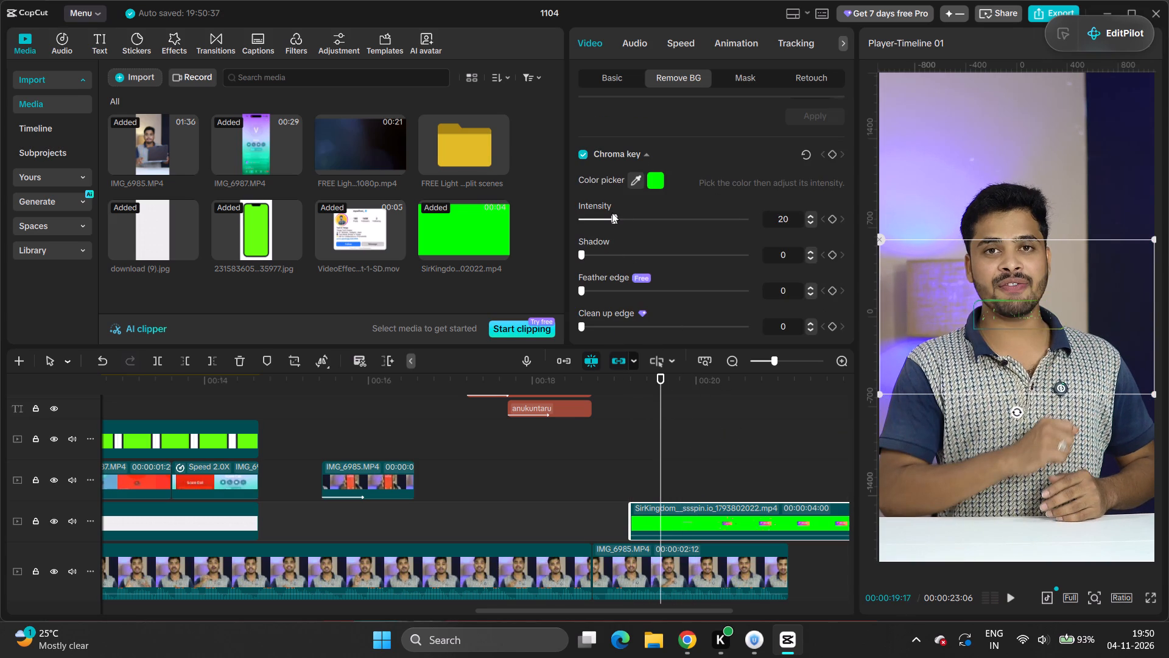
left_click_drag(612, 213, 714, 224)
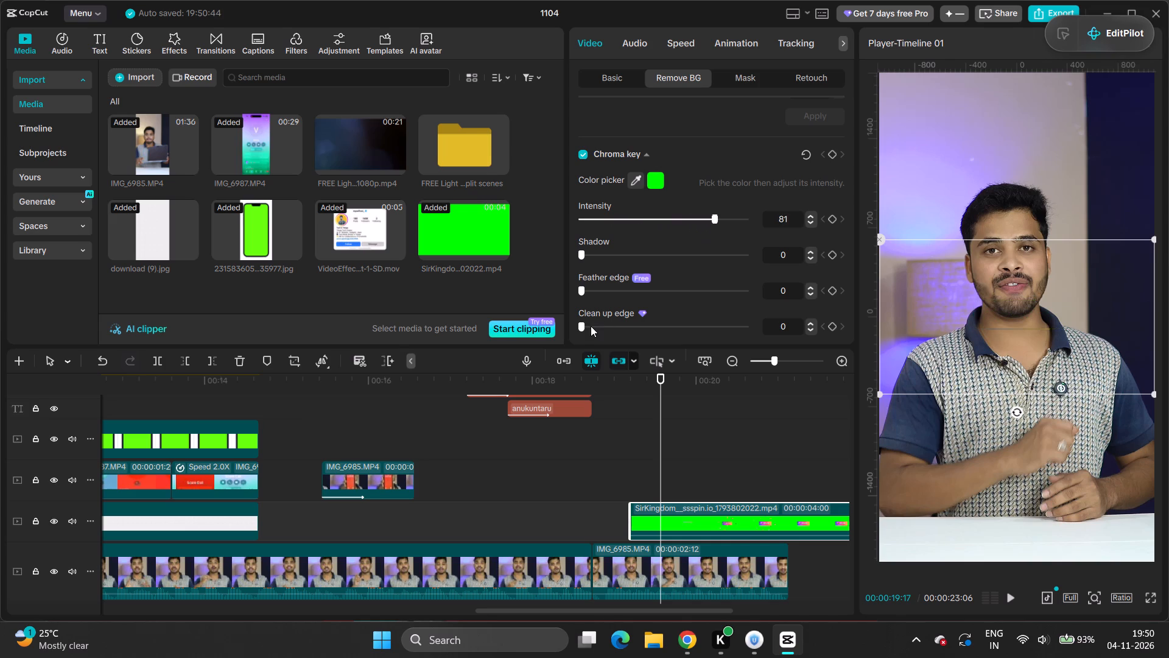
left_click_drag(583, 322, 843, 327)
Play the keyed segment and move the Share graphic down from the speaker's chin onto his chest.
left_click_drag(657, 456, 653, 459)
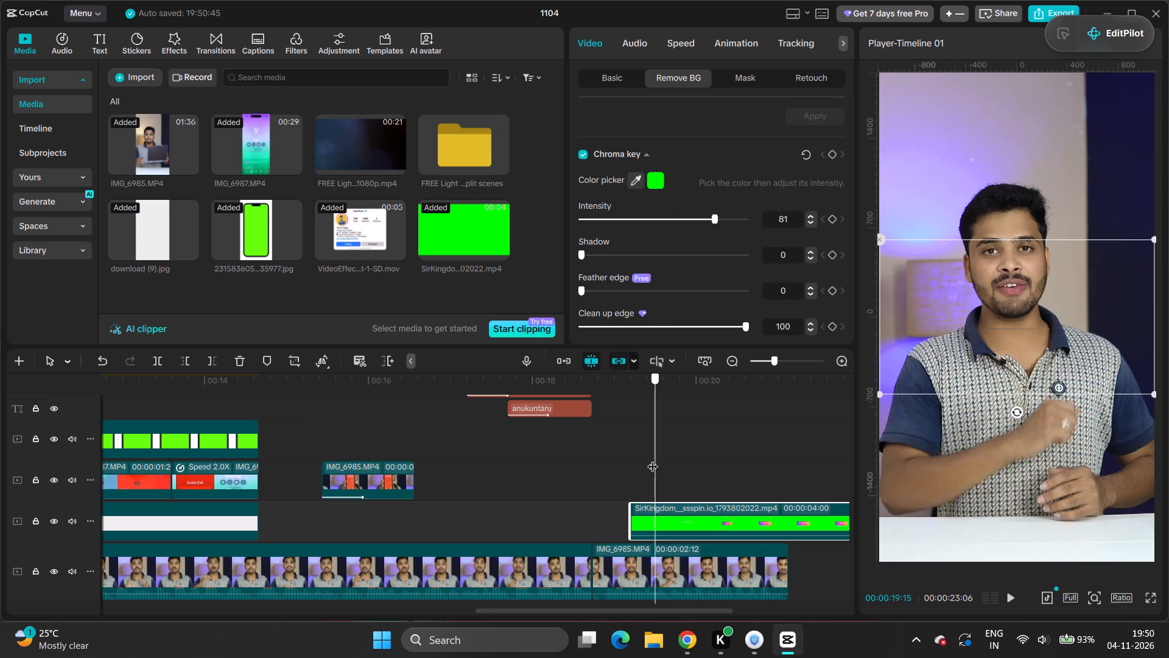
left_click_drag(653, 459, 600, 469)
key("space")
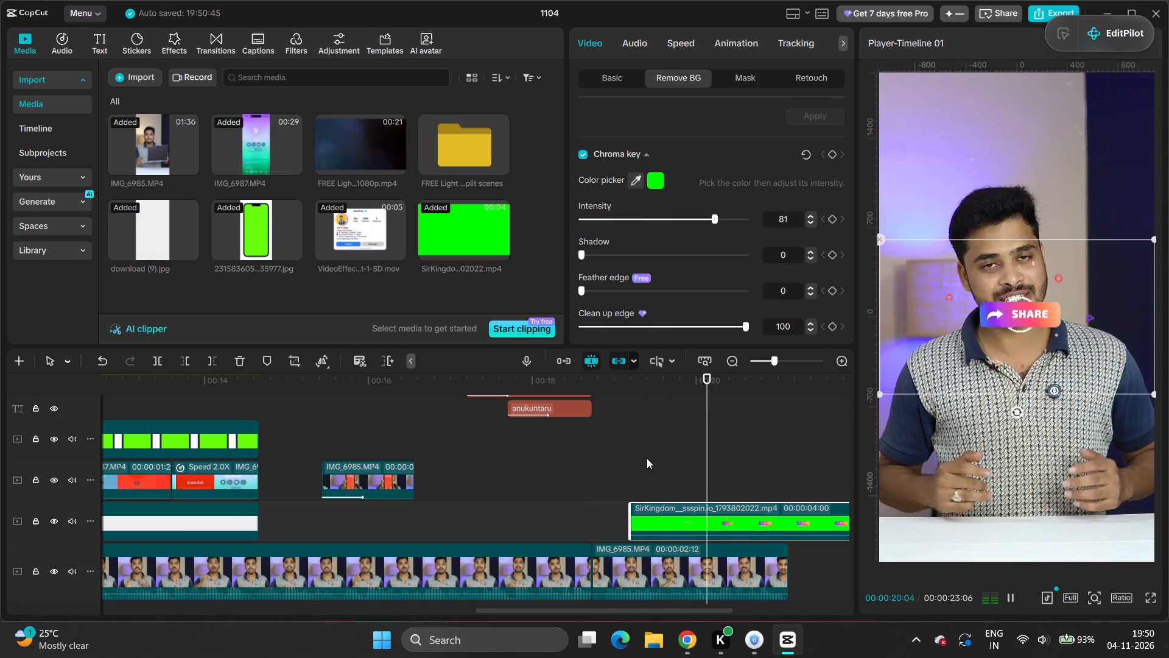
key("space")
left_click_drag(1019, 348, 1016, 428)
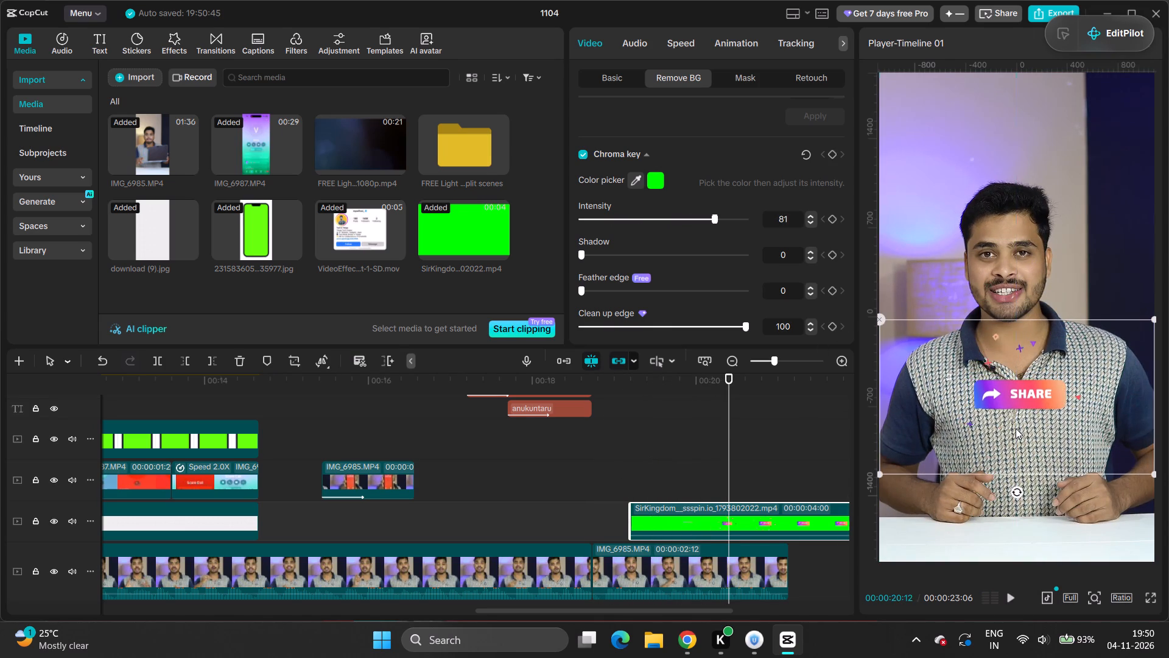
Split the Share clip where the main video ends, at 00:00:21:04, and delete the part that runs past it.
key("space")
key("space")
key("c")
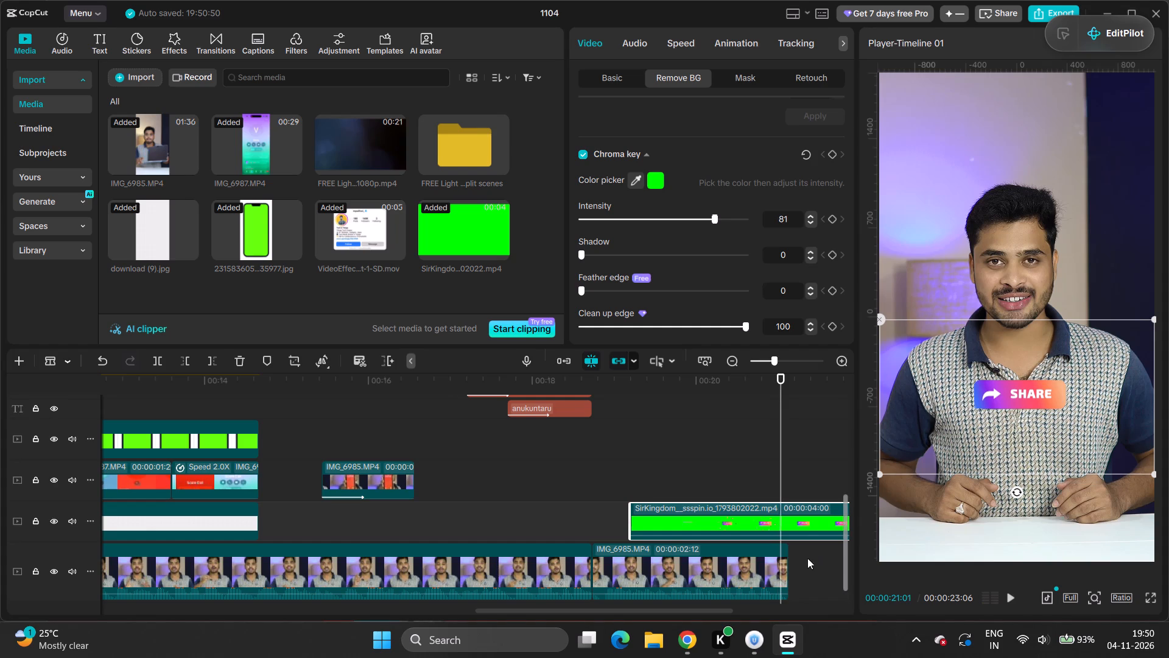
left_click(790, 524)
key("v")
left_click(807, 518)
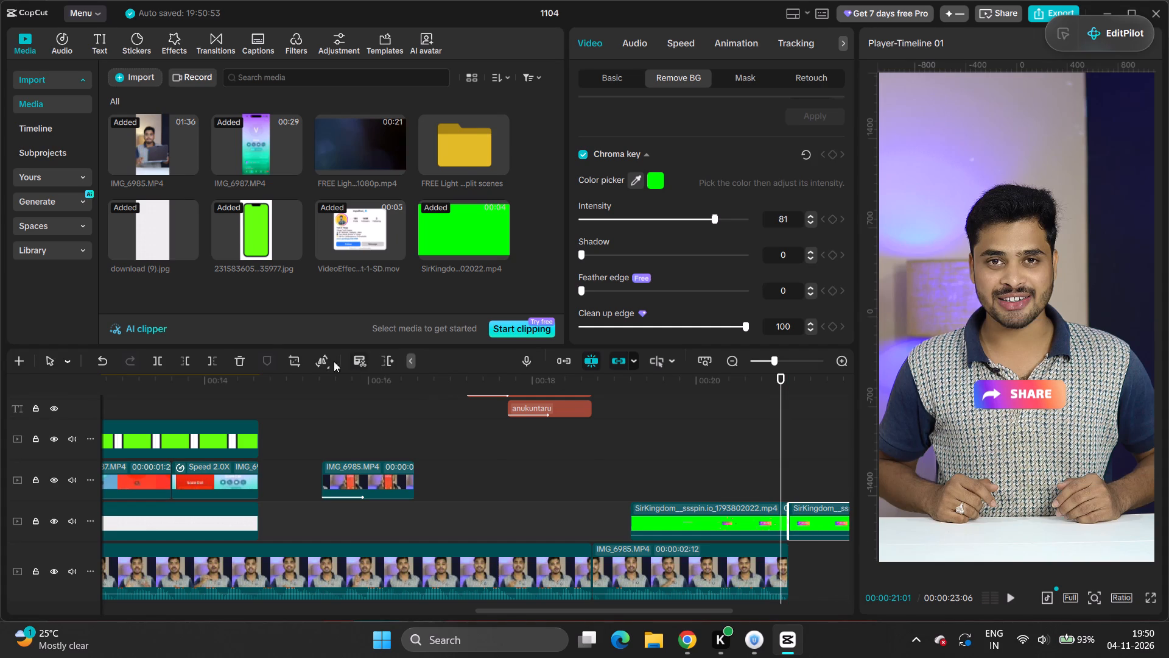
left_click(237, 361)
Play the closing segment to find the zoom's start, and add a Transform keyframe to the main video's last segment at 00:00:20:03.
left_click_drag(778, 431, 603, 491)
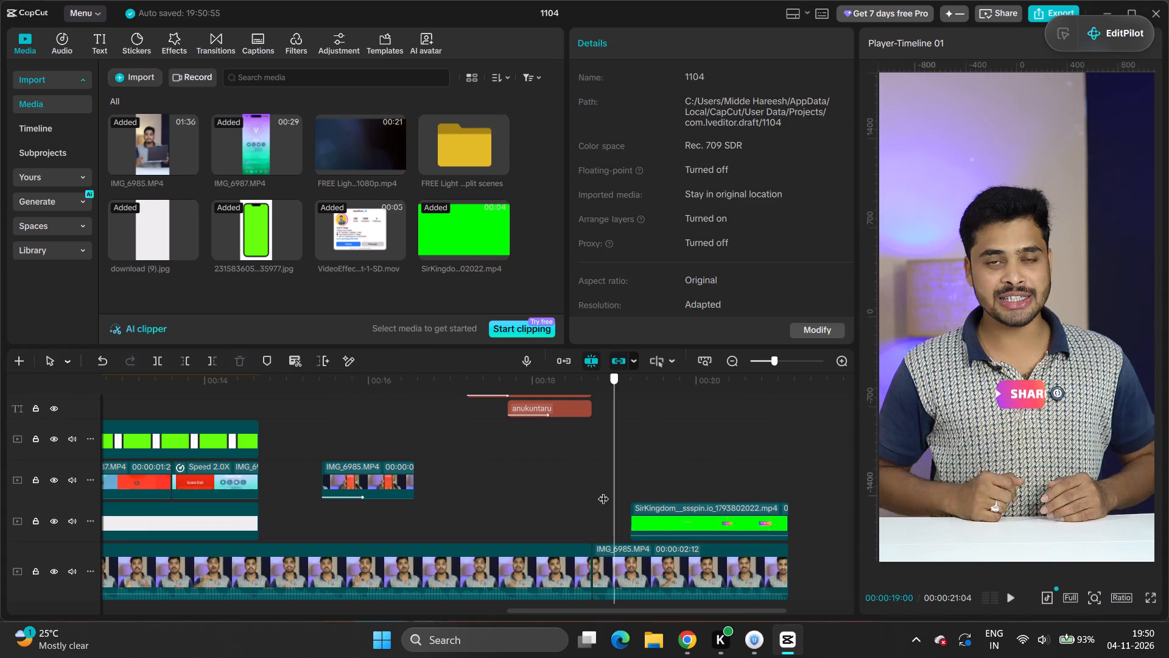
left_click_drag(603, 491, 586, 494)
key("space")
key("space")
left_click(707, 562)
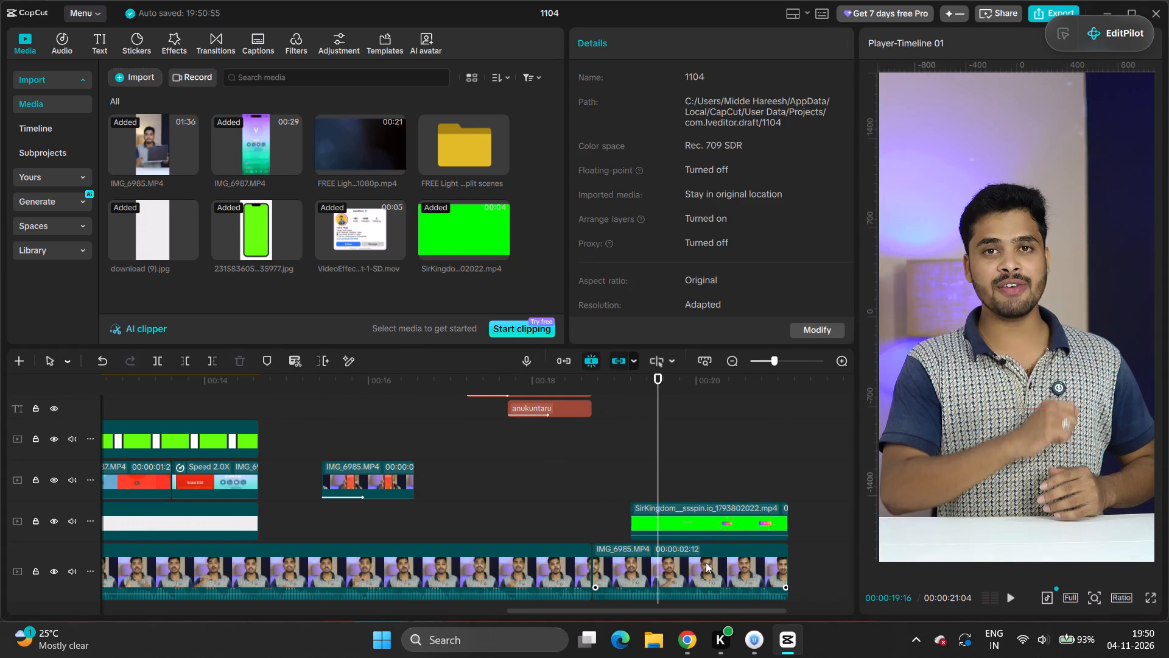
key("space")
key("space")
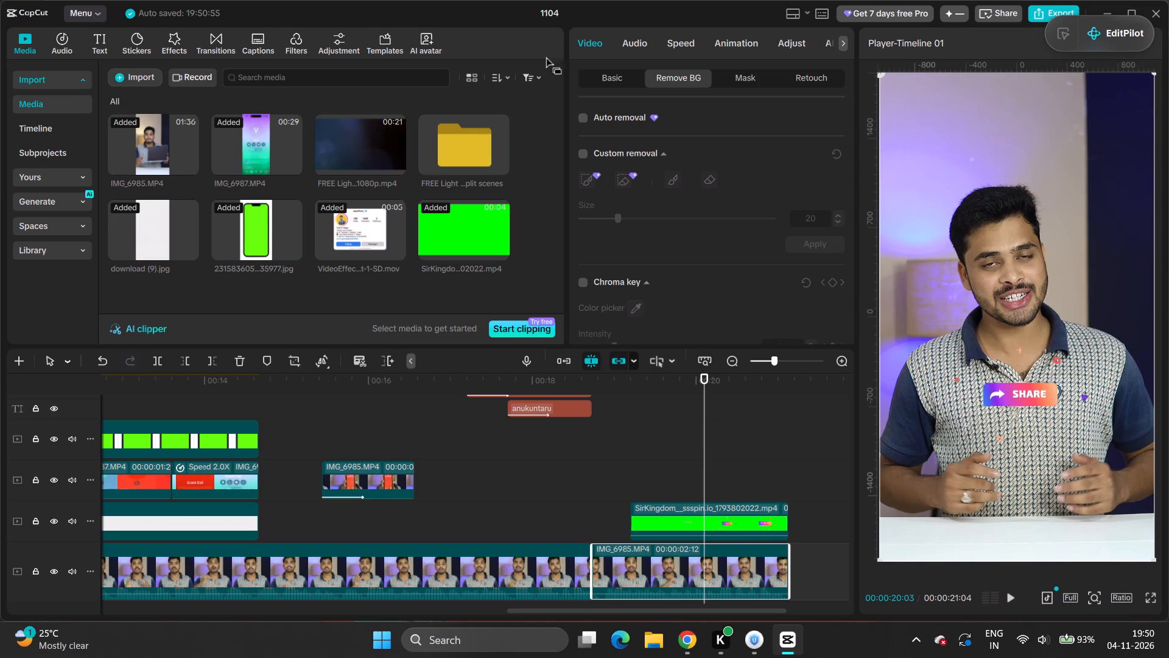
left_click(602, 73)
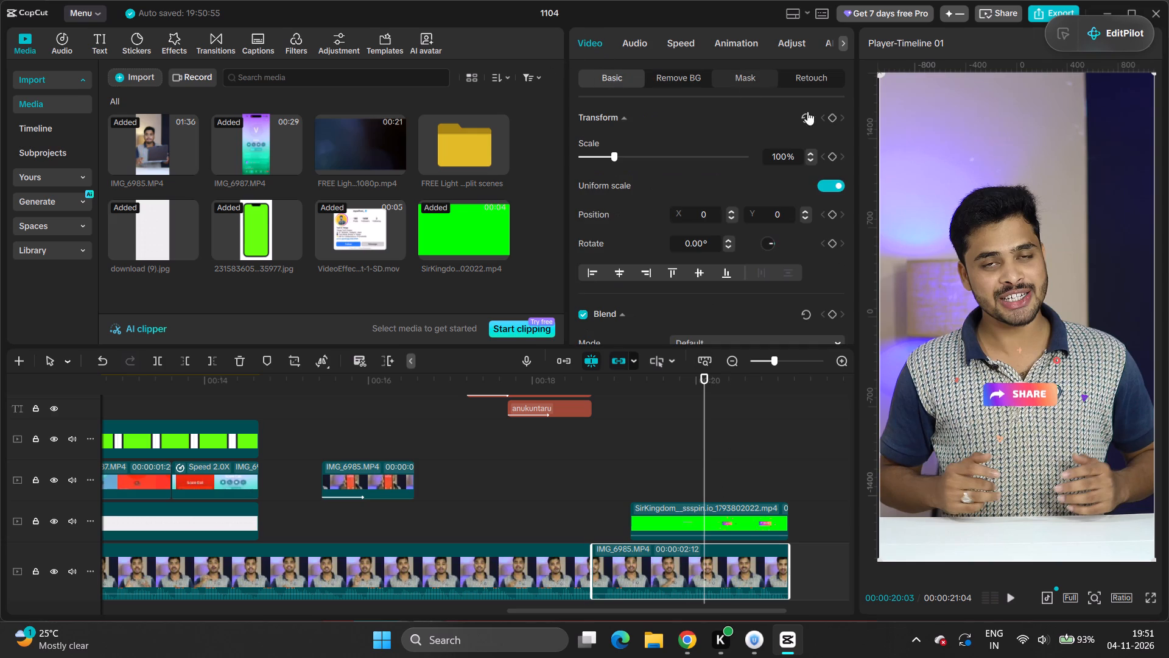
left_click(829, 113)
Add a second Transform keyframe to the last segment at 00:00:20:10 and set its Scale to 120%.
key("space")
key("space")
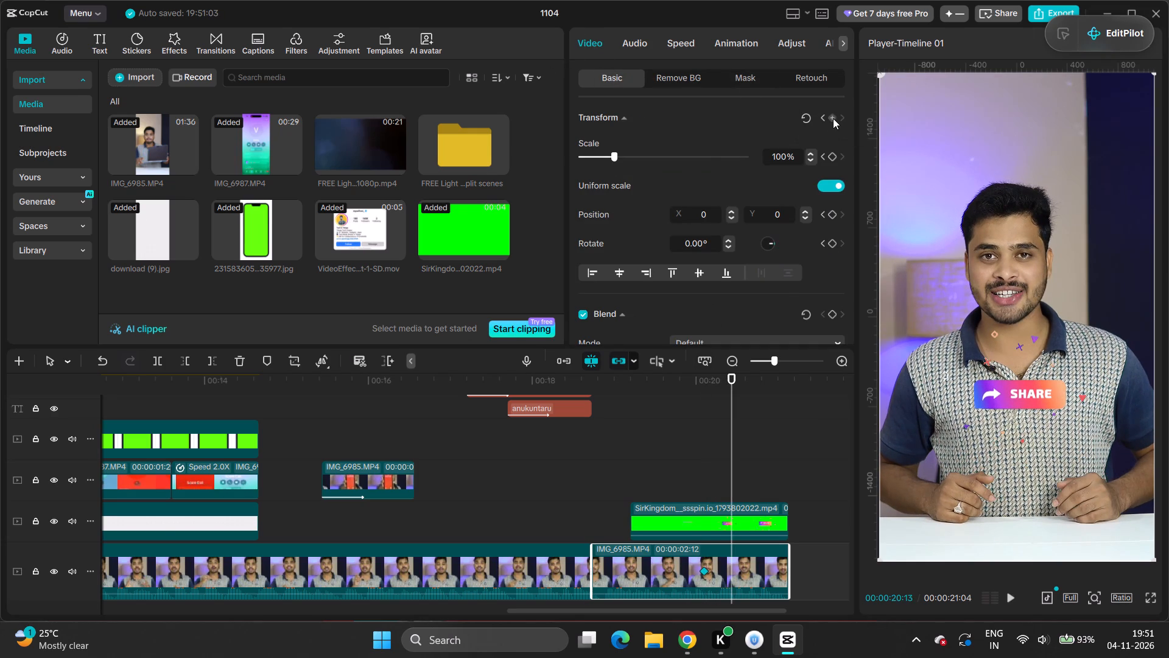
left_click_drag(734, 466, 723, 470)
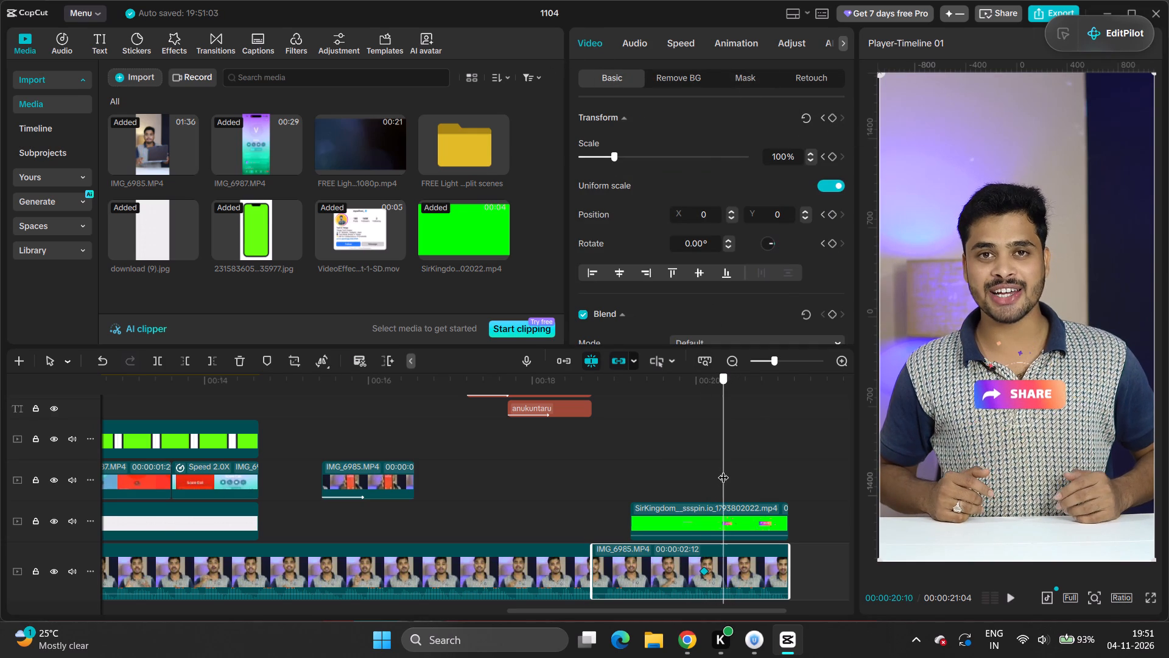
left_click(834, 116)
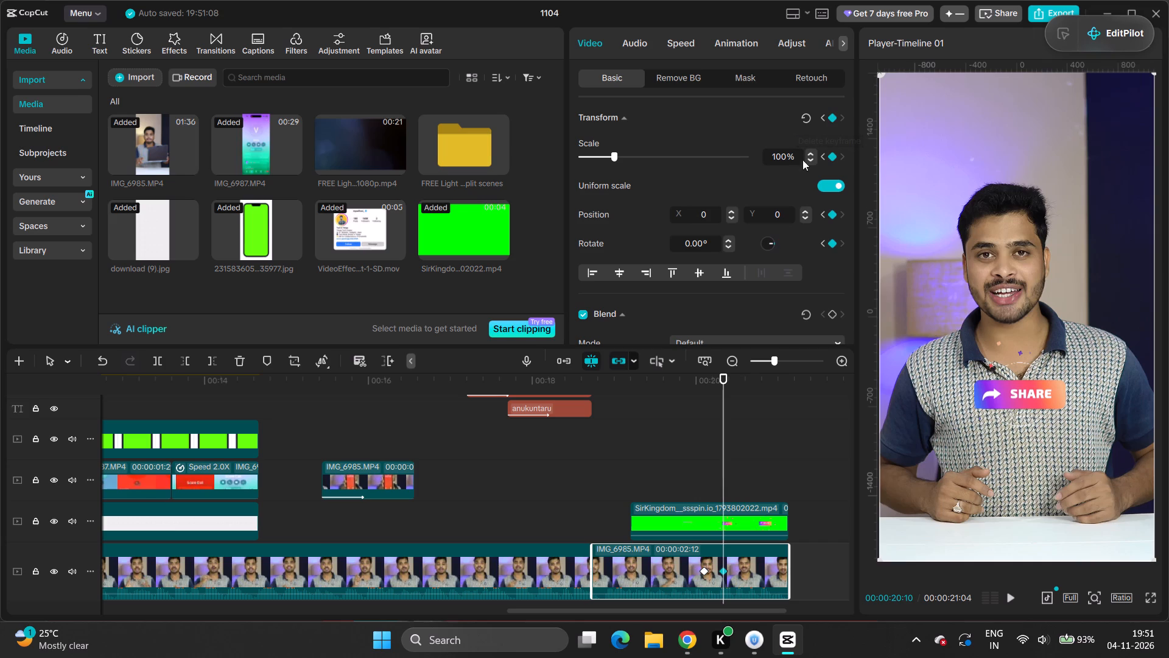
double_click(790, 157)
type("120")
key("Return")
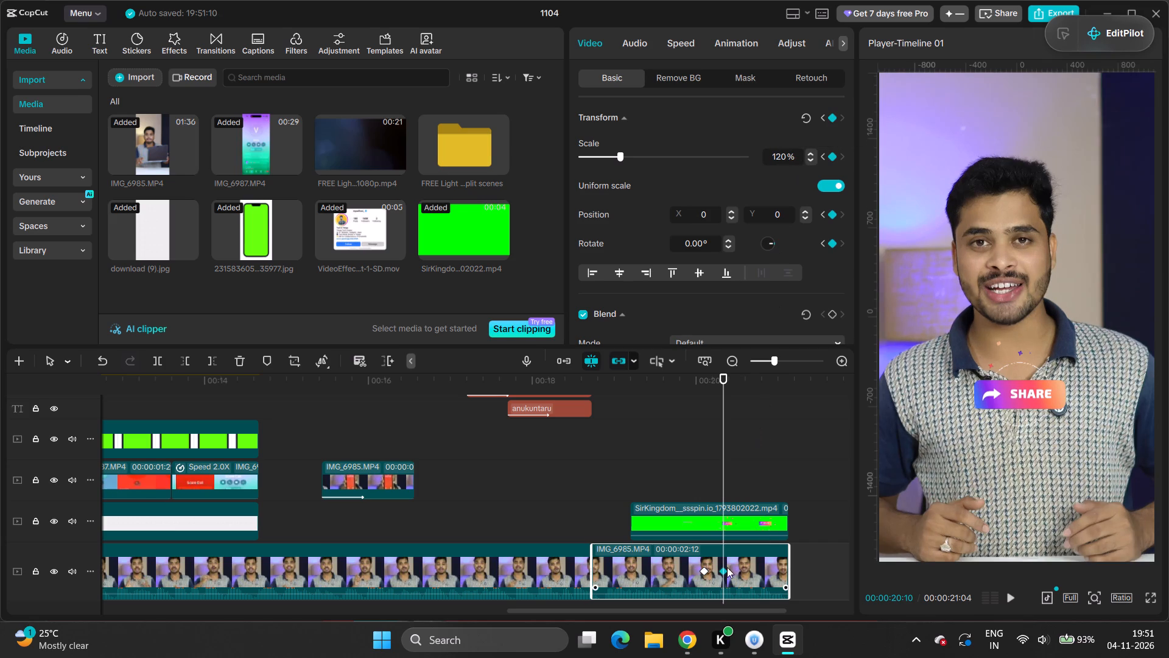
Apply Ease in to the zoom's end keyframe and Ease out to its start keyframe, and play the closing segment.
right_click(722, 569)
left_click(762, 463)
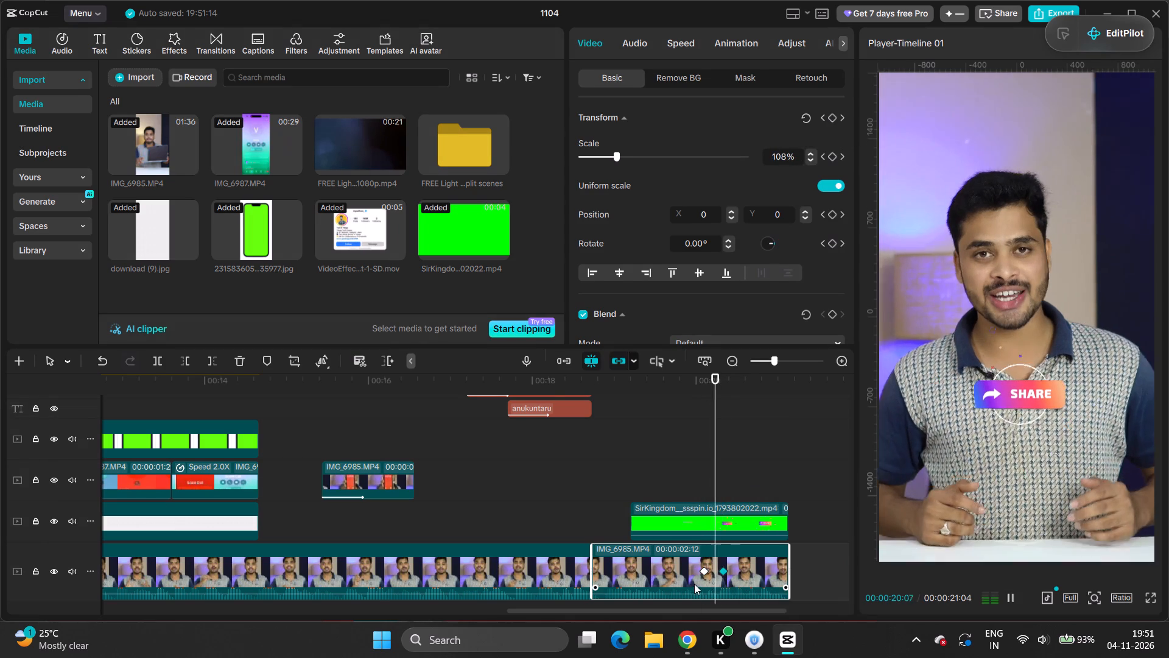
left_click(703, 568)
right_click(703, 568)
left_click(729, 473)
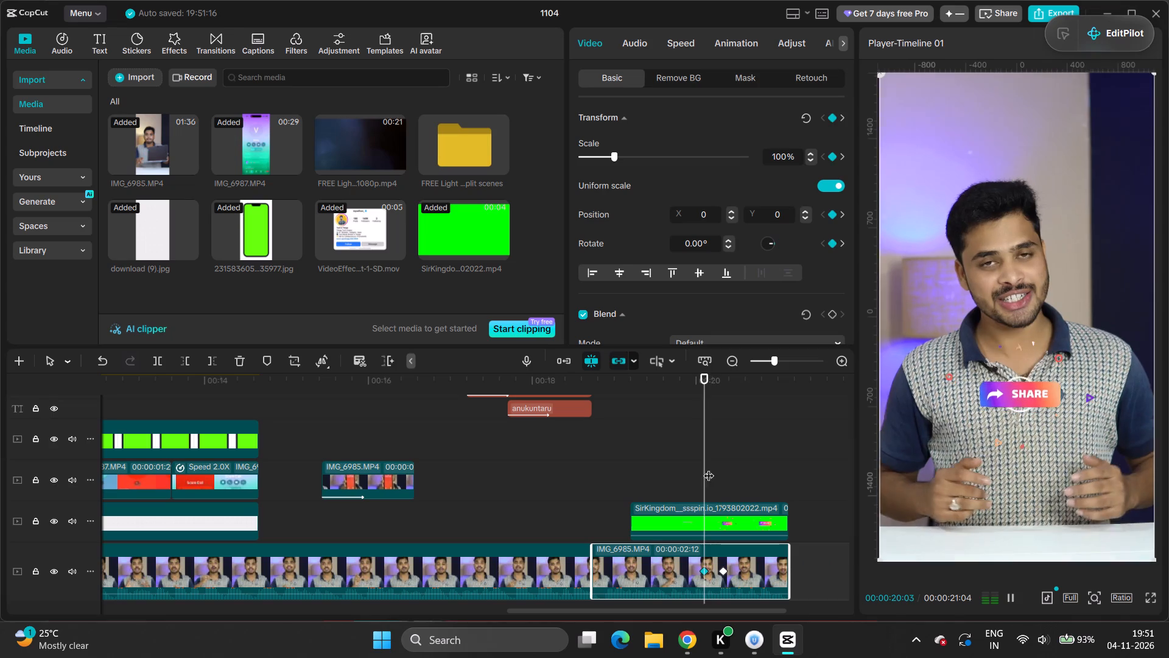
left_click_drag(725, 465, 596, 490)
key("space")
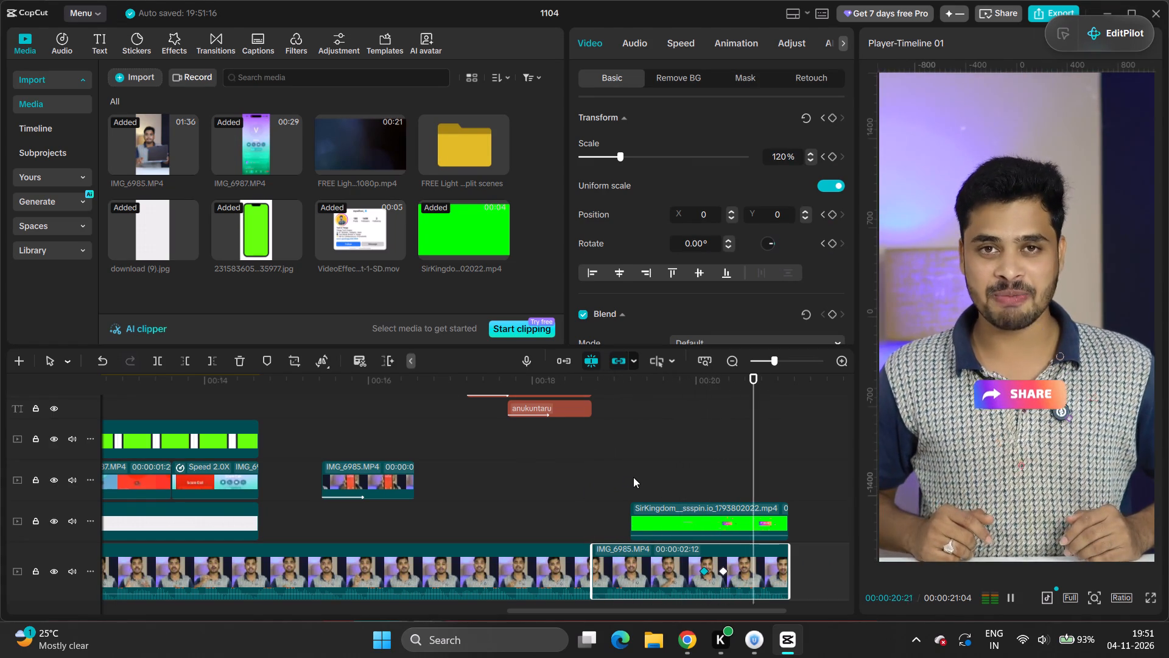
key("space")
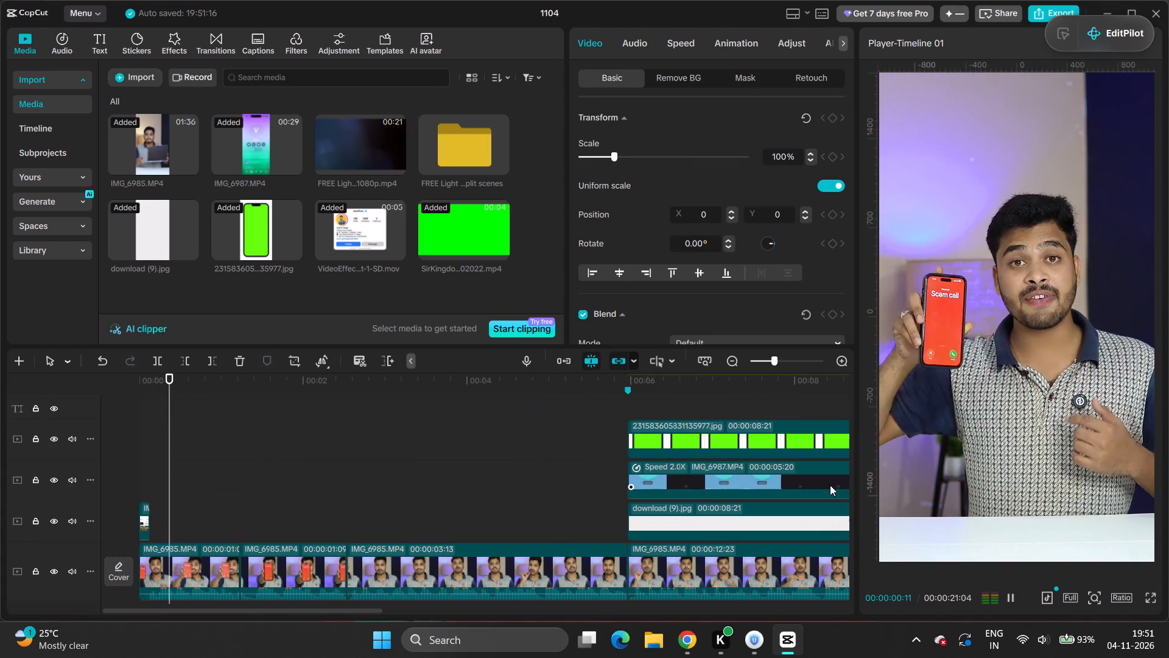
Review the edit by playing the opening scenes and skipping through the cuts across the whole timeline.
key("space")
left_click_drag(200, 456, 35, 486)
left_click_drag(194, 438, 69, 470)
key("space")
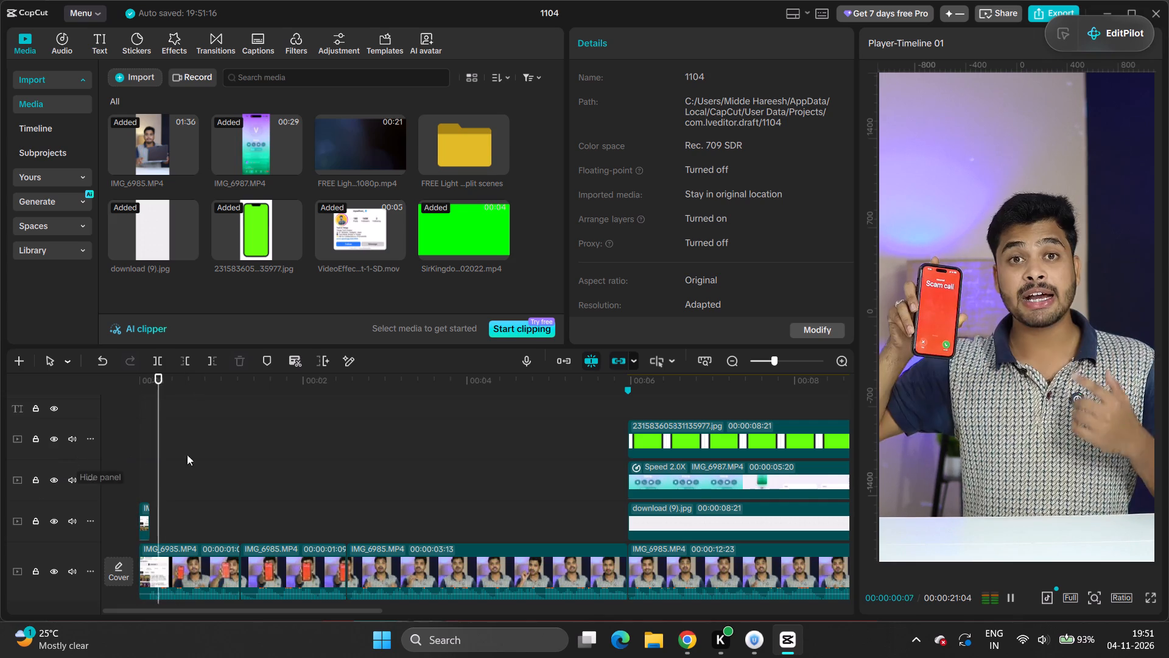
key("space")
key("Up")
key("Up")
key("Up")
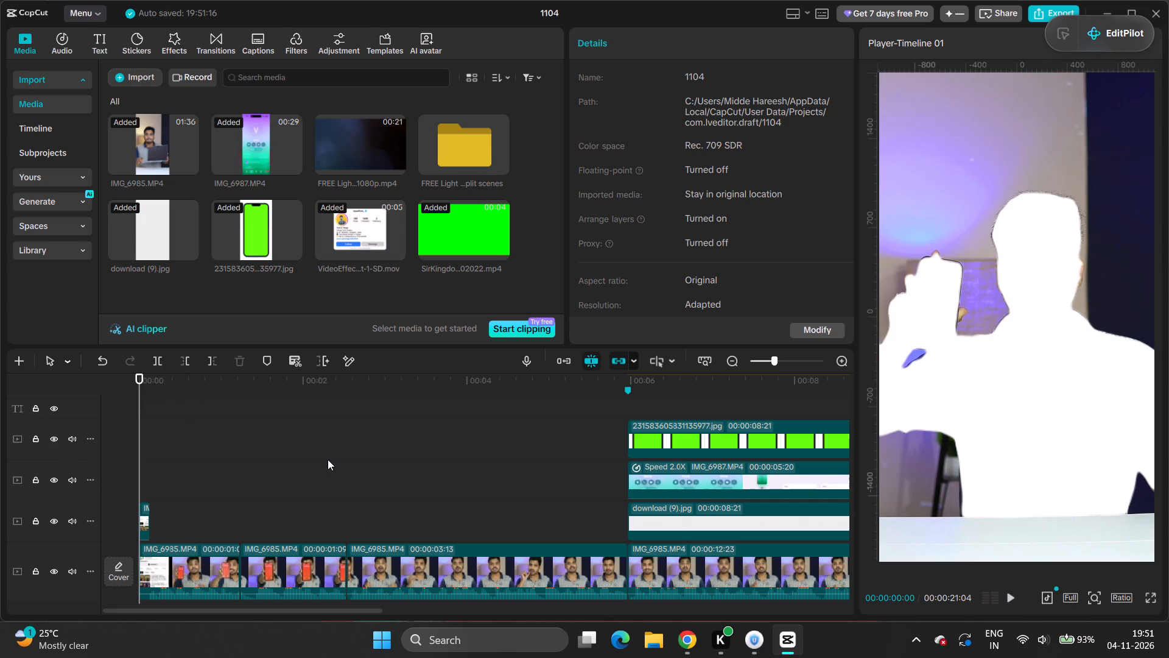
key("space")
key("space")
key("Down")
key("Down")
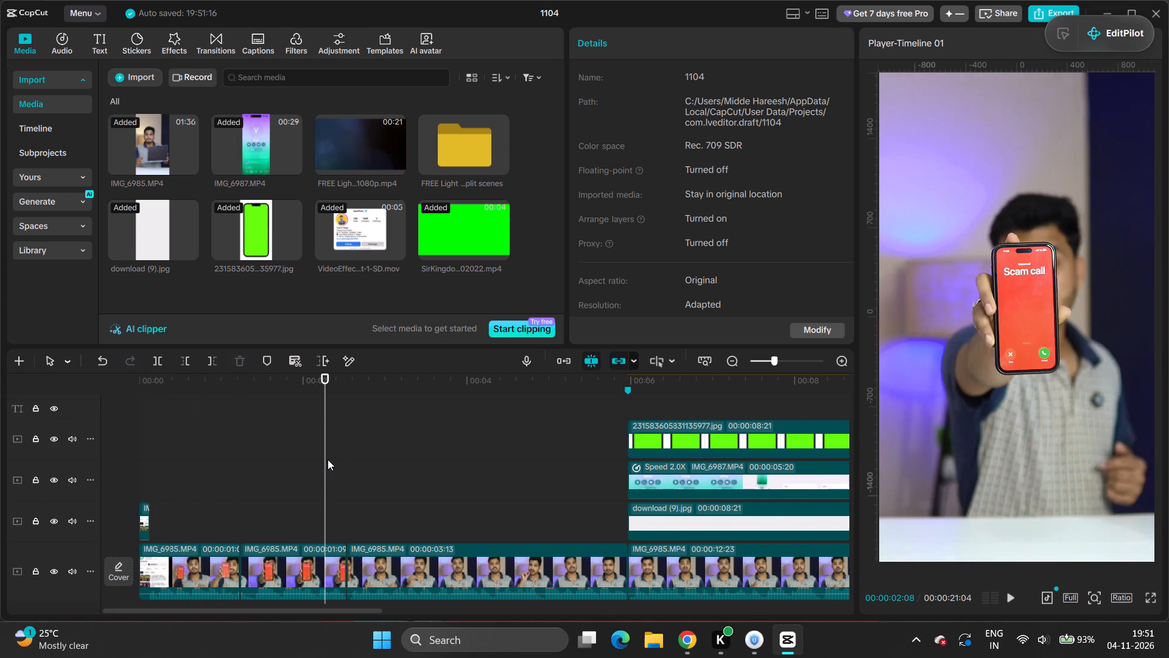
key("space")
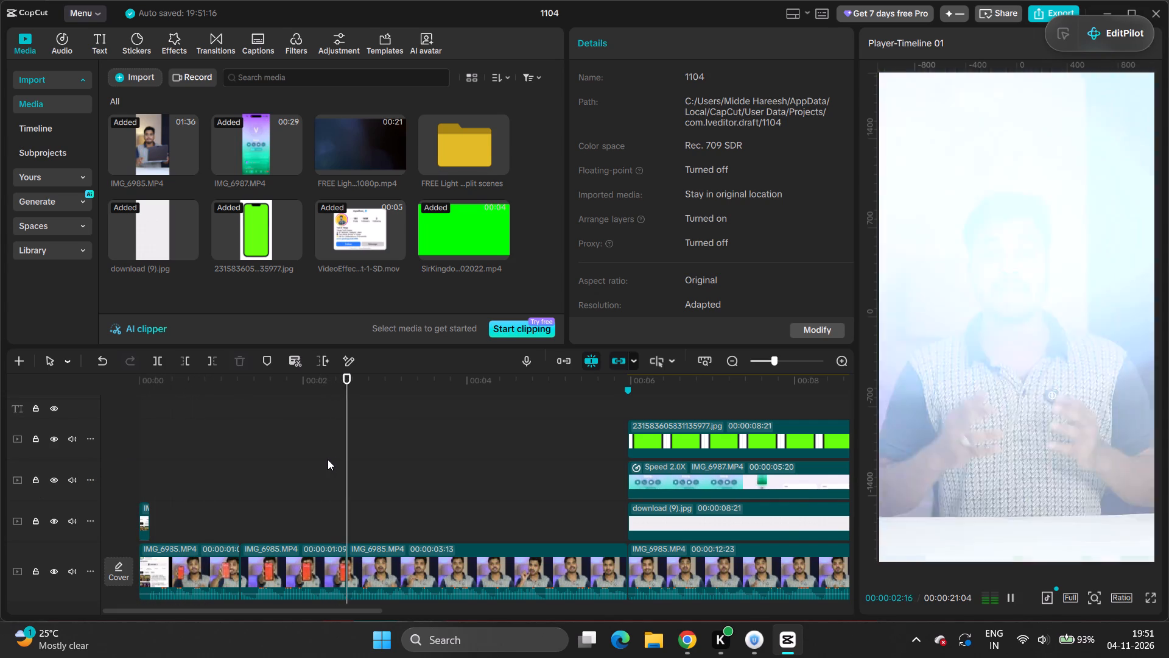
key("space")
key("Down")
key("Down")
key("Down")
key("Down")
key("Down")
key("Down")
key("Down")
key("Down")
key("Down")
key("Down")
key("Down")
key("Down")
key("Down")
key("Down")
key("Down")
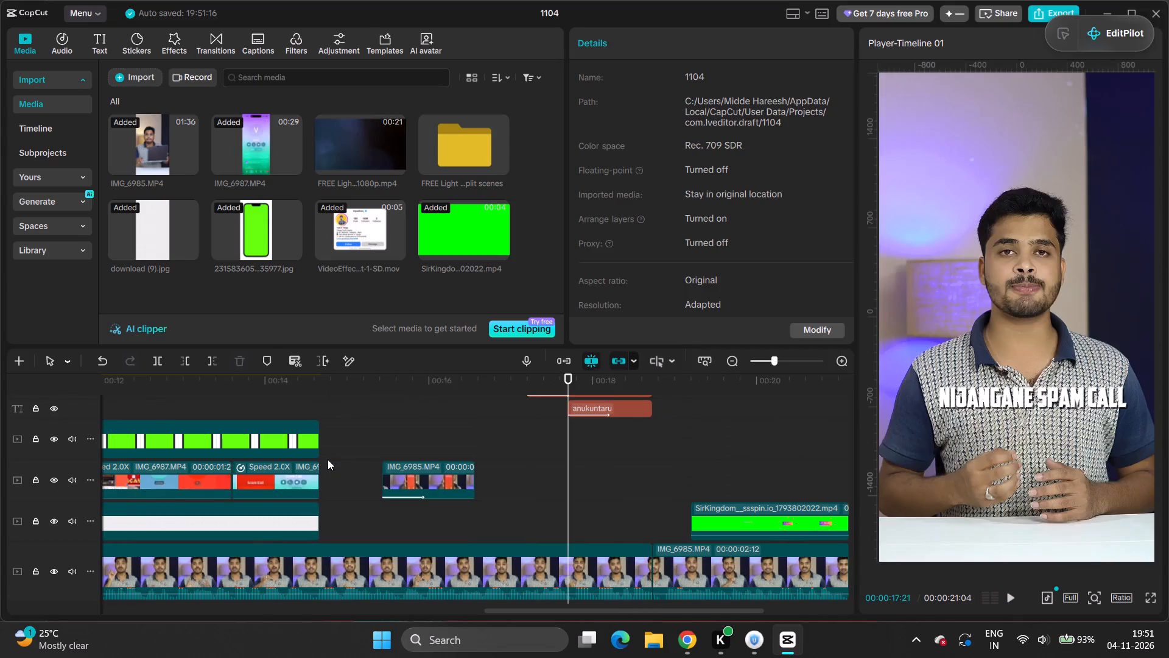
key("Down")
key("Down")
key("Down")
key("Down")
key("Down")
key("Down")
key("Down")
key("Down")
key("Down")
key("Down")
key("Down")
key("Down")
key("space")
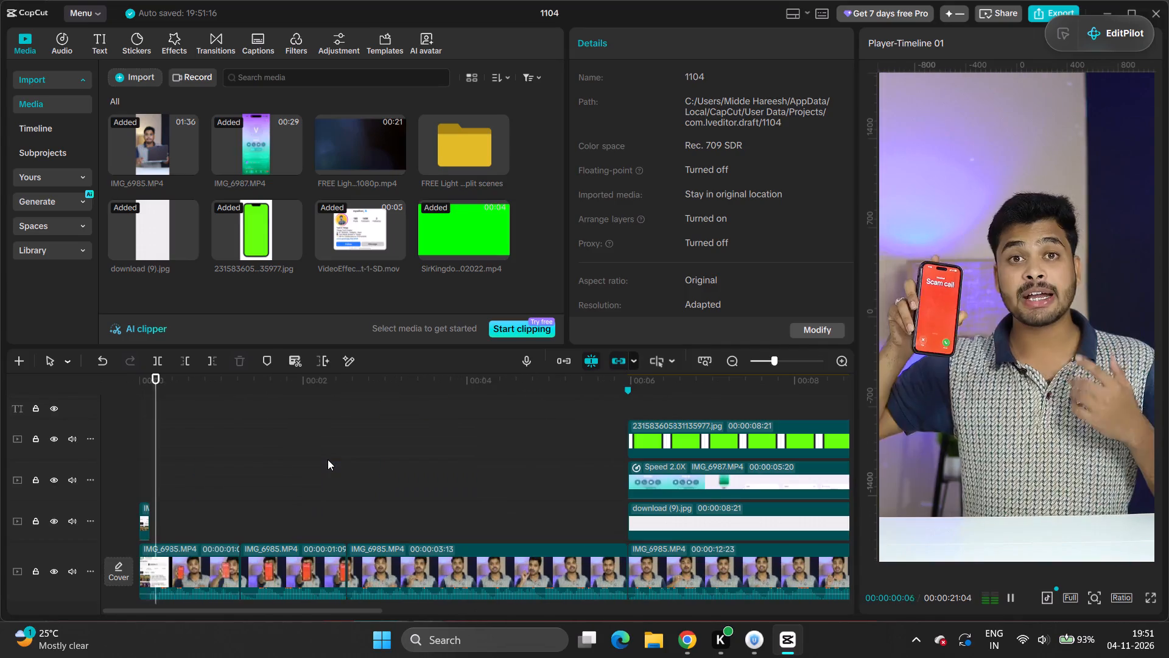
key("space")
Extend the white silhouette overlay at the video's start to about 00:00:00:07 and move its second Blend keyframe to 00:00:00:03.
scroll(242, 470, "up", 6, "alt")
scroll(241, 478, "up", 8, "ctrl")
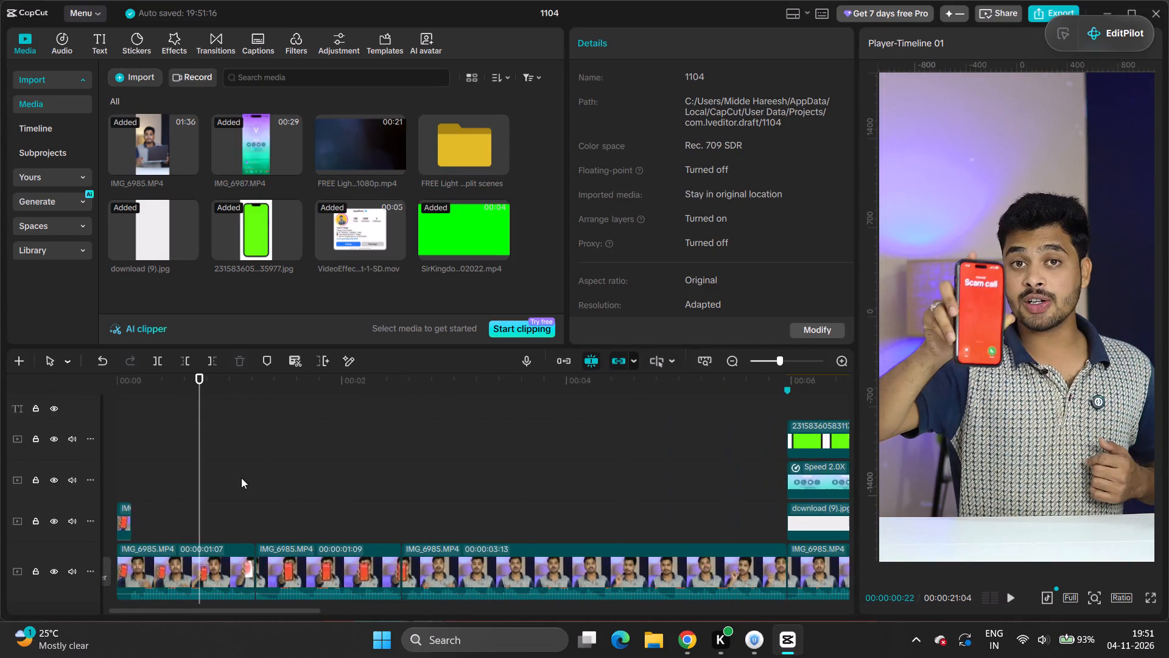
scroll(241, 478, "up", 11, "ctrl")
scroll(241, 478, "up", 6, "alt")
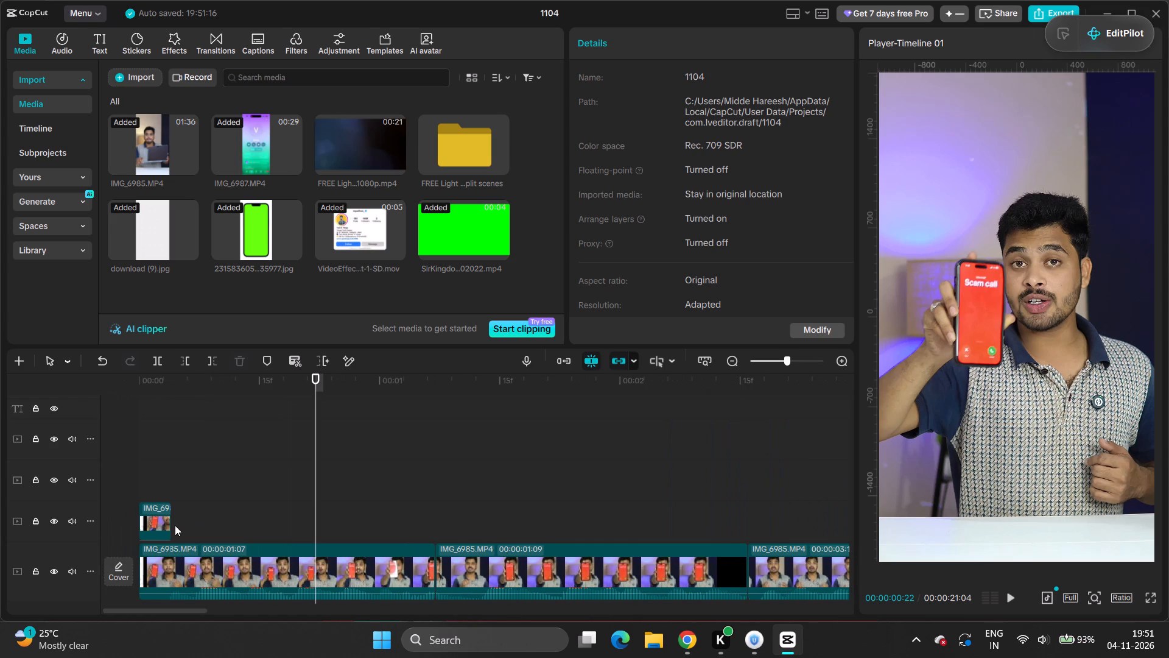
left_click_drag(170, 518, 198, 518)
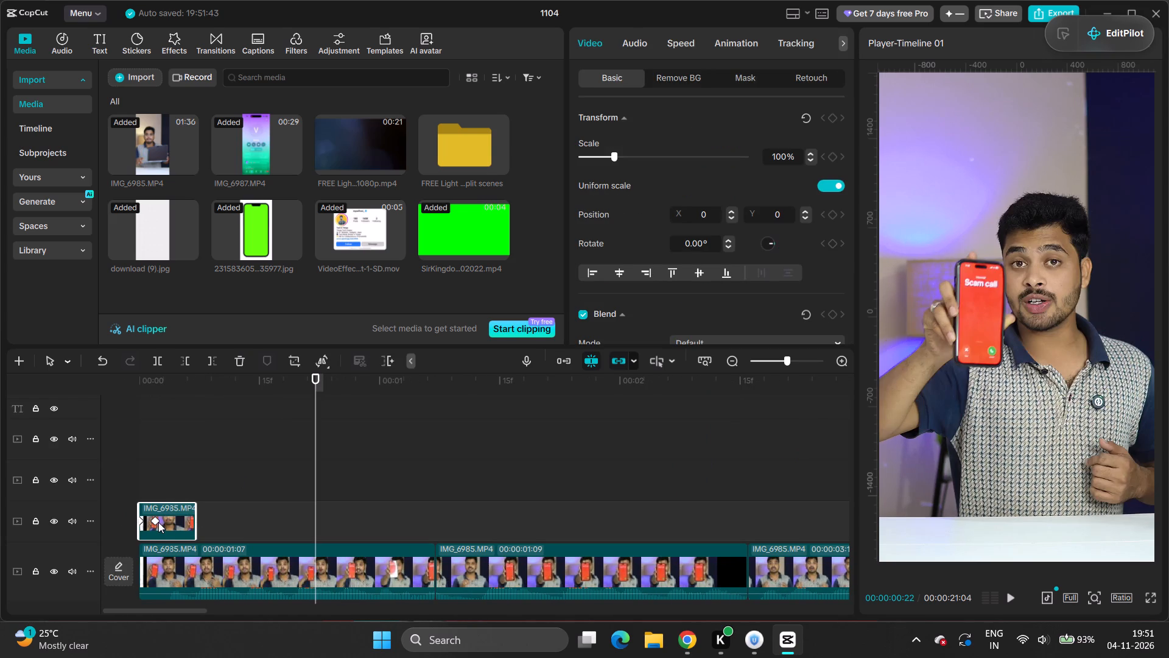
left_click_drag(157, 523, 165, 522)
Replay the opening several times to check the timing of the white silhouette's fade.
left_click_drag(155, 474, 114, 483)
key("space")
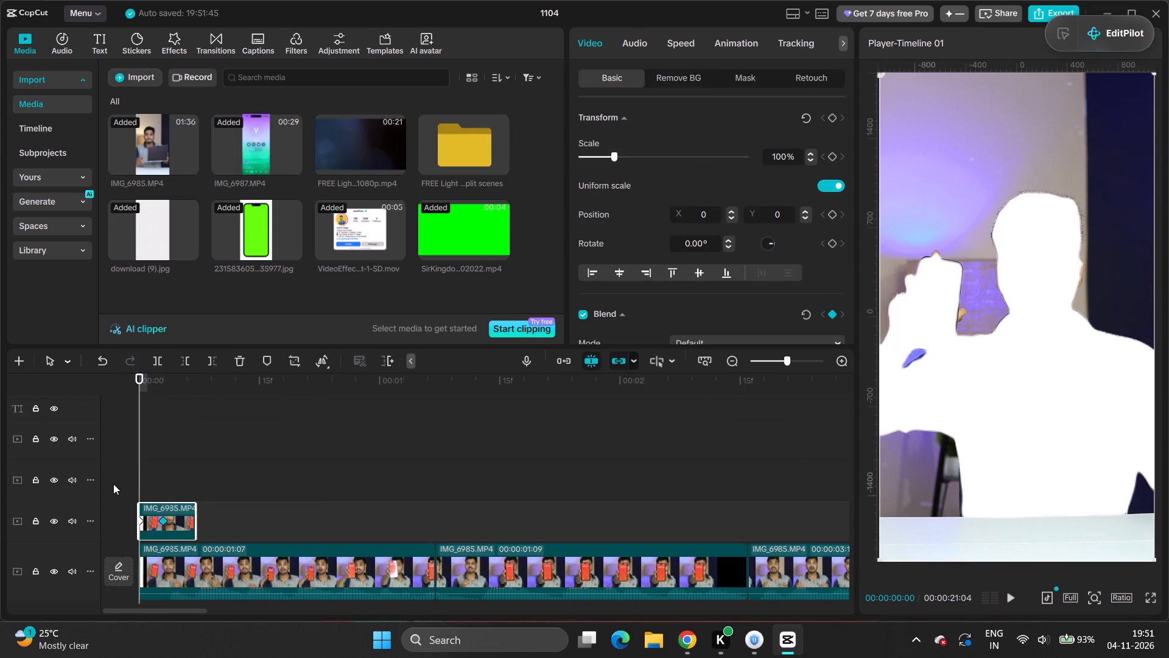
key("space")
left_click_drag(289, 444, 136, 493)
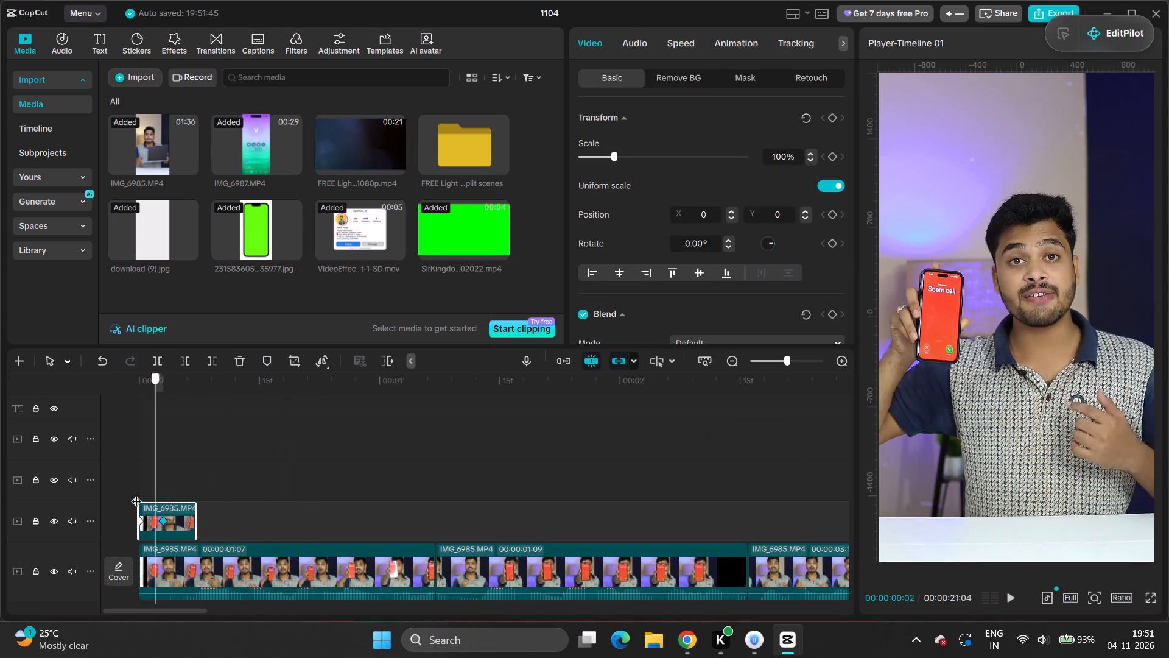
left_click_drag(136, 493, 97, 502)
key("space")
key("space")
left_click_drag(222, 484, 139, 504)
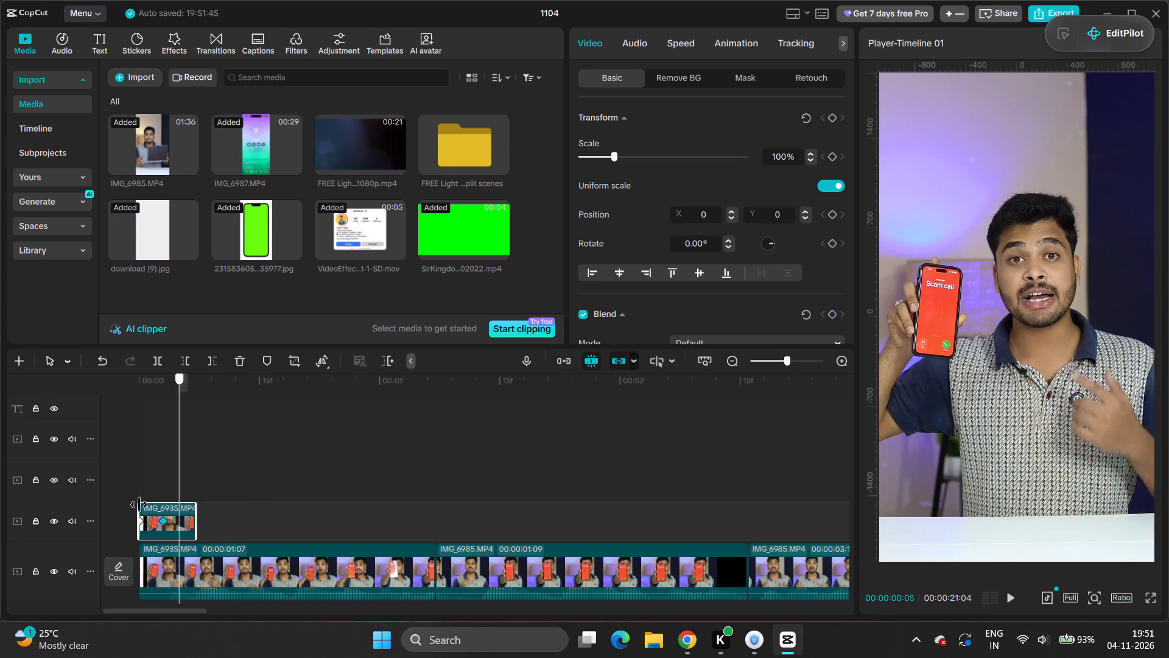
left_click_drag(139, 504, 100, 511)
key("space")
key("space")
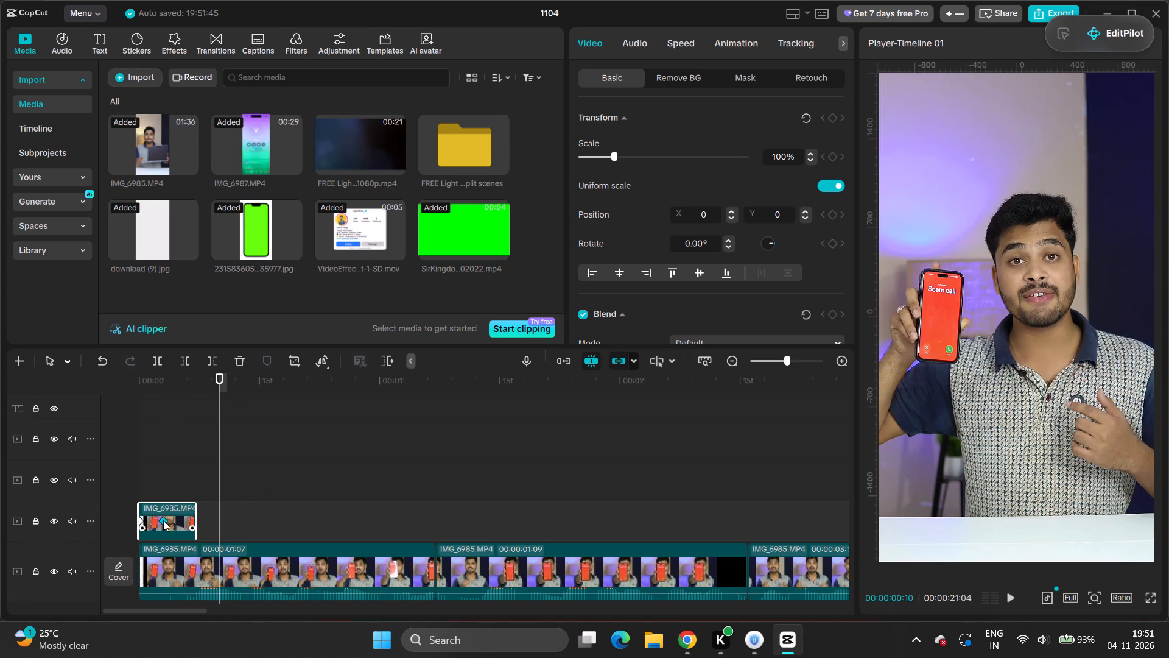
Apply Ease in to the silhouette overlay's second keyframe and Ease out to its first, and replay the opening fade.
right_click(163, 520)
left_click(206, 460)
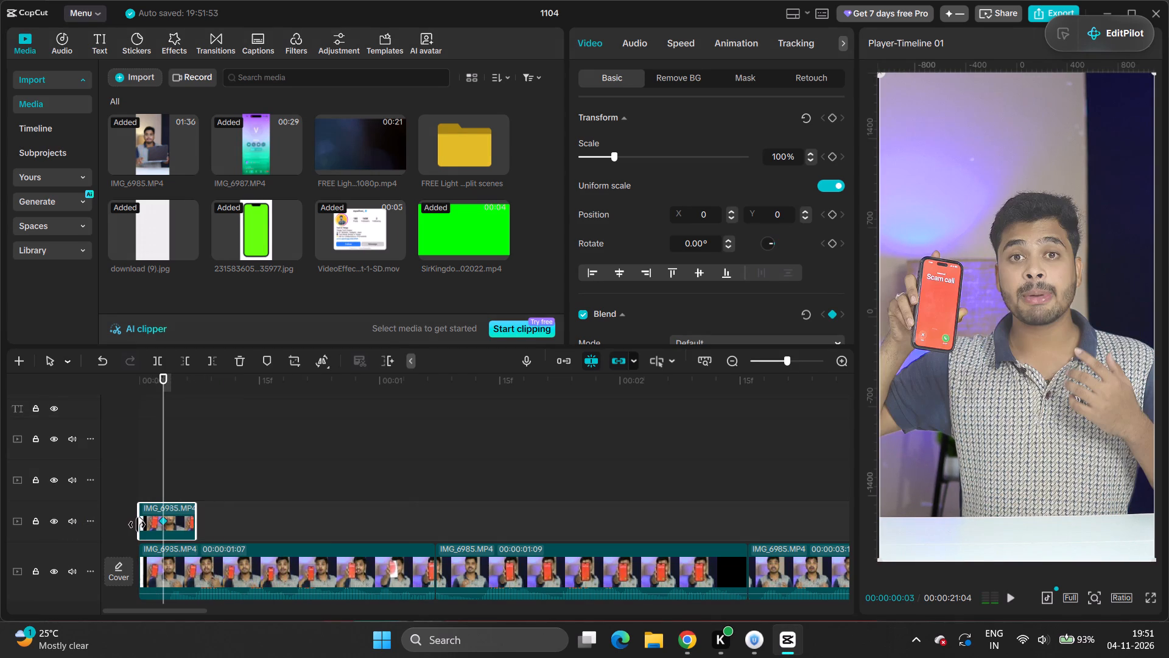
left_click(142, 520)
right_click(142, 520)
left_click(171, 478)
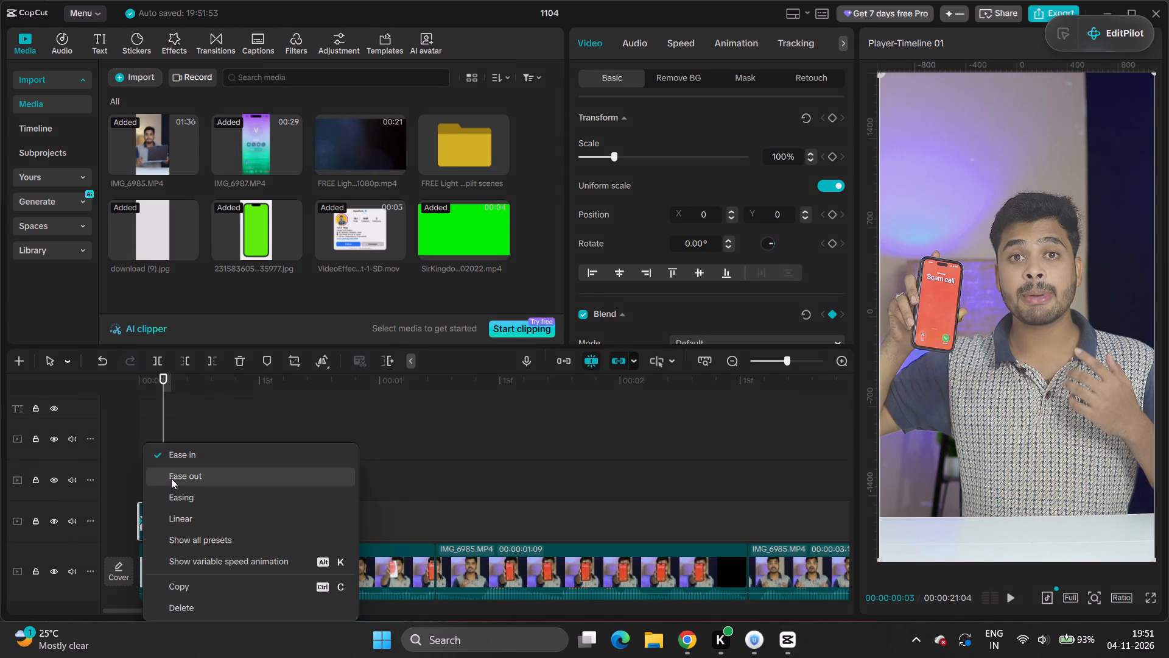
left_click_drag(168, 468, 117, 478)
key("space")
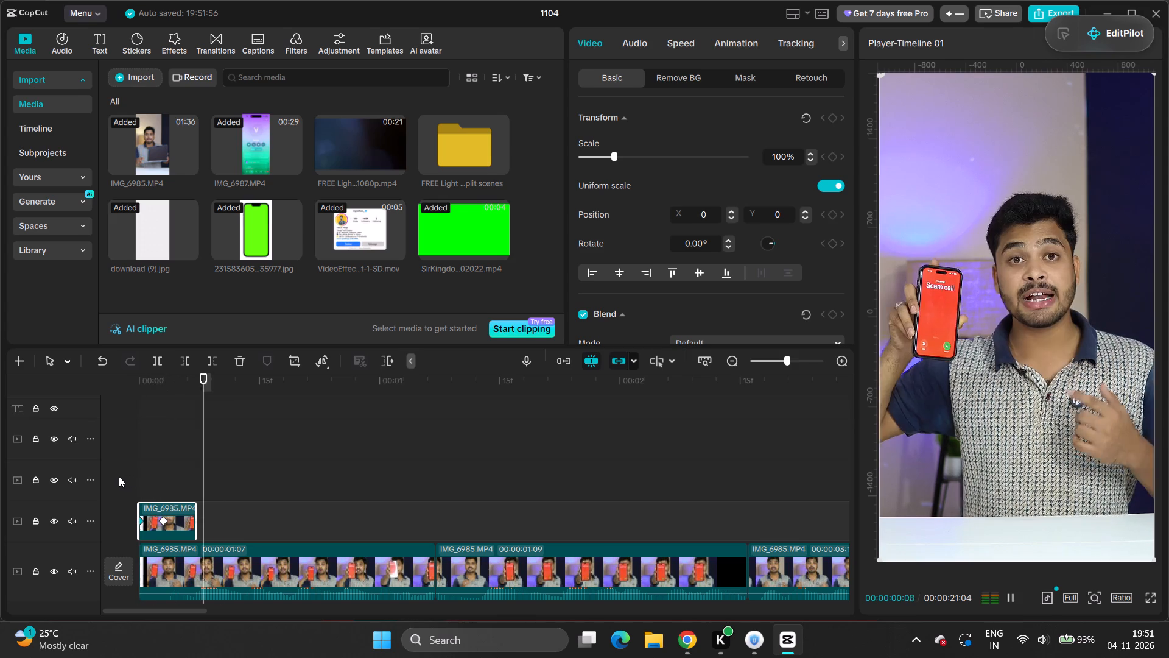
key("space")
left_click_drag(230, 462, 71, 471)
key("space")
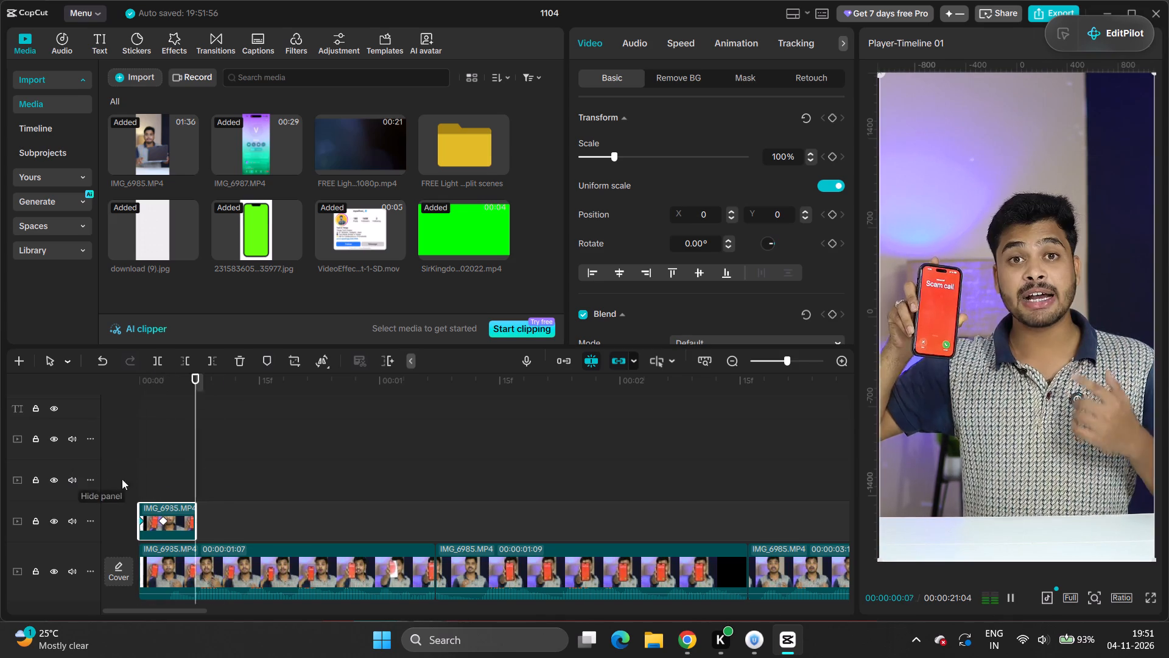
key("space")
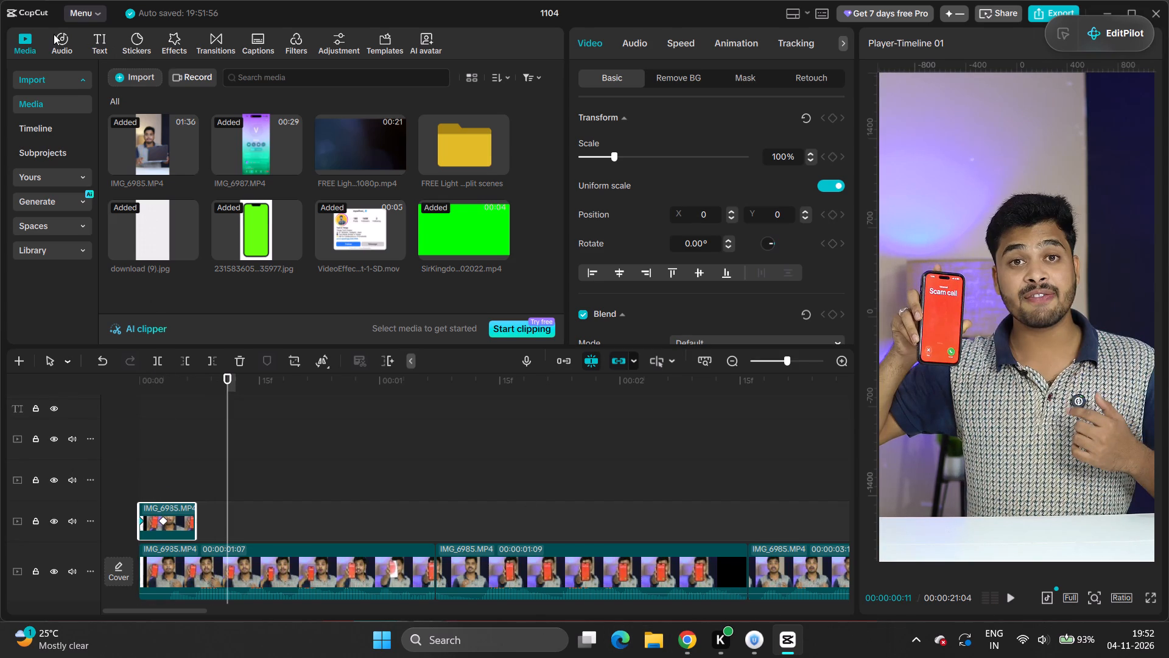
Audition tracks in the Halloween music category, including Halloween Background, A Ghostly Halloween, The Mysterious Halloween and Wizard Halloween series + Rock Bass.
left_click(54, 34)
left_click(21, 41)
left_click(66, 44)
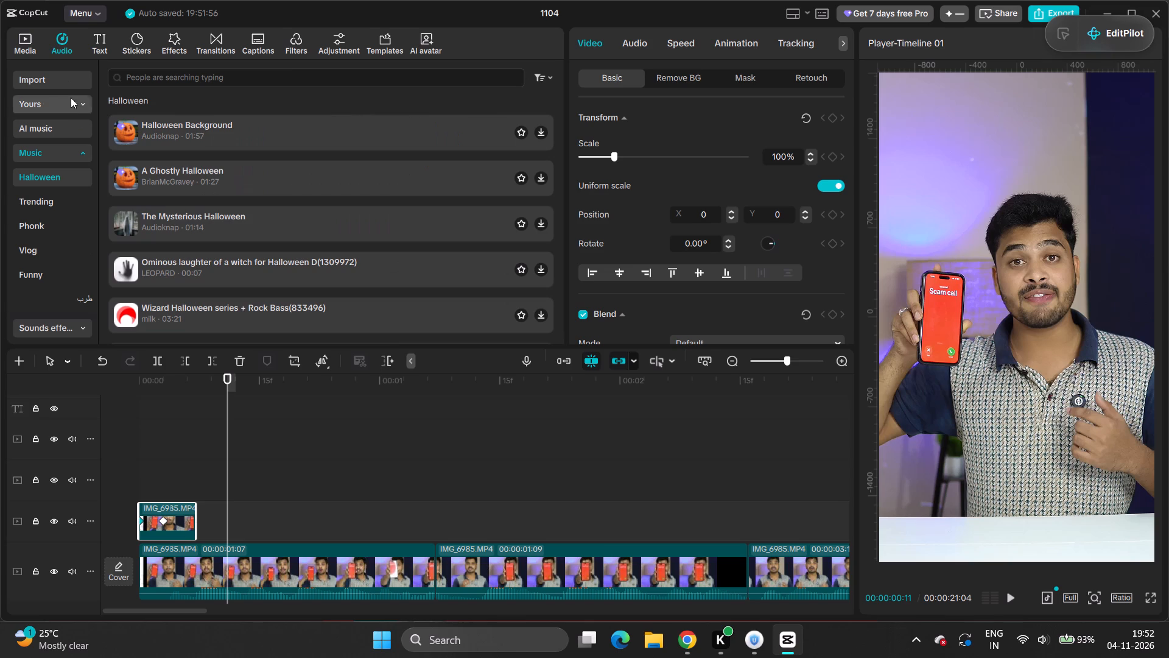
left_click(119, 128)
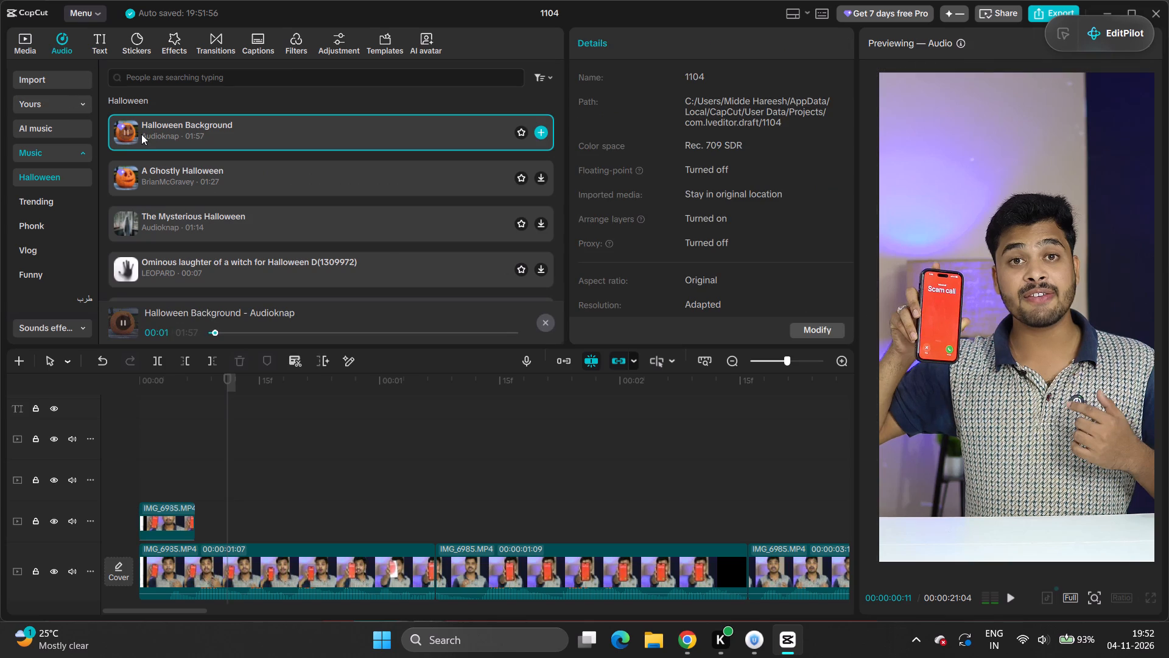
left_click(118, 177)
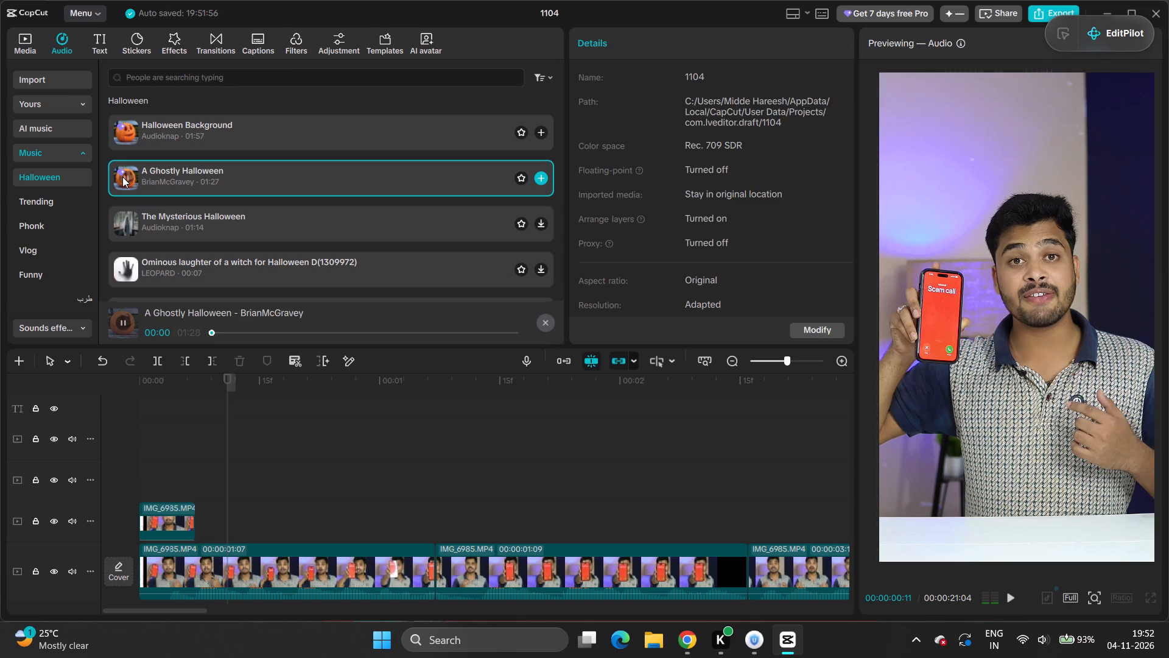
left_click(130, 223)
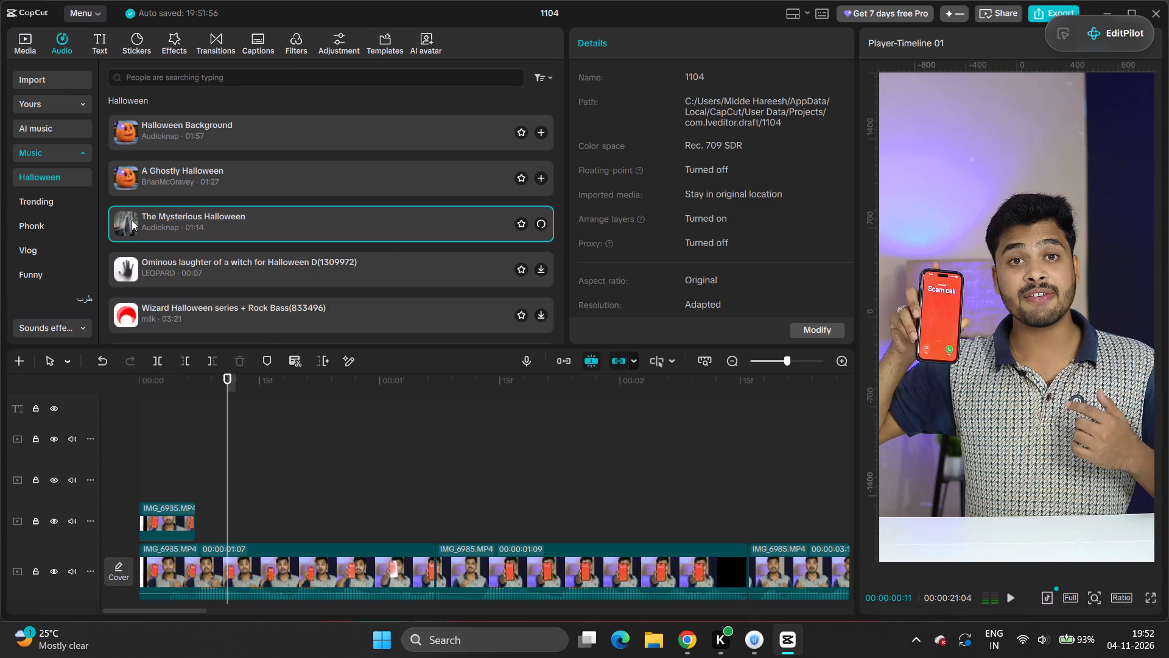
scroll(160, 217, "down", 1)
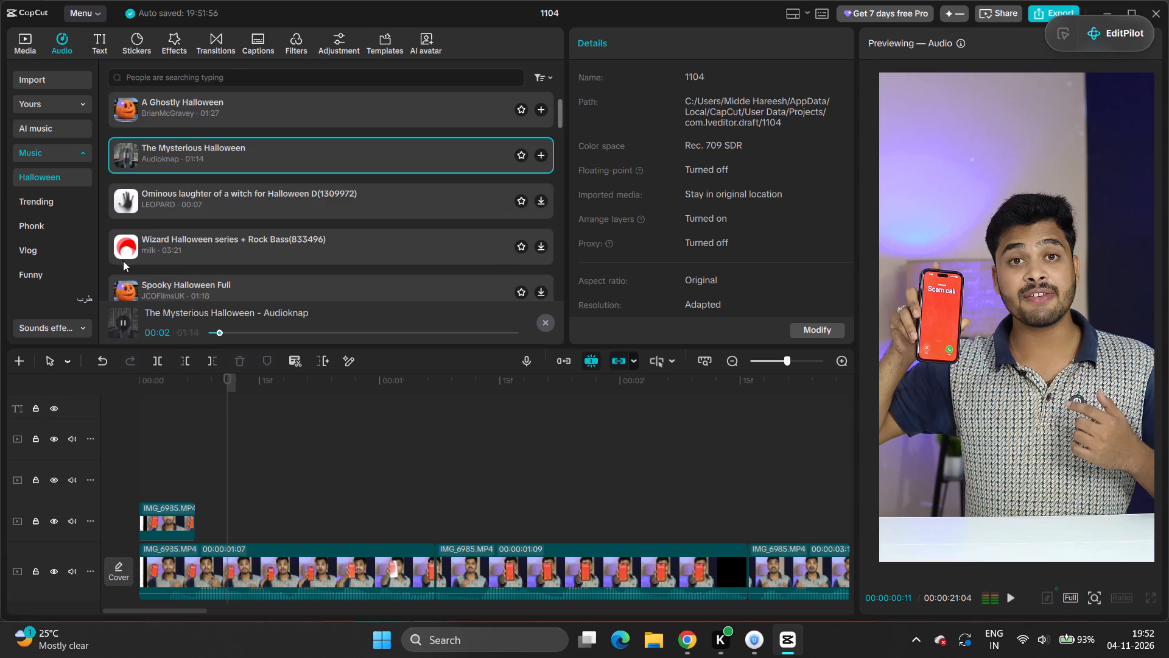
left_click(126, 254)
scroll(139, 228, "down", 1)
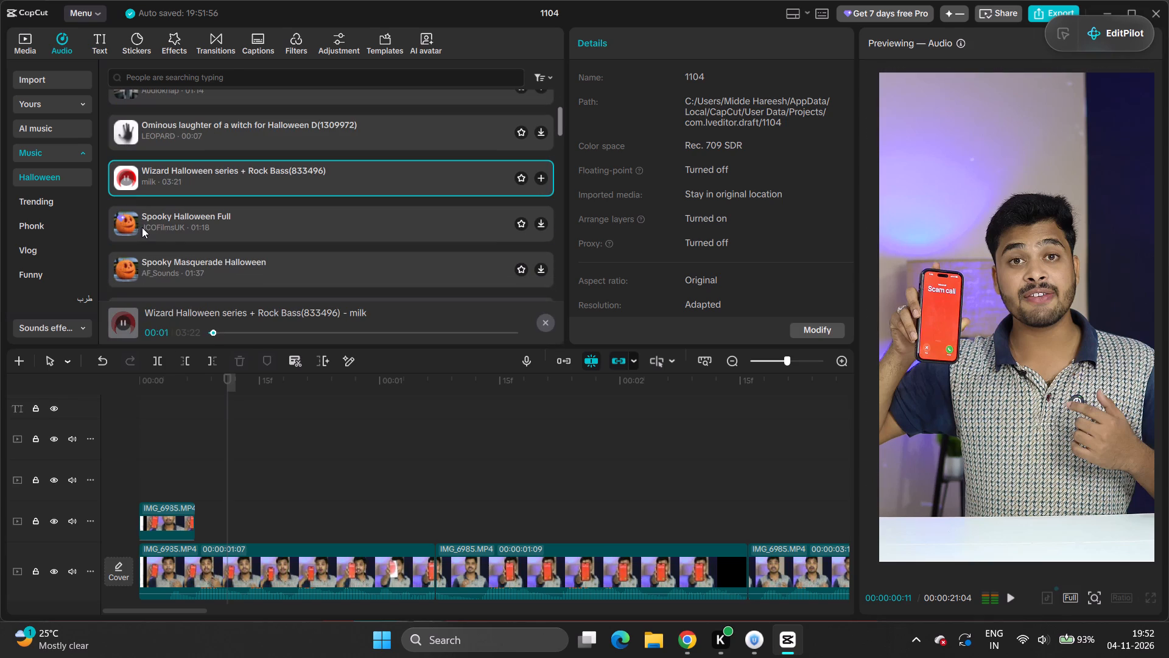
Audition Food and Uplifting Nu Disco in the Funk music category and place Uplifting Nu Disco at the start of the timeline.
scroll(40, 277, "down", 8)
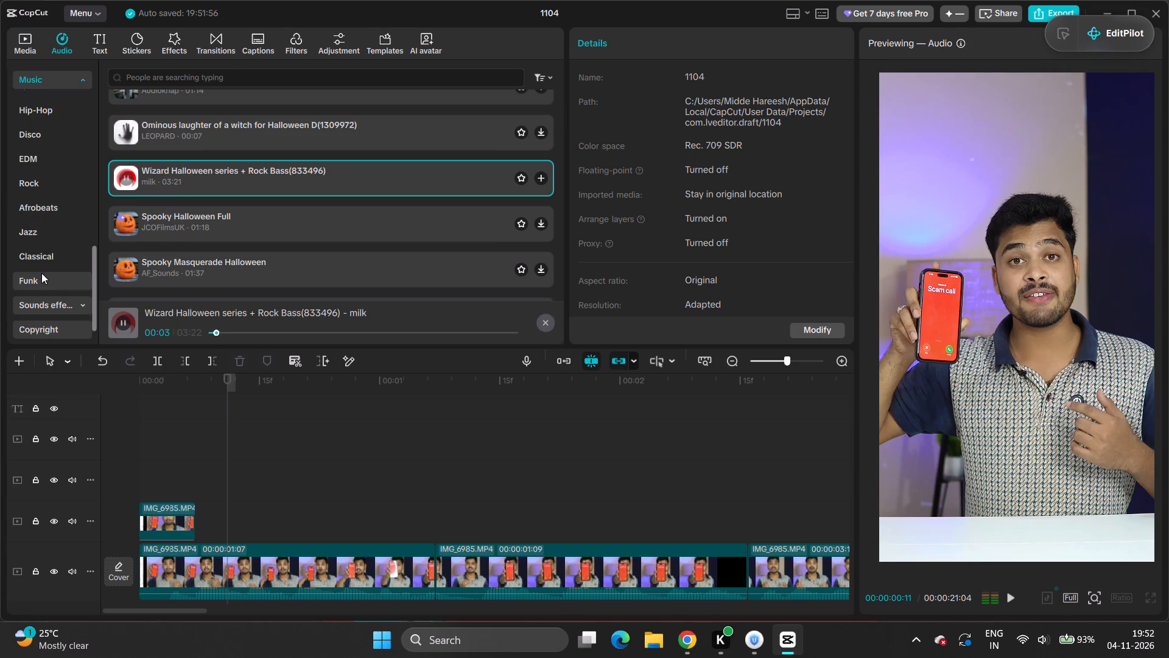
scroll(41, 273, "down", 2)
left_click(41, 273)
left_click(131, 127)
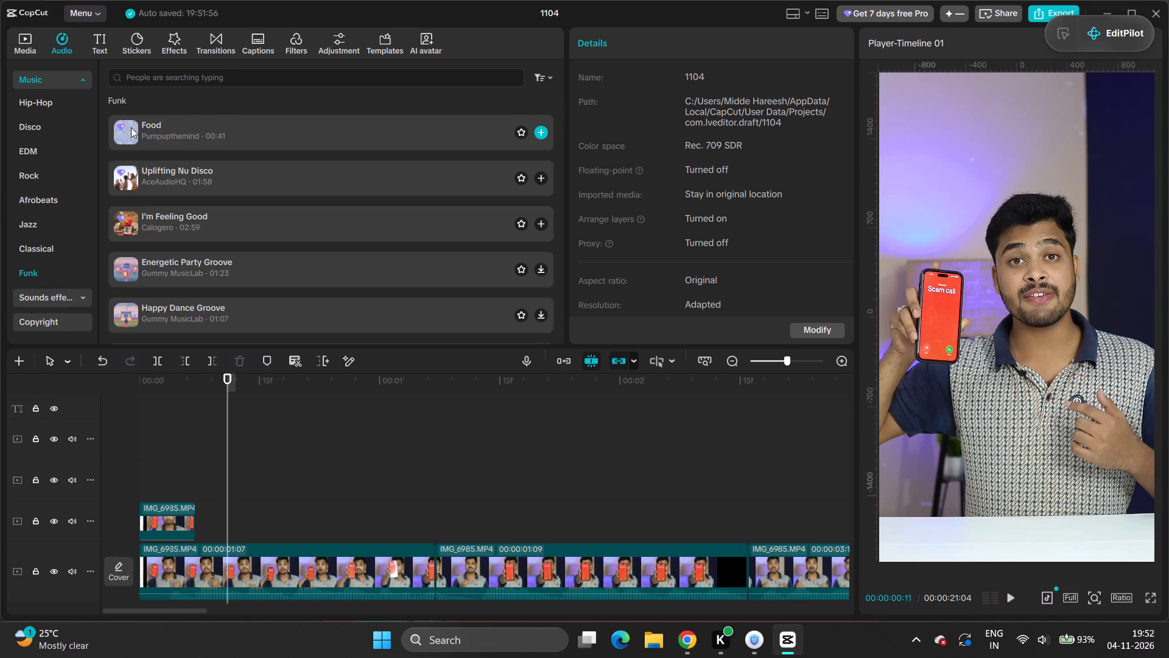
left_click(126, 180)
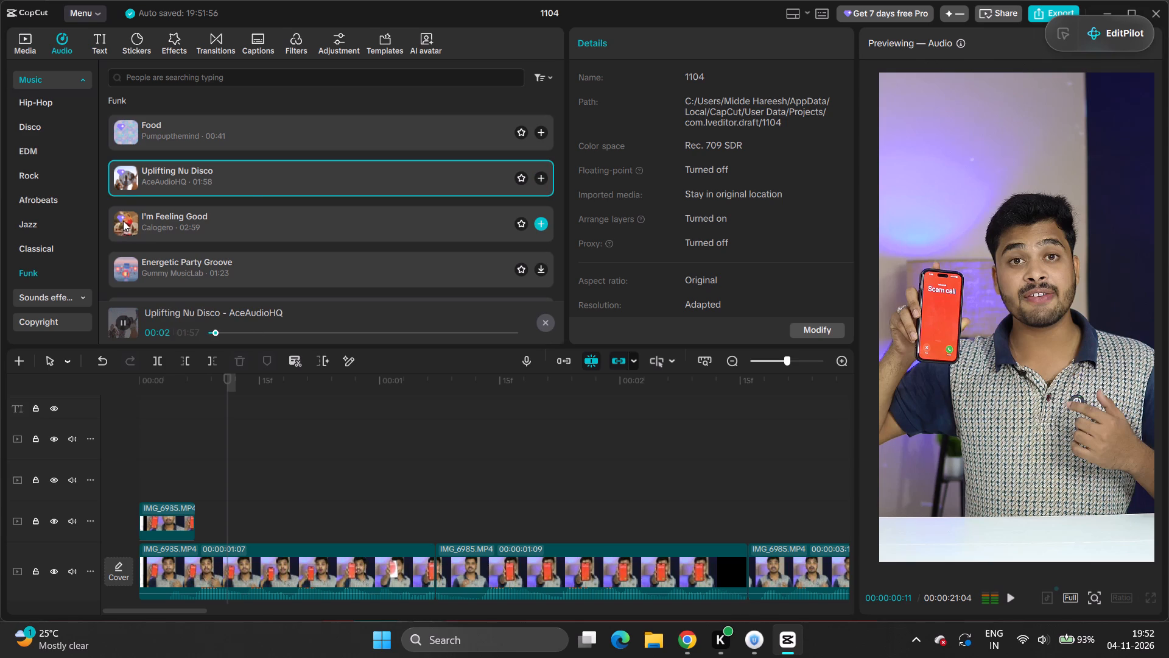
left_click(542, 179)
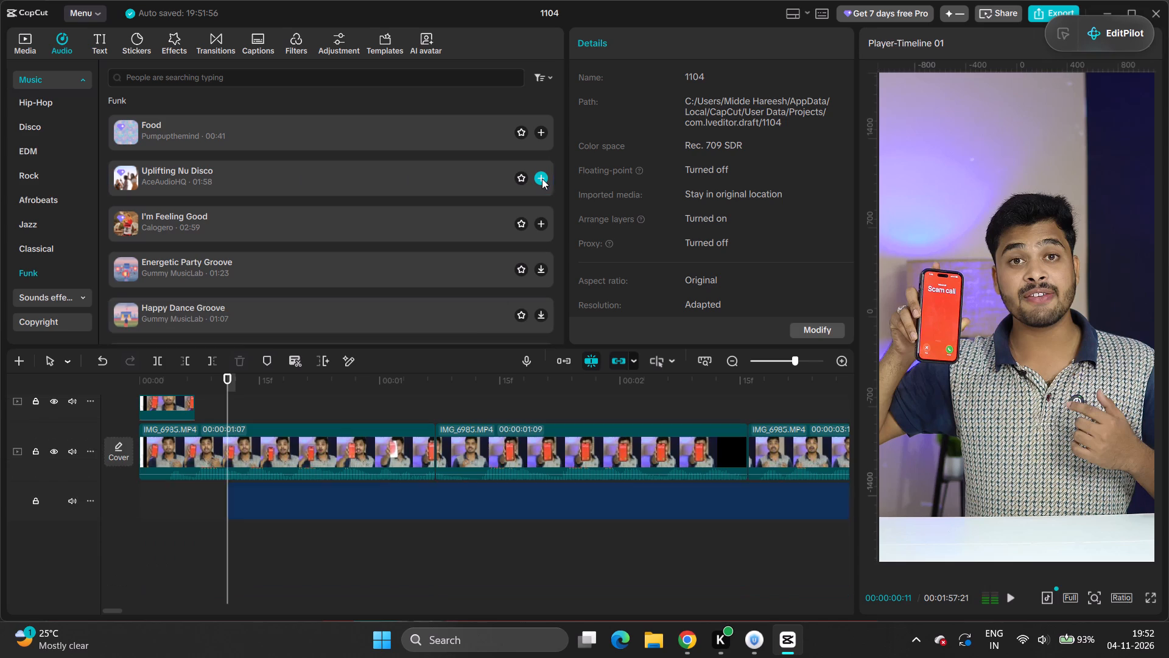
left_click_drag(419, 487, 325, 487)
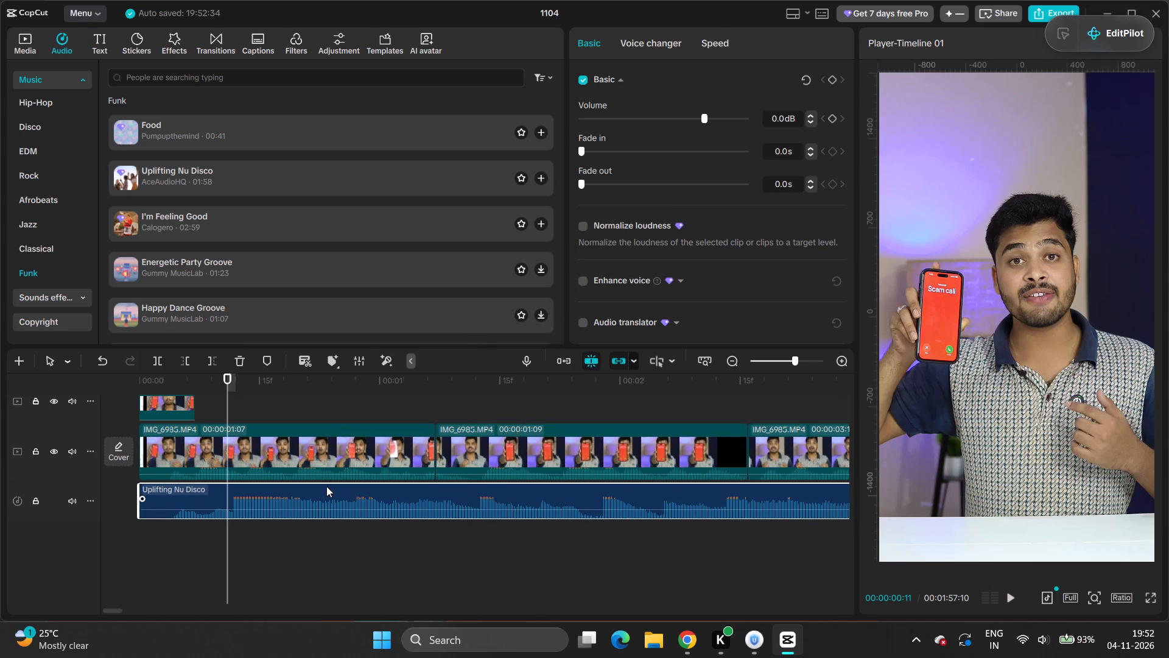
Lower the Uplifting Nu Disco track's volume to -23.9 dB, playing the opening to judge its level.
left_click(668, 116)
left_click(642, 116)
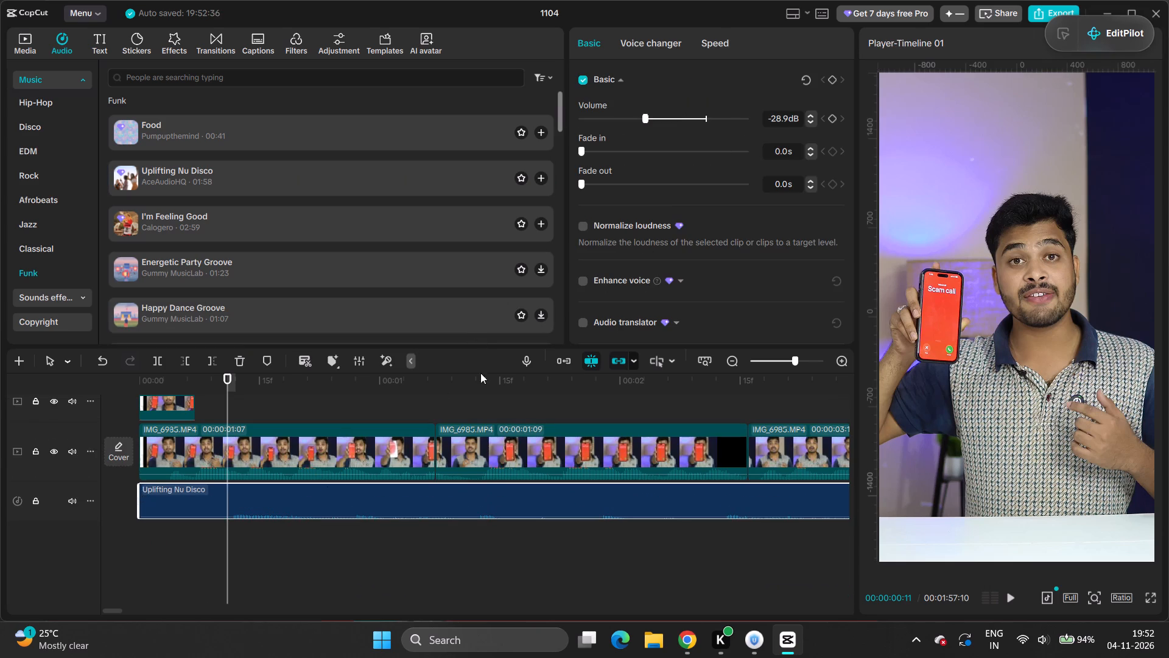
left_click_drag(224, 394, 119, 428)
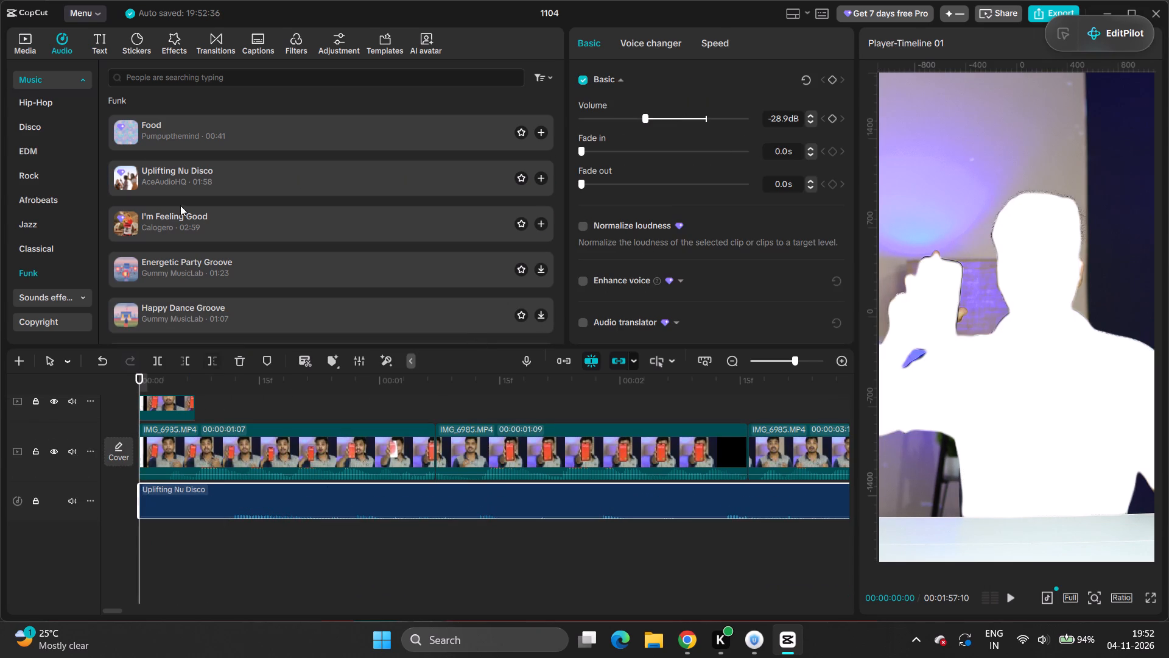
key("space")
key("space")
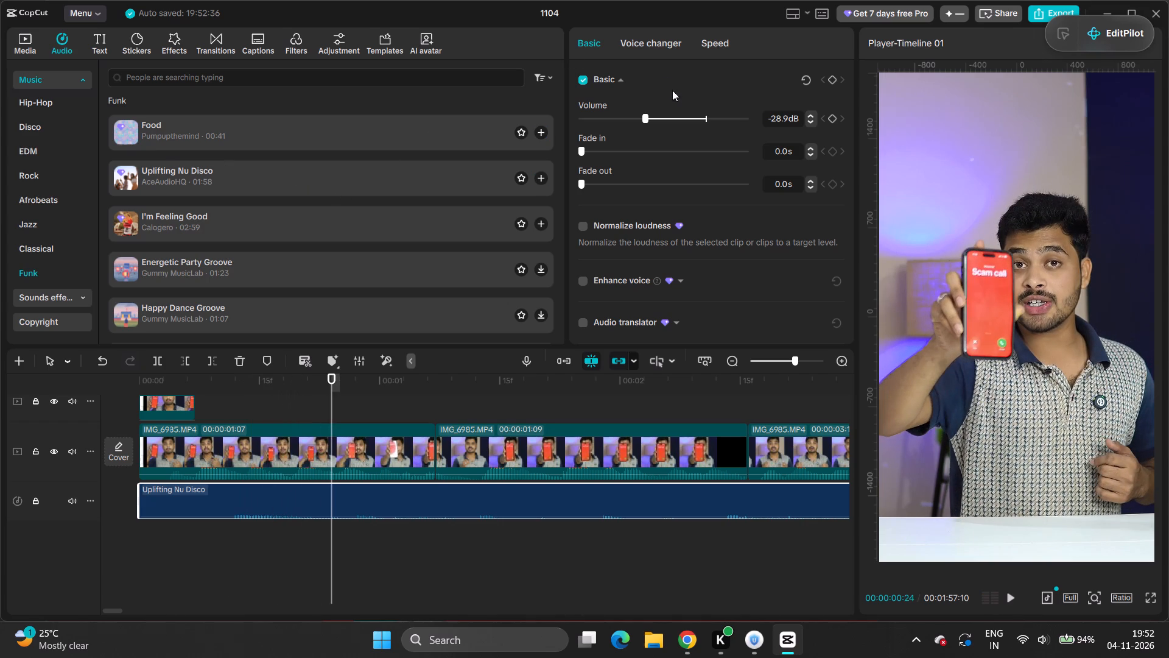
left_click(653, 118)
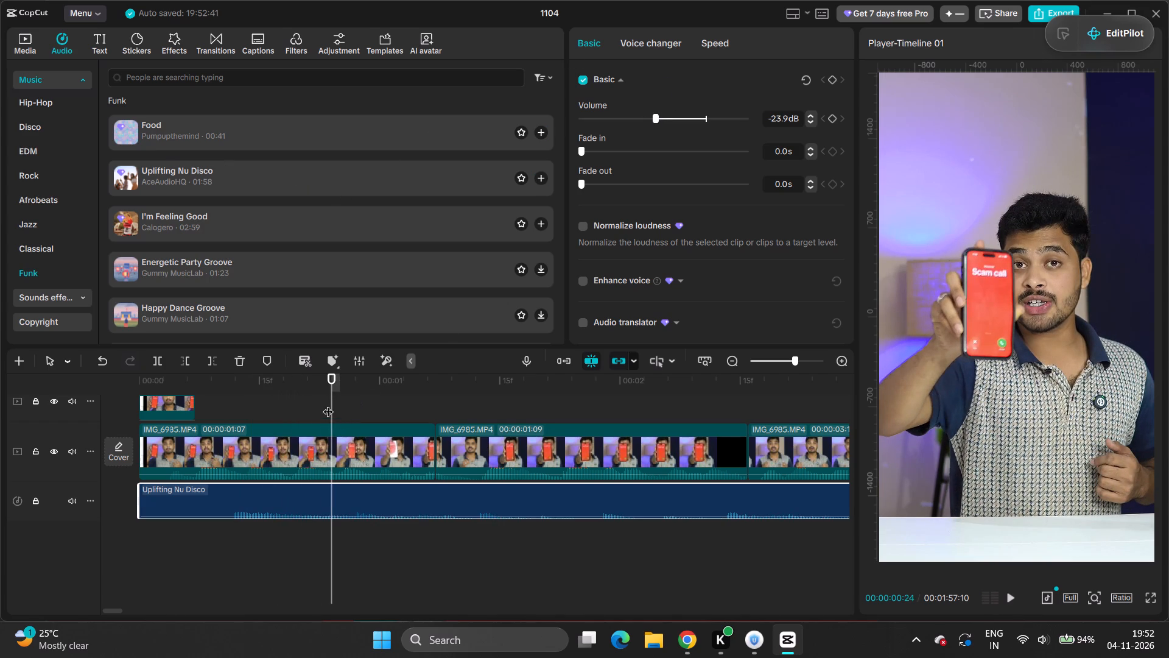
left_click_drag(328, 404, 46, 455)
key("space")
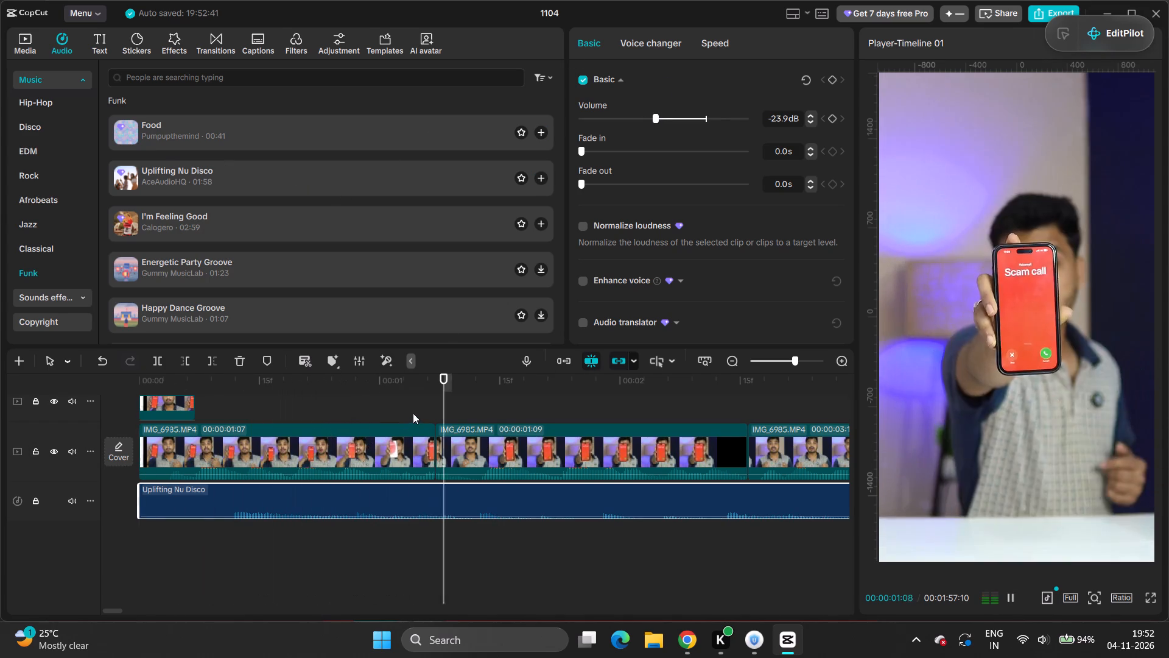
key("space")
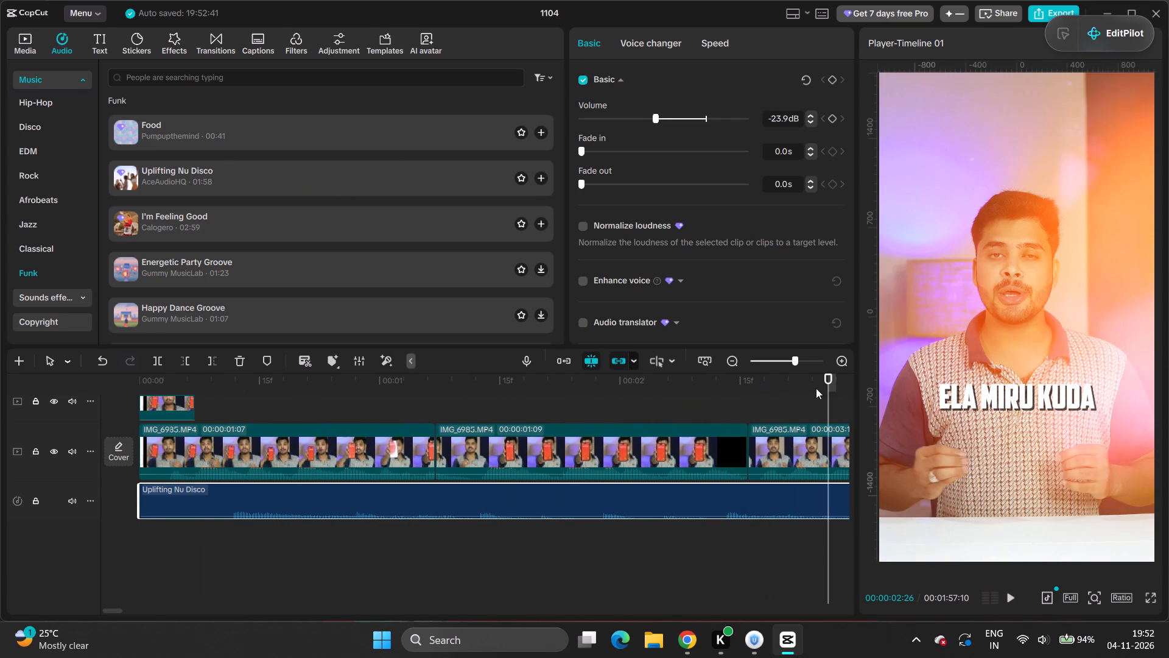
left_click_drag(826, 394, 99, 484)
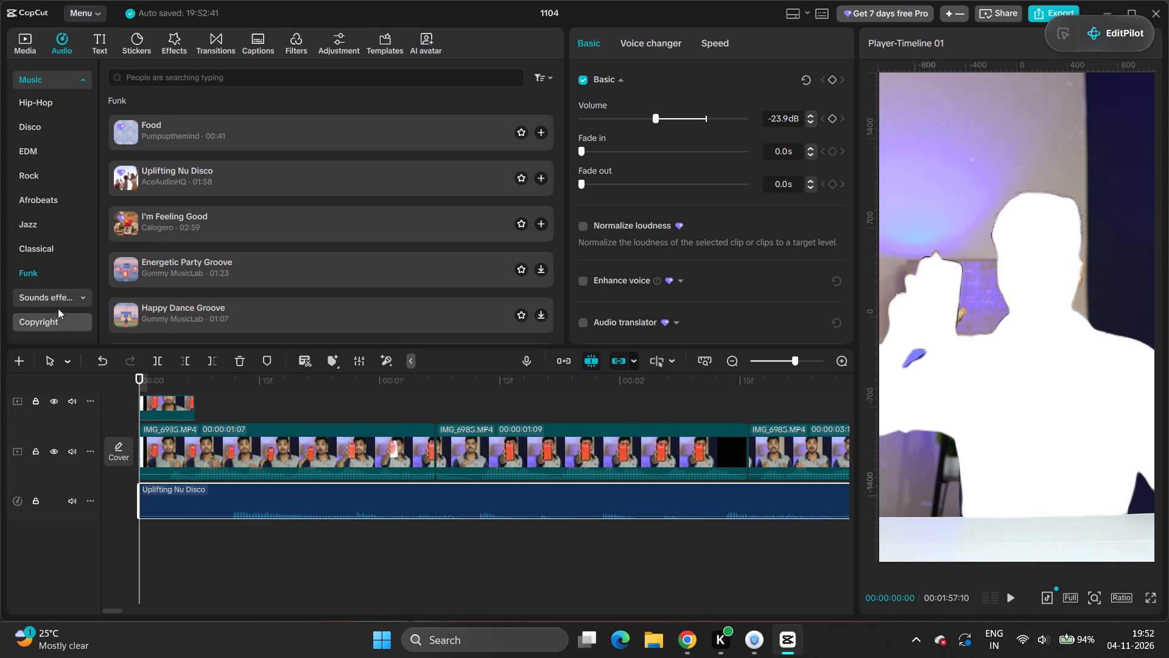
Search the sound effects for "flash camera" and audition the first four camera shutter sounds.
left_click(63, 289)
left_click(231, 76)
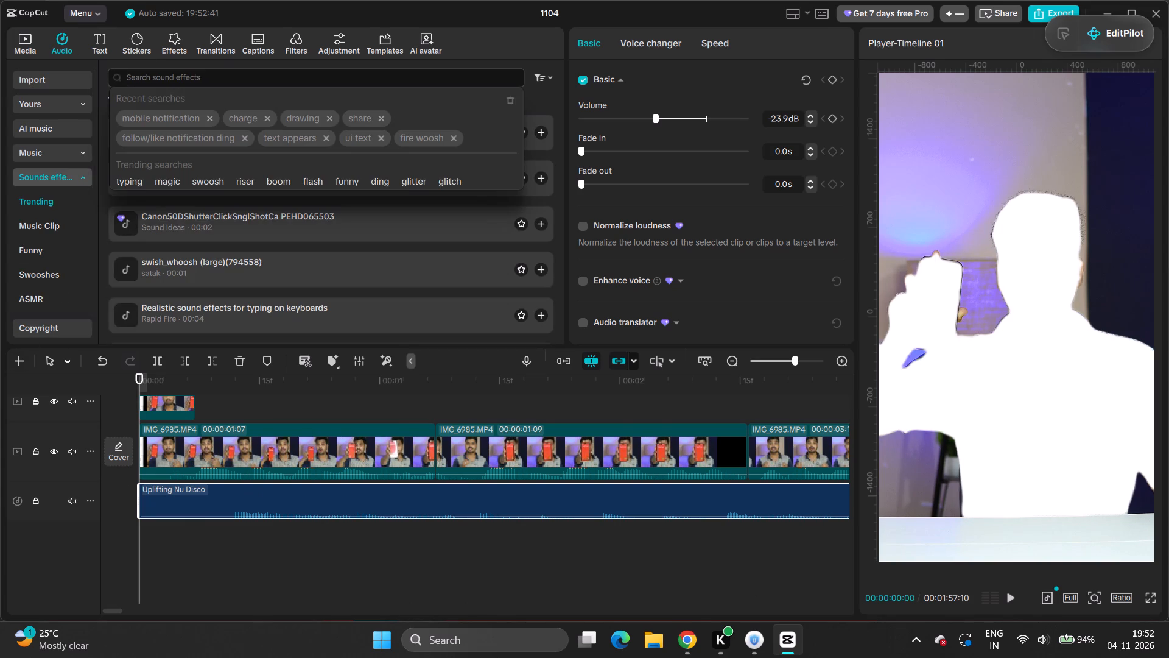
type("flash")
key("space")
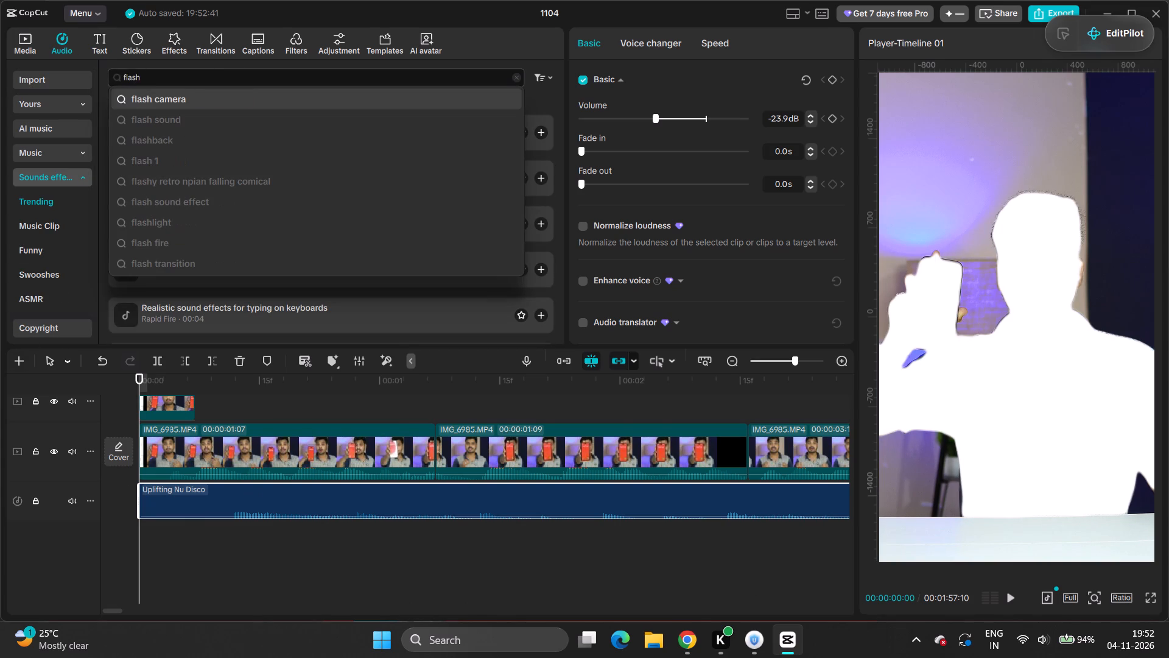
left_click(168, 104)
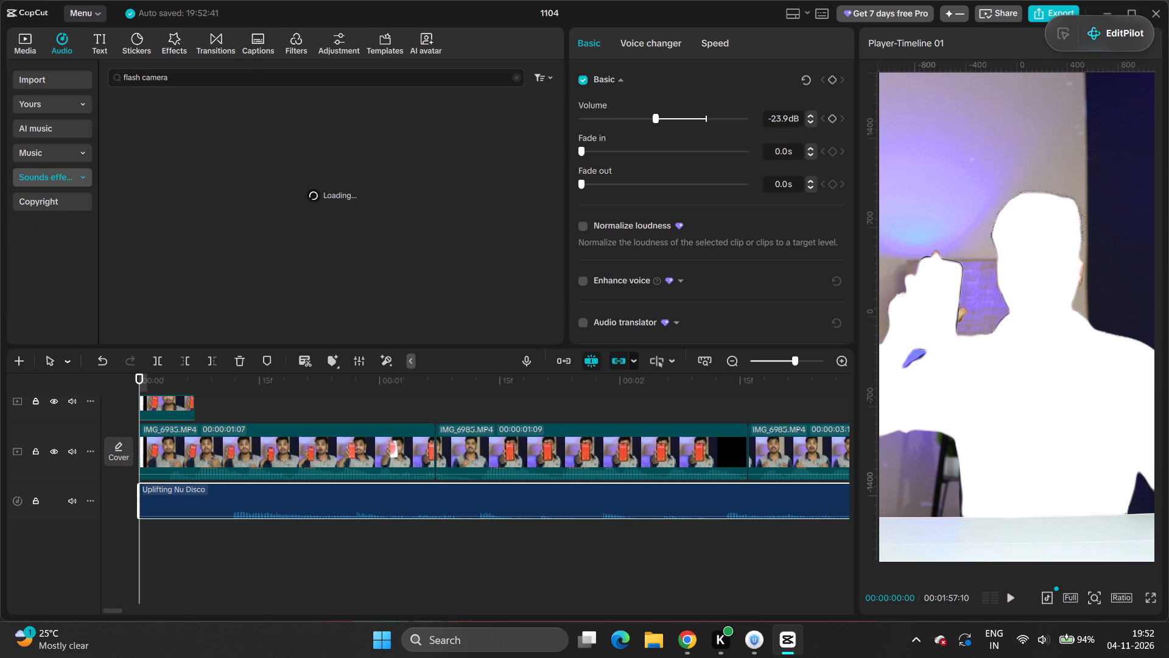
left_click(191, 126)
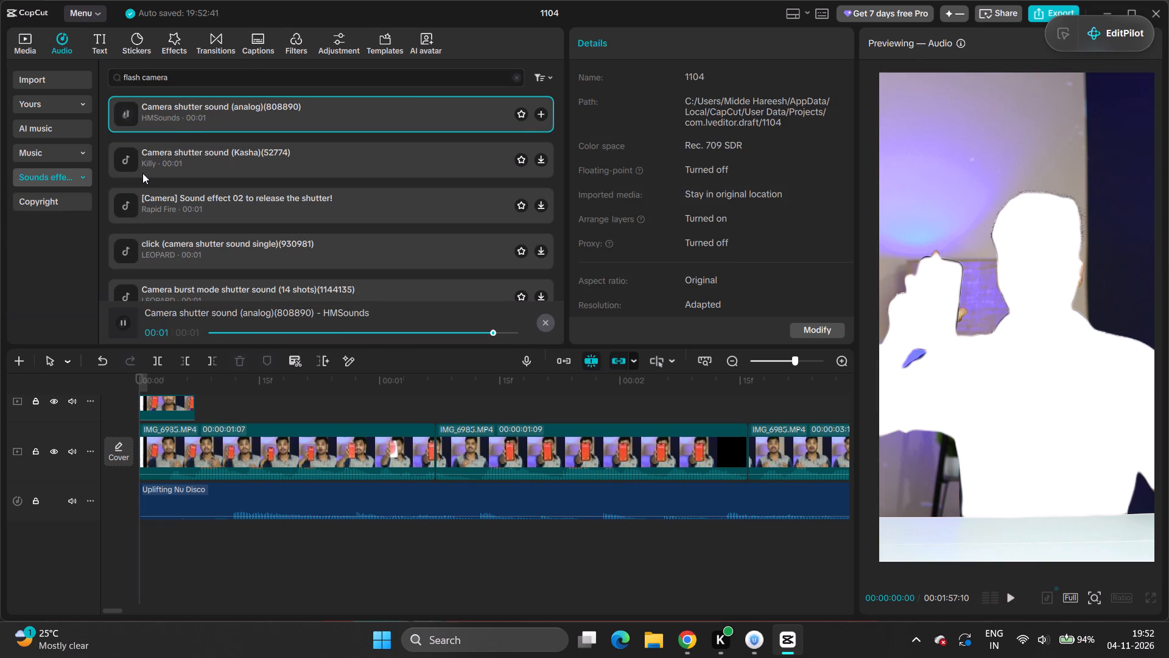
left_click(142, 172)
left_click(128, 196)
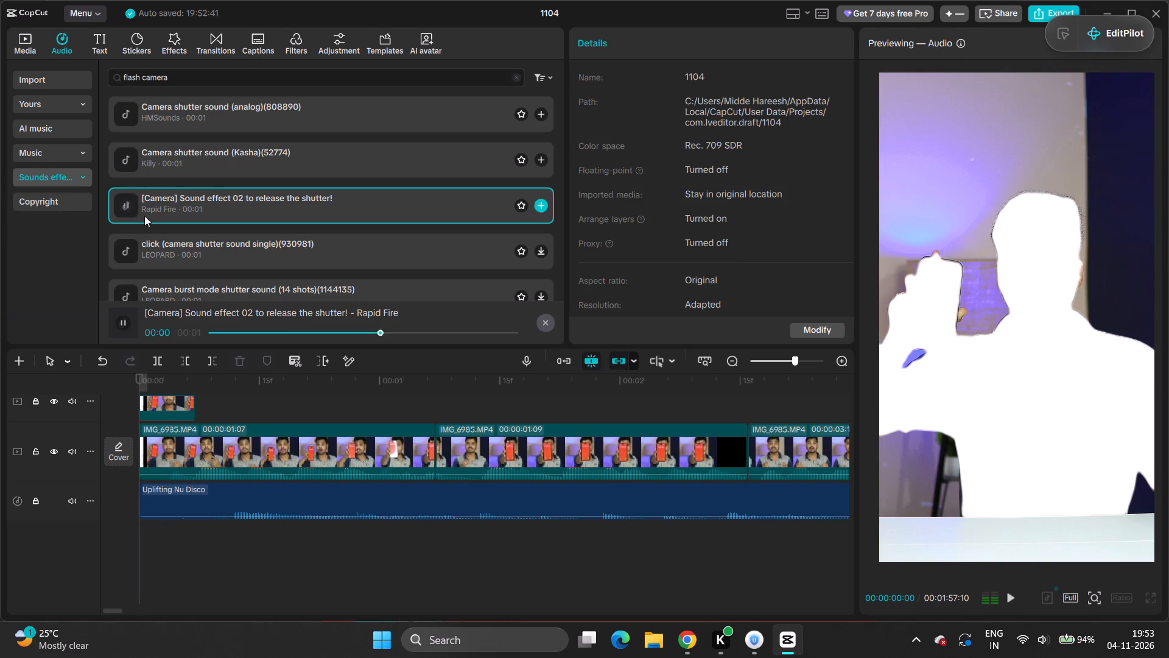
left_click(135, 249)
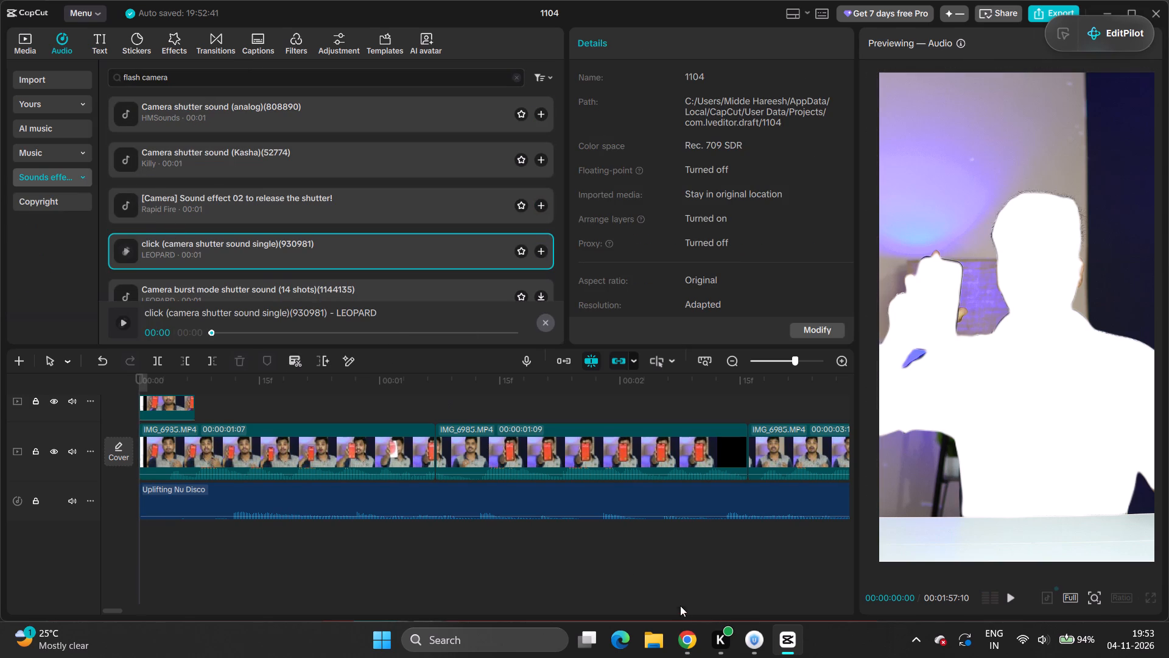
Switch to Chrome, search the web for "flash light sfx" and open Pixabay's Free Flashlight Sound Effects Download page.
left_click(687, 654)
left_click(71, 302)
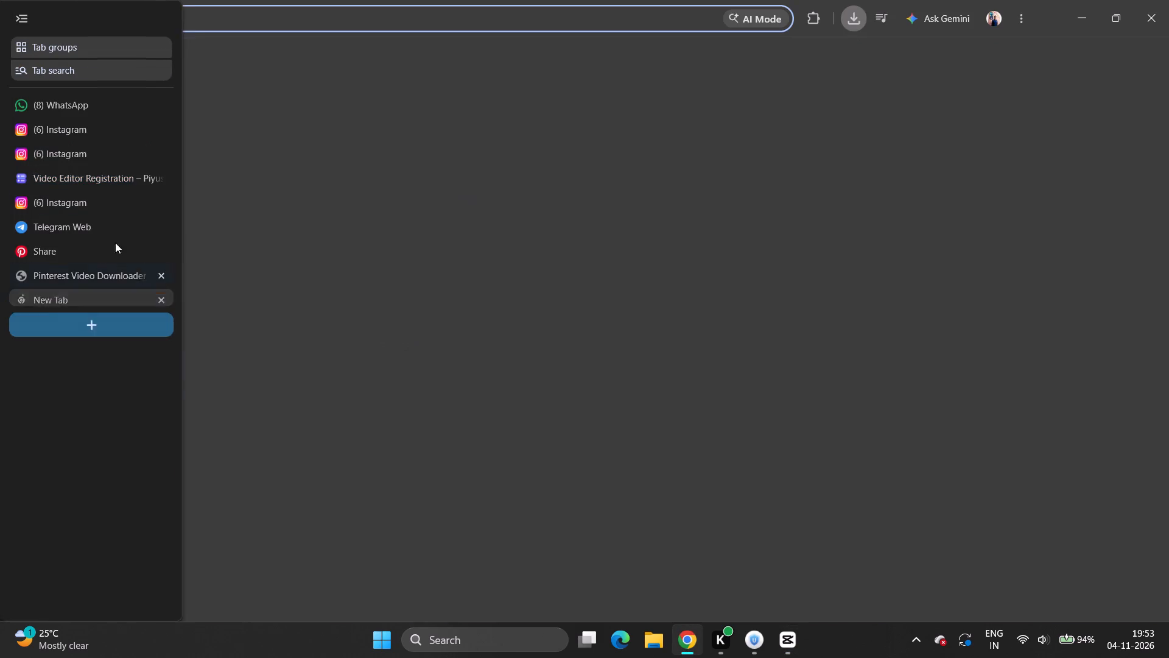
type("sf")
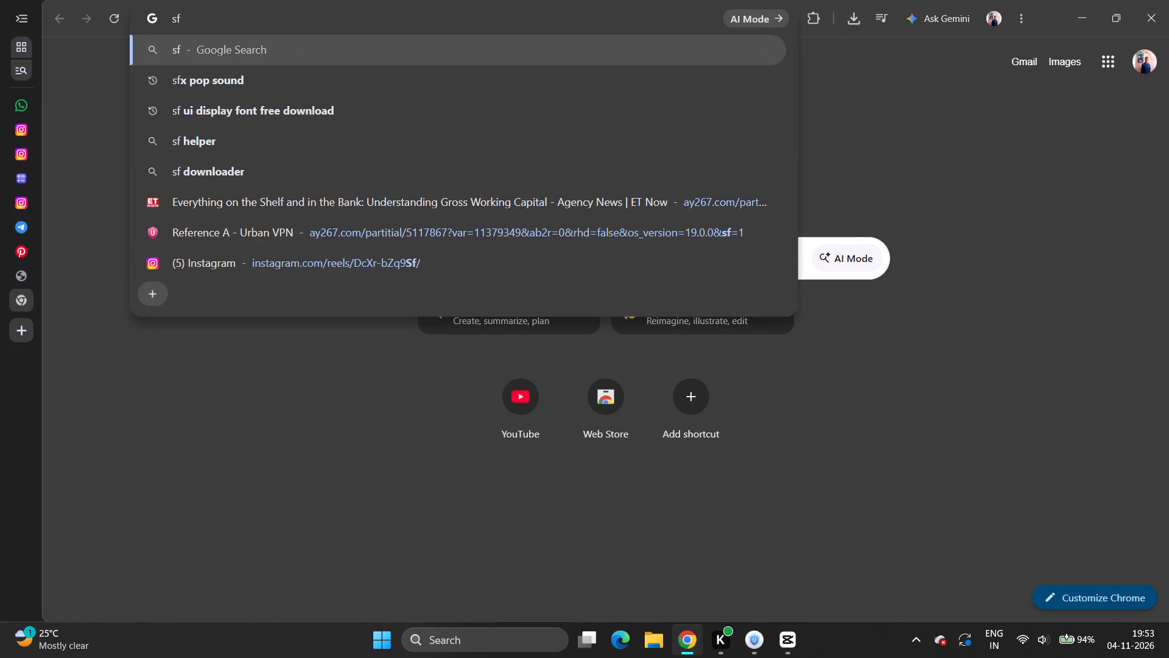
key("BackSpace")
key("BackSpace")
type("fla")
type("sh")
key("space")
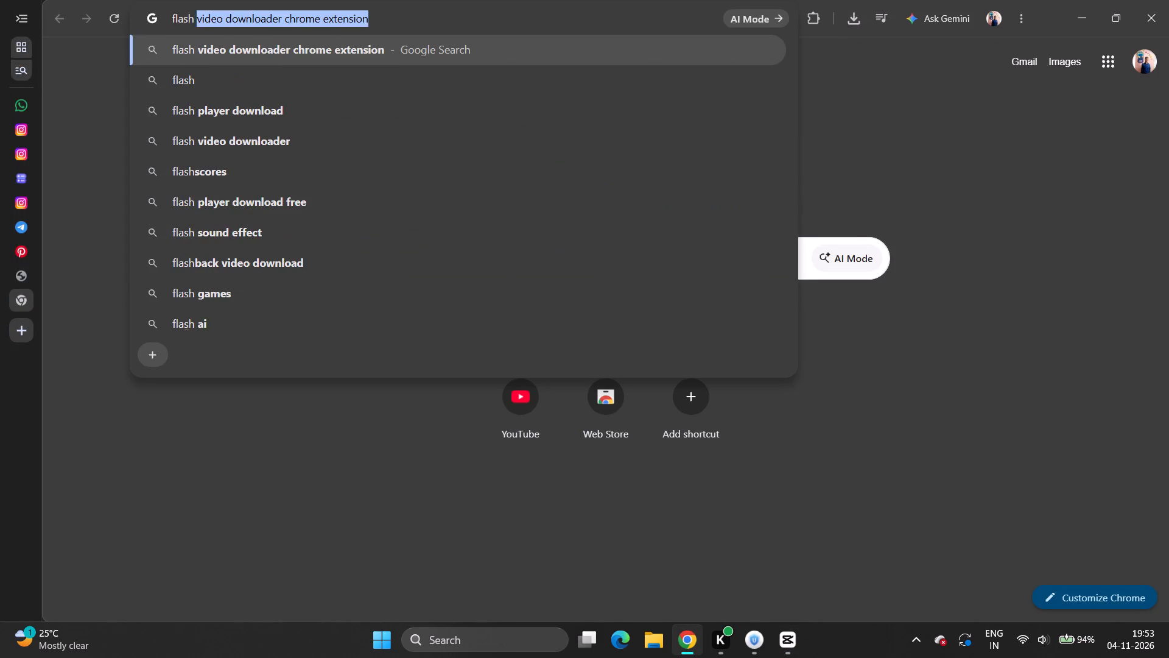
type("light")
key("space")
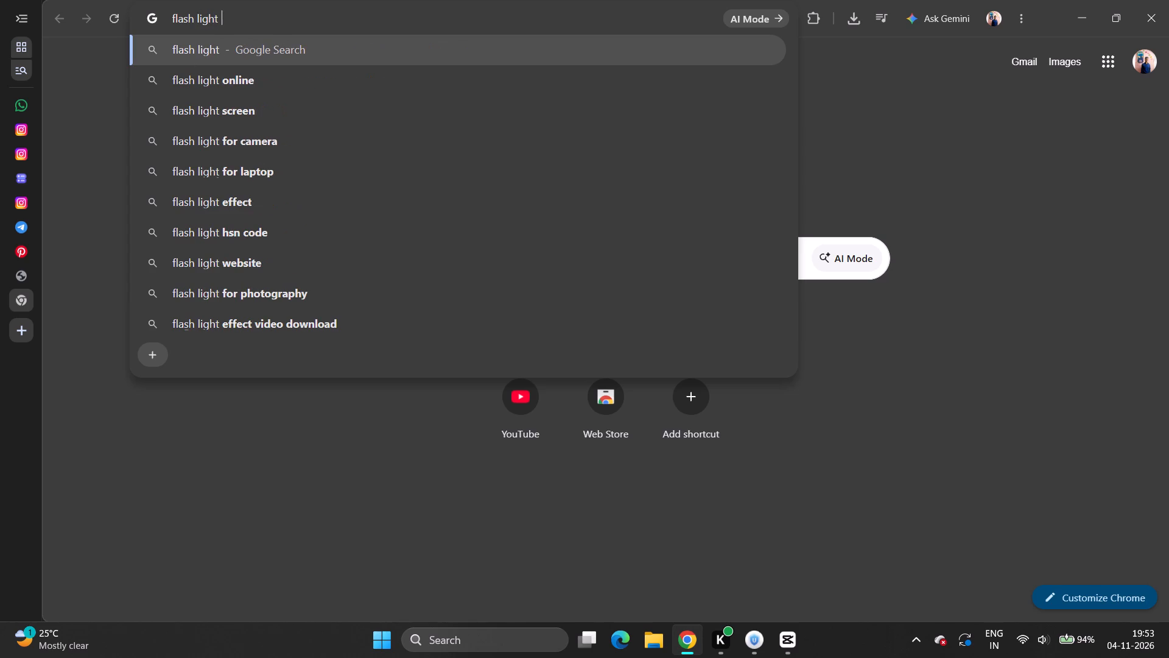
type("sfx")
key("Return")
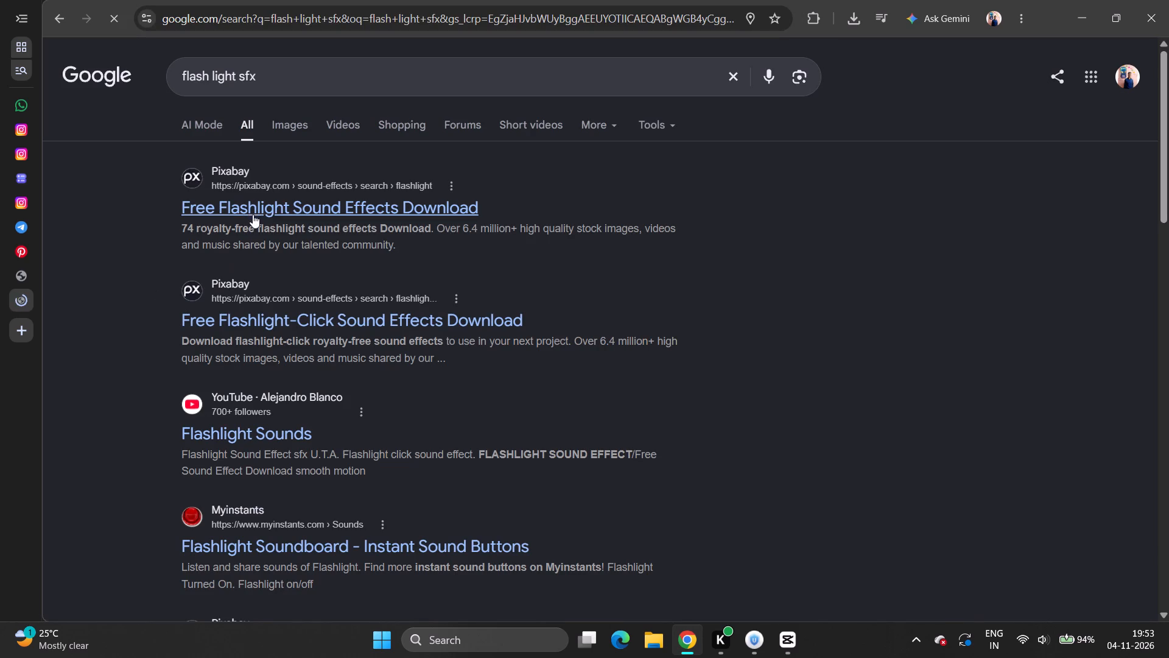
left_click(255, 210)
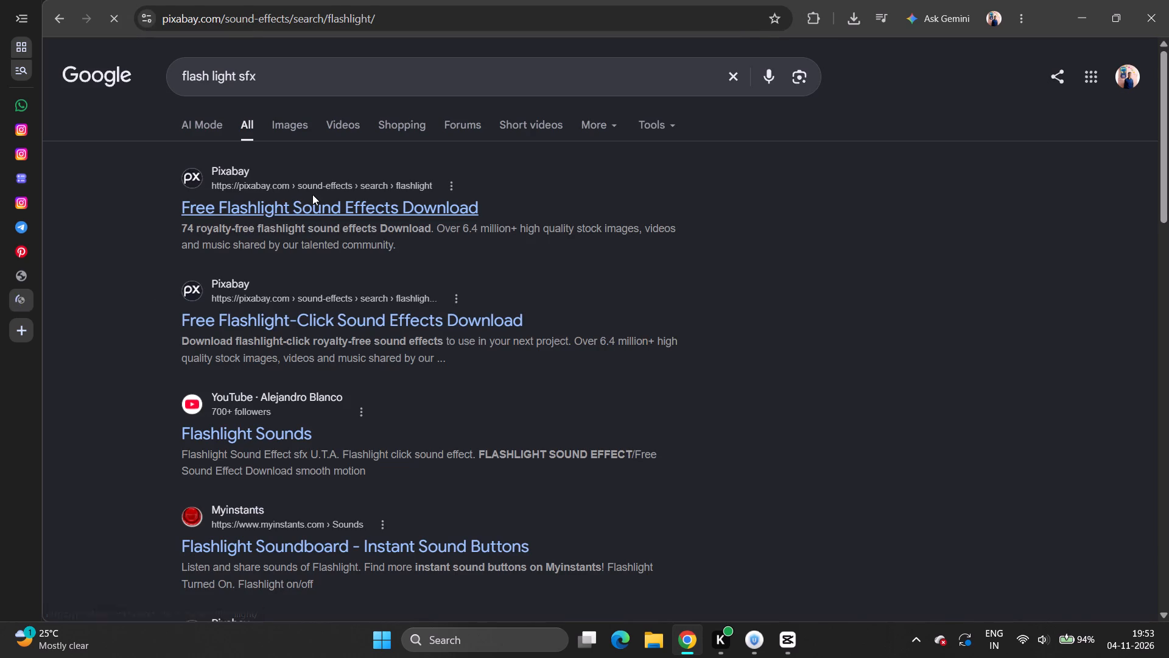
Audition the flashlight sound effects on Pixabay from Flashlight through Flashlight Clicking On and Off.
left_click(96, 369)
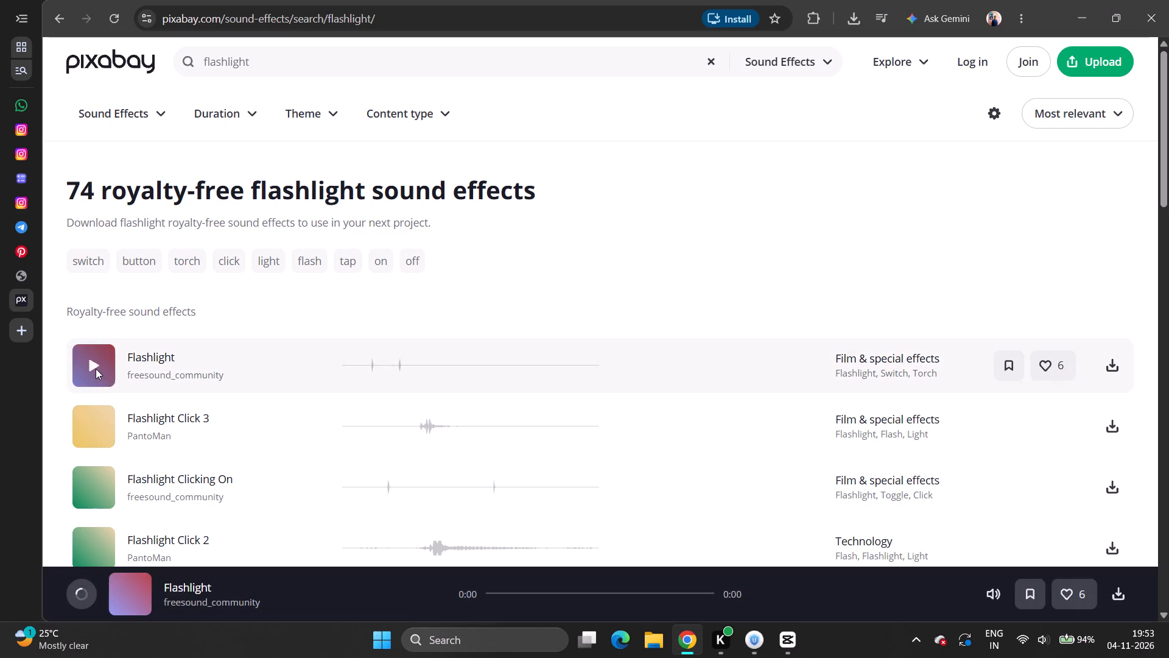
left_click(87, 429)
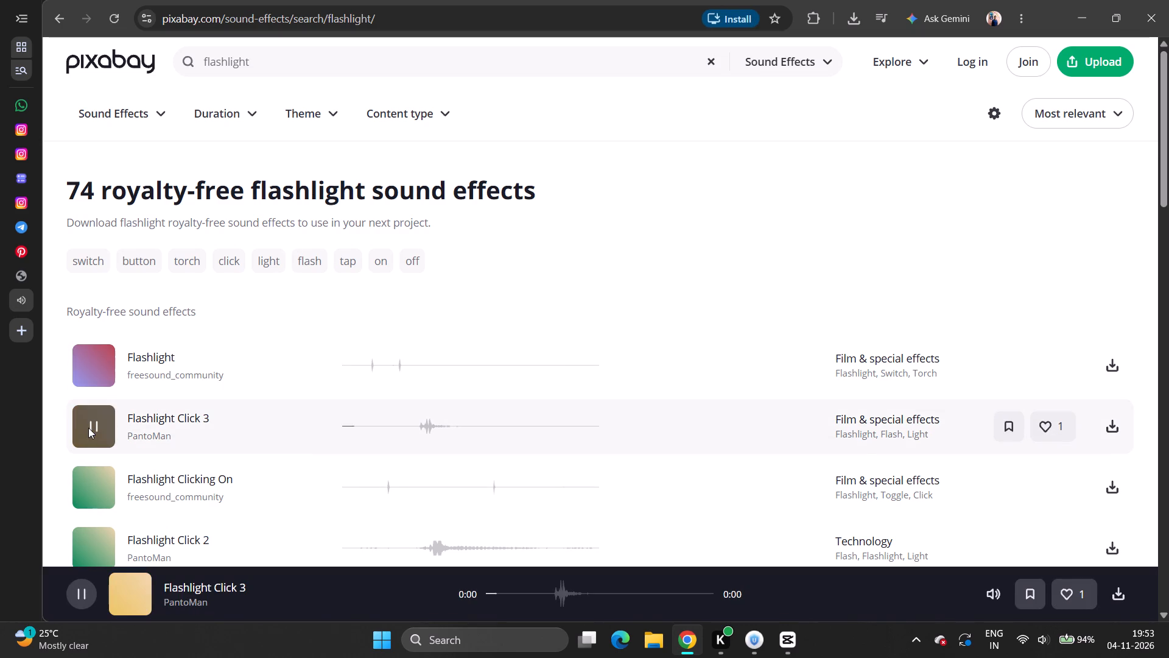
left_click(91, 487)
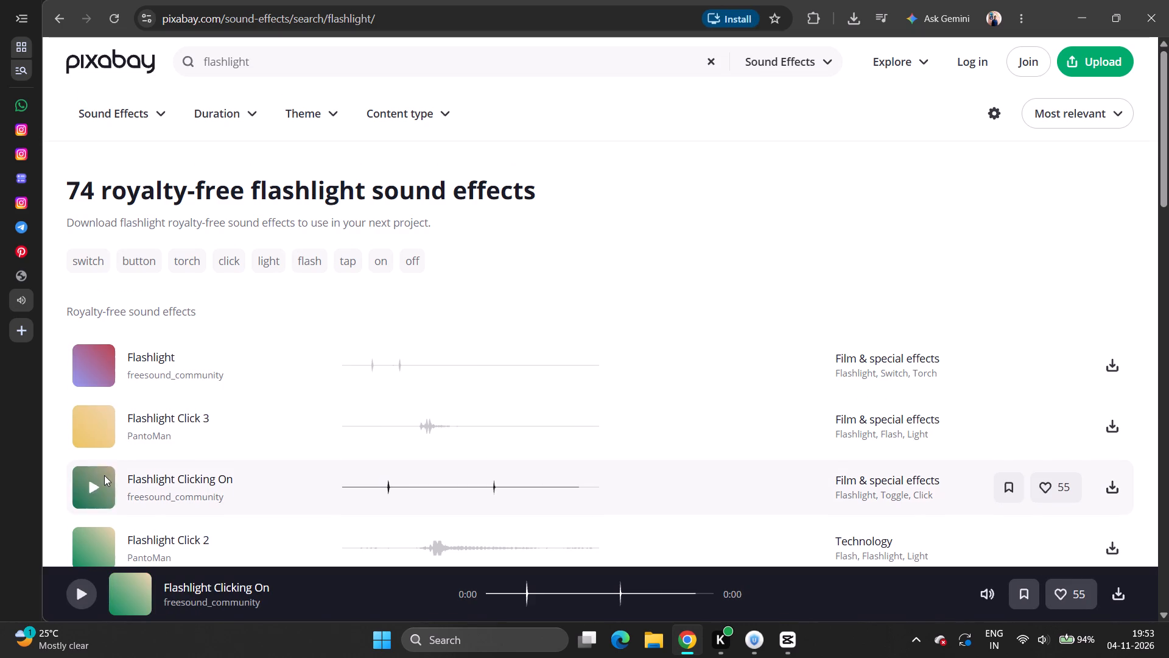
scroll(104, 475, "down", 1)
left_click(94, 347)
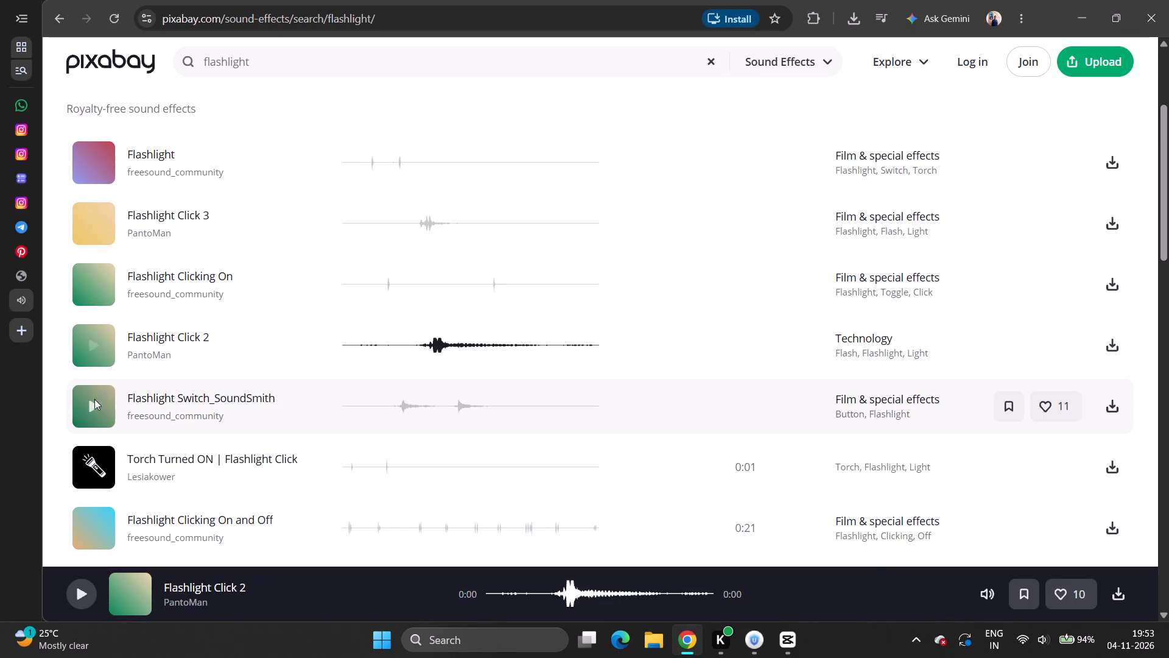
left_click(94, 406)
left_click(94, 469)
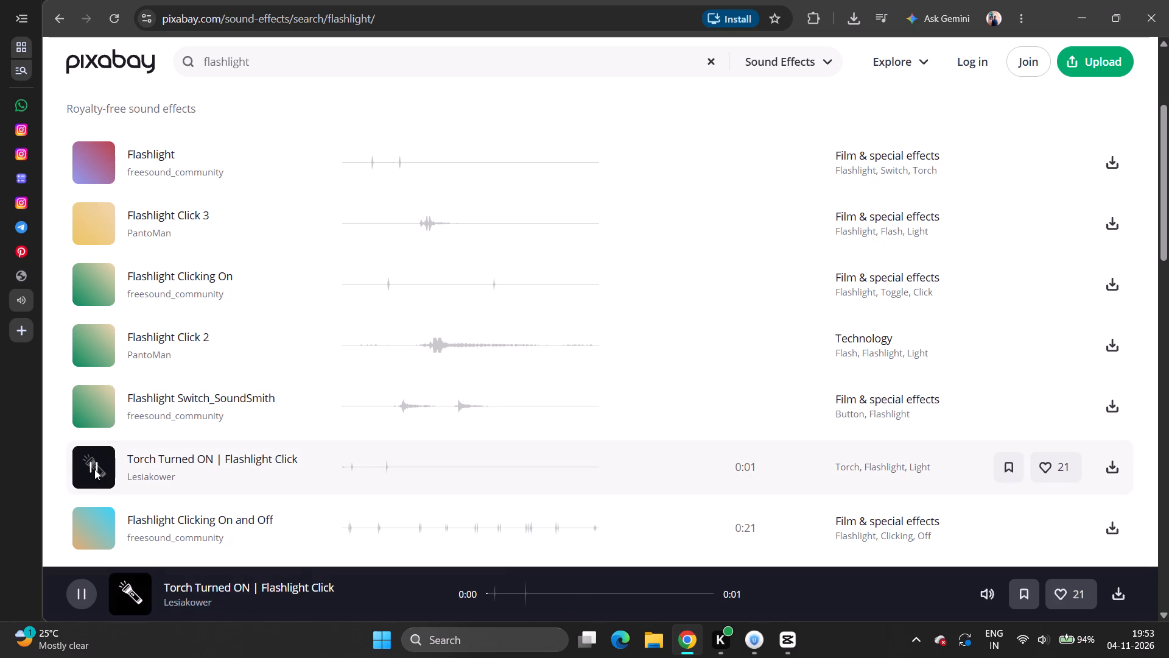
left_click(97, 529)
scroll(121, 446, "down", 1)
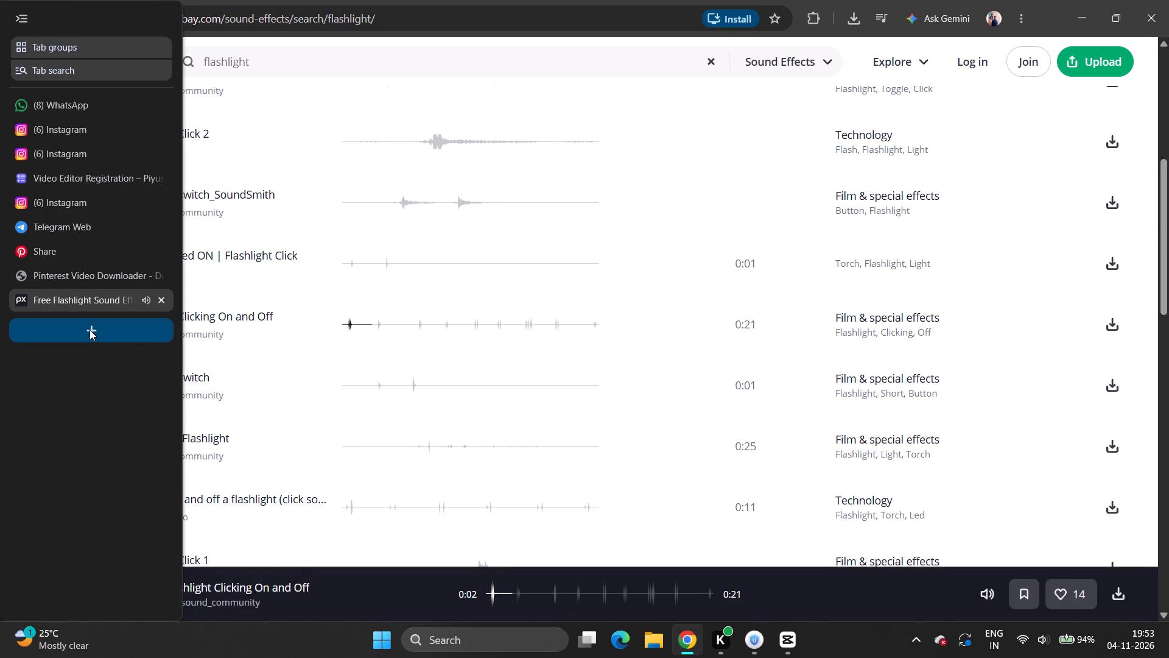
Search the web for "camera flash sound effect", open Pixabay's camera-flash results, and stop the flashlight preview playing on the earlier page.
left_click(116, 325)
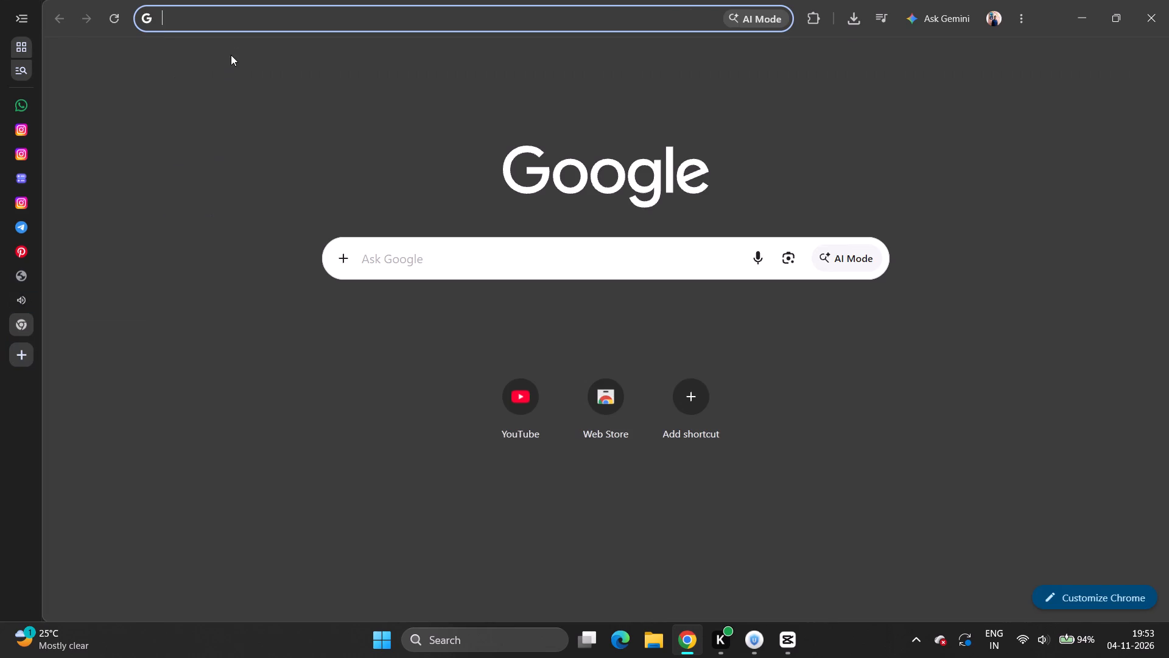
type("camera")
key("space")
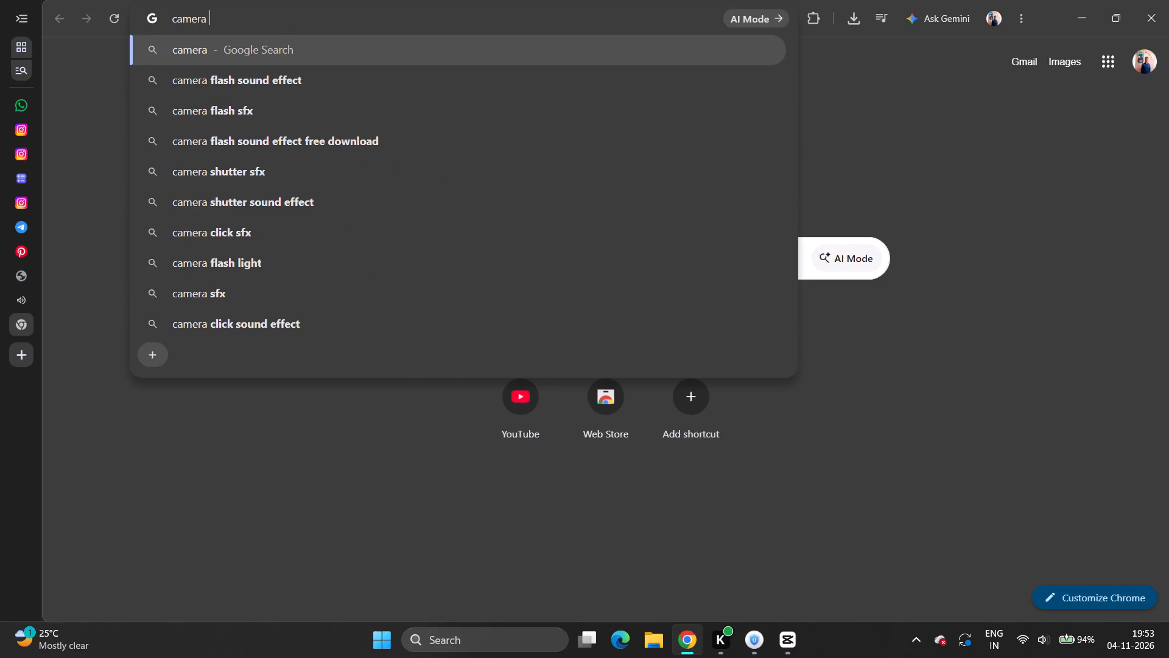
key("Down")
key("Return")
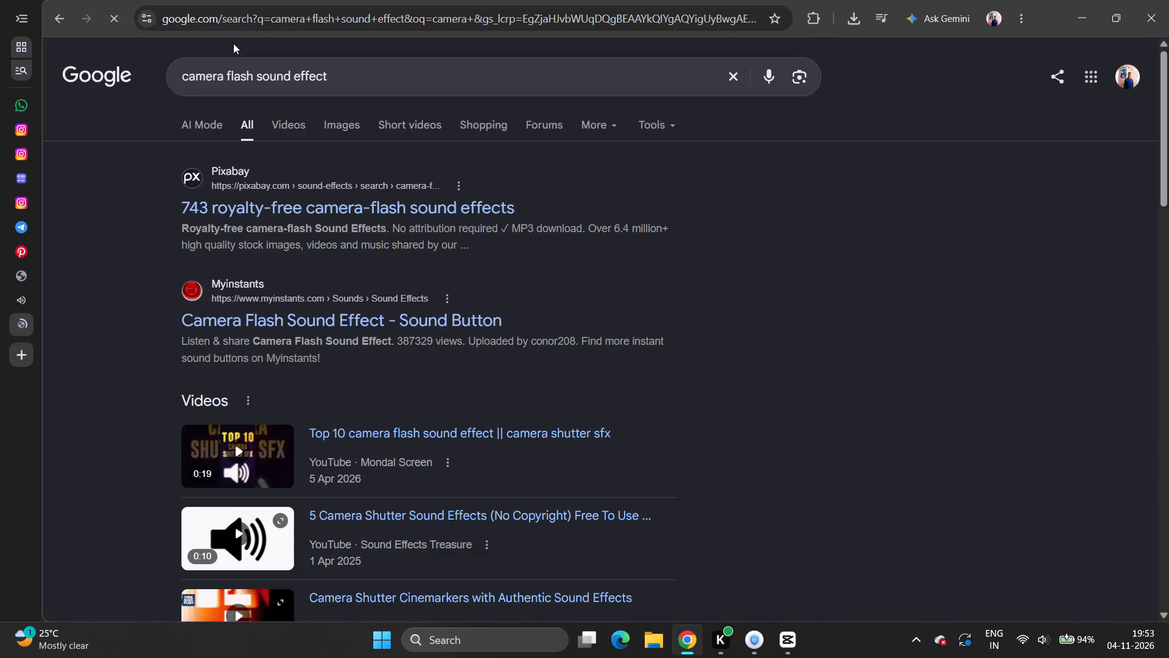
left_click(288, 210)
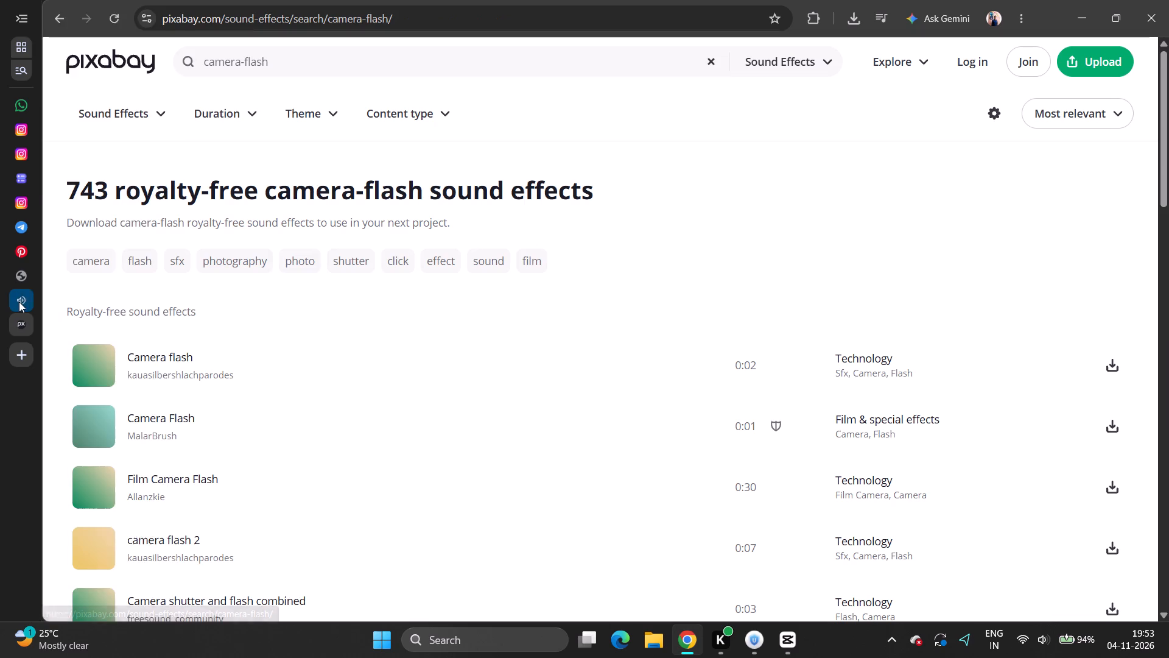
left_click(19, 302)
left_click(99, 322)
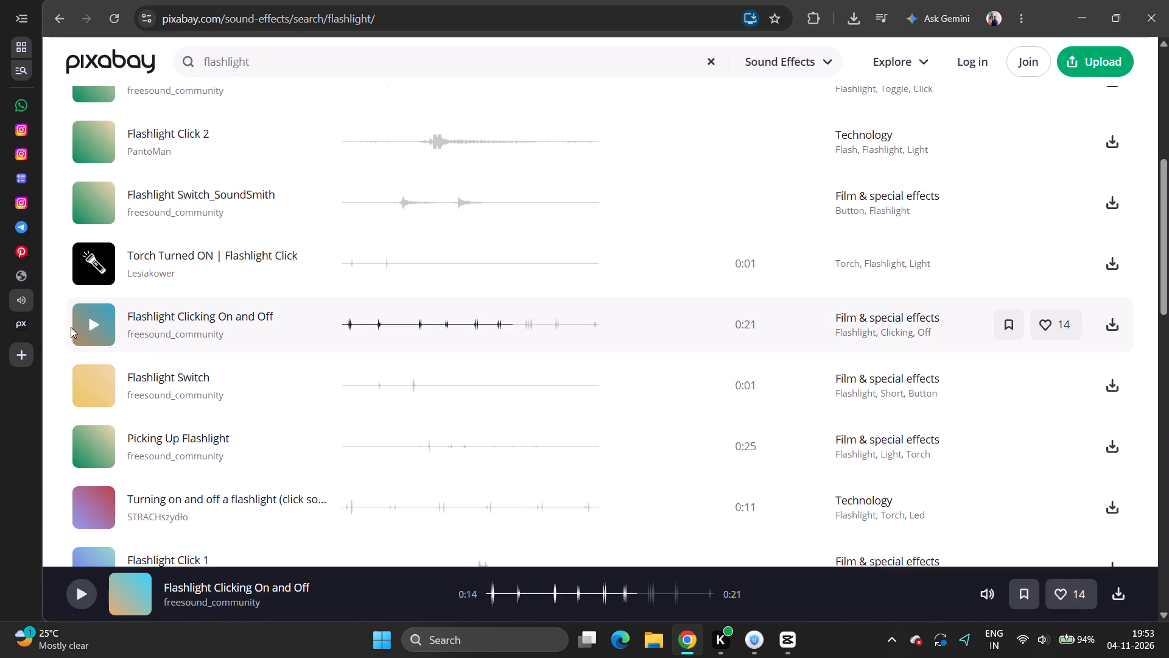
left_click(8, 320)
left_click(29, 324)
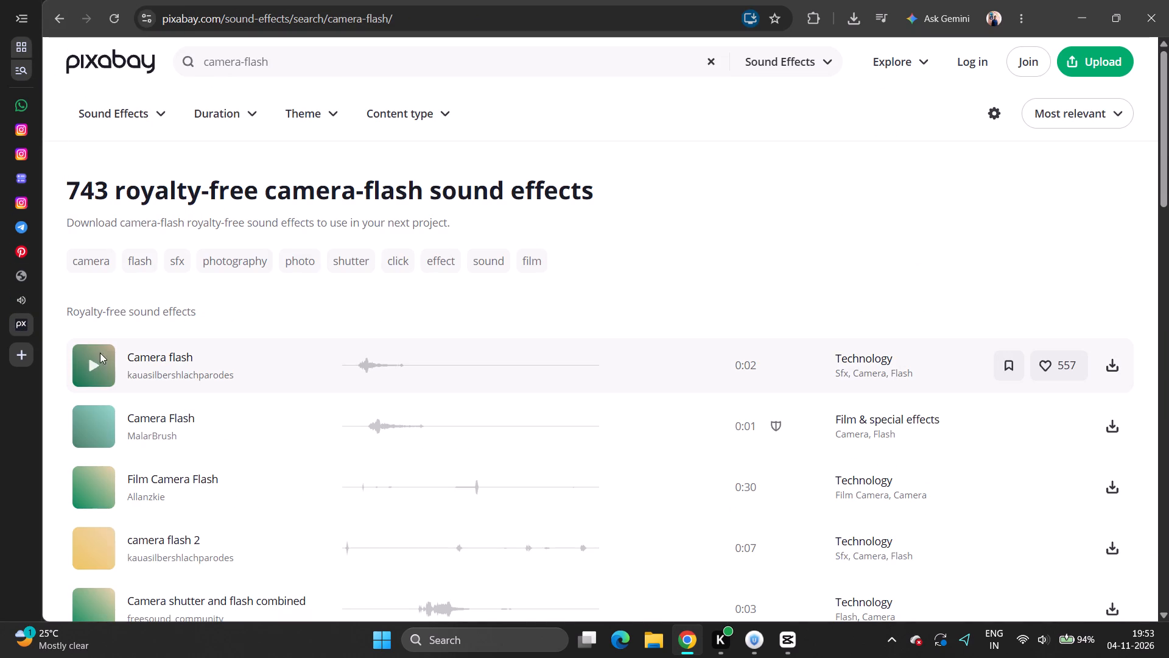
Audition and download the first Camera flash sound, then place it in CapCut at the timeline start below the music.
left_click(92, 362)
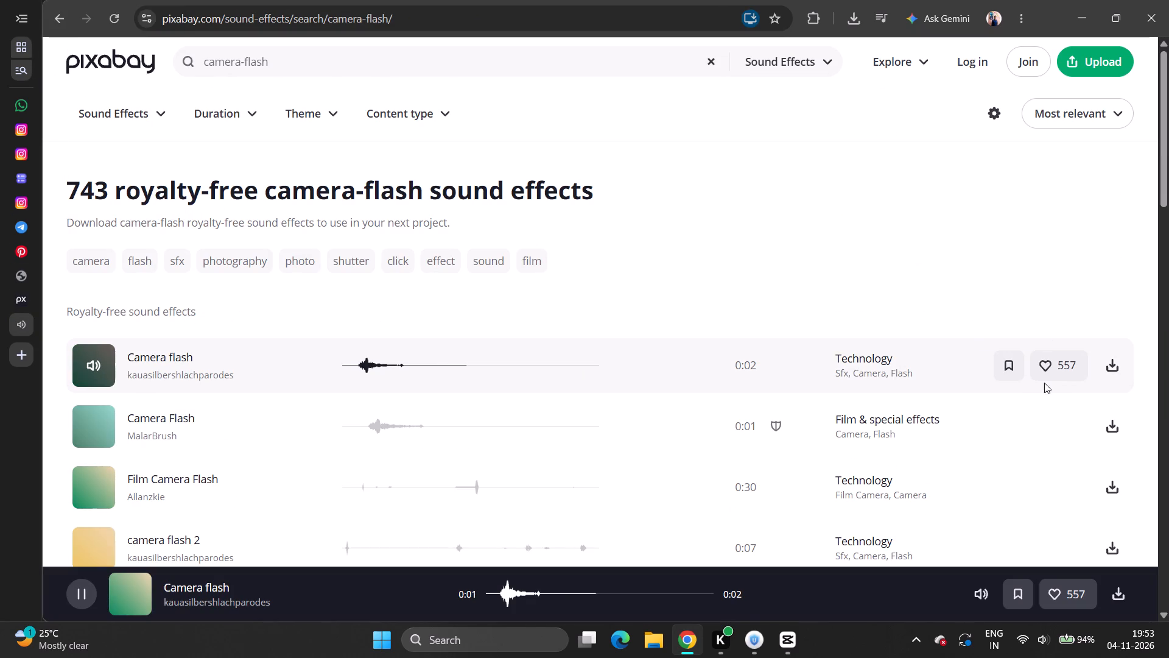
left_click(1118, 372)
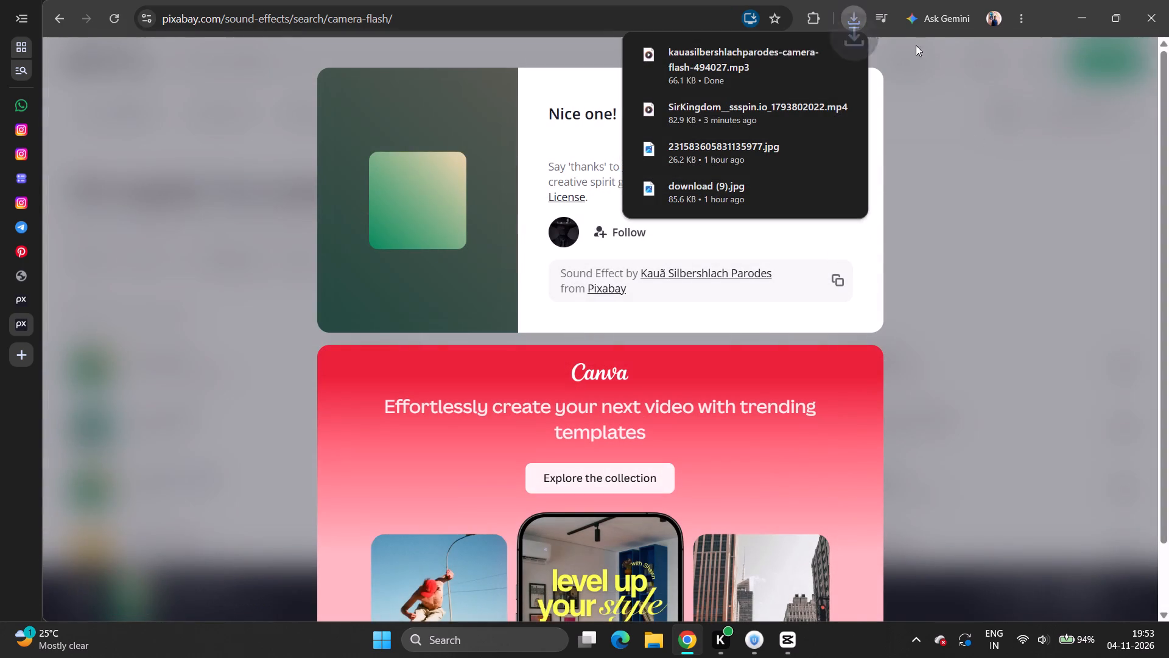
left_click_drag(728, 54, 786, 630)
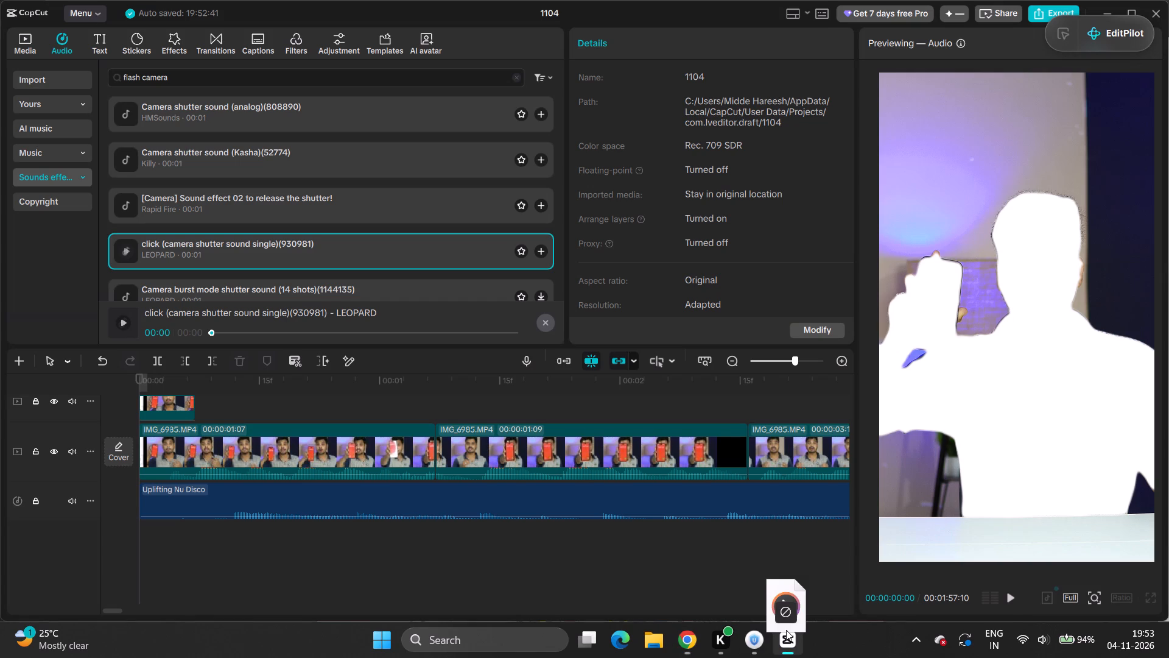
left_click_drag(786, 630, 145, 541)
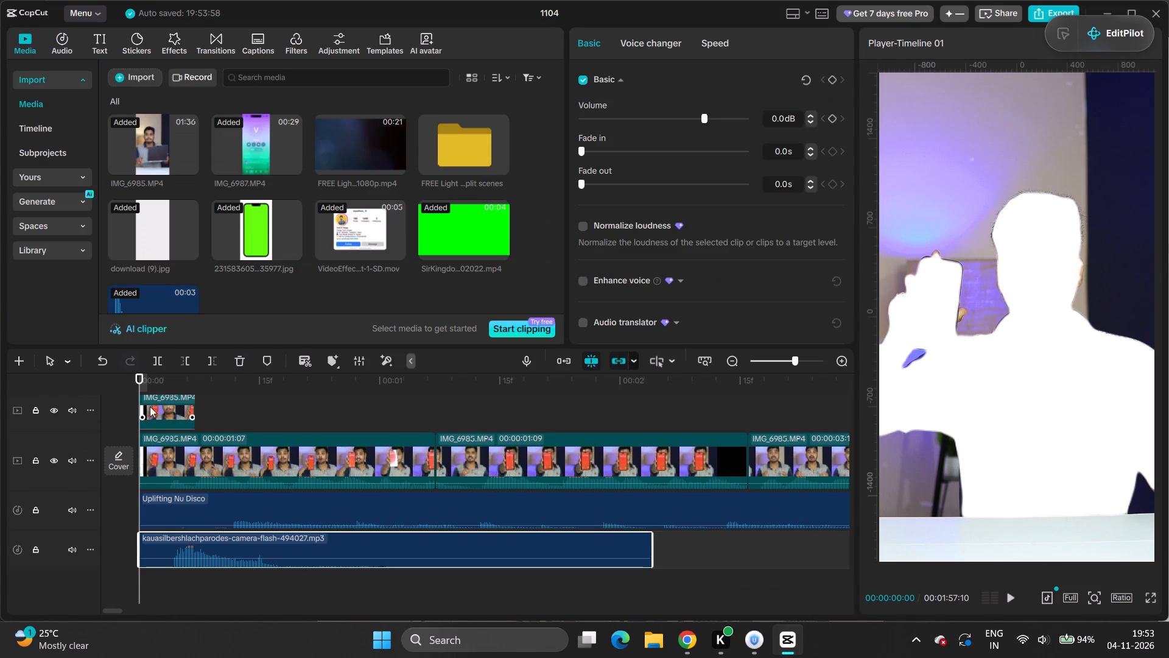
Cut the silent lead-in off the camera flash sound and move the remaining clip to the start of the timeline.
key("space")
key("space")
left_click_drag(300, 543, 283, 545)
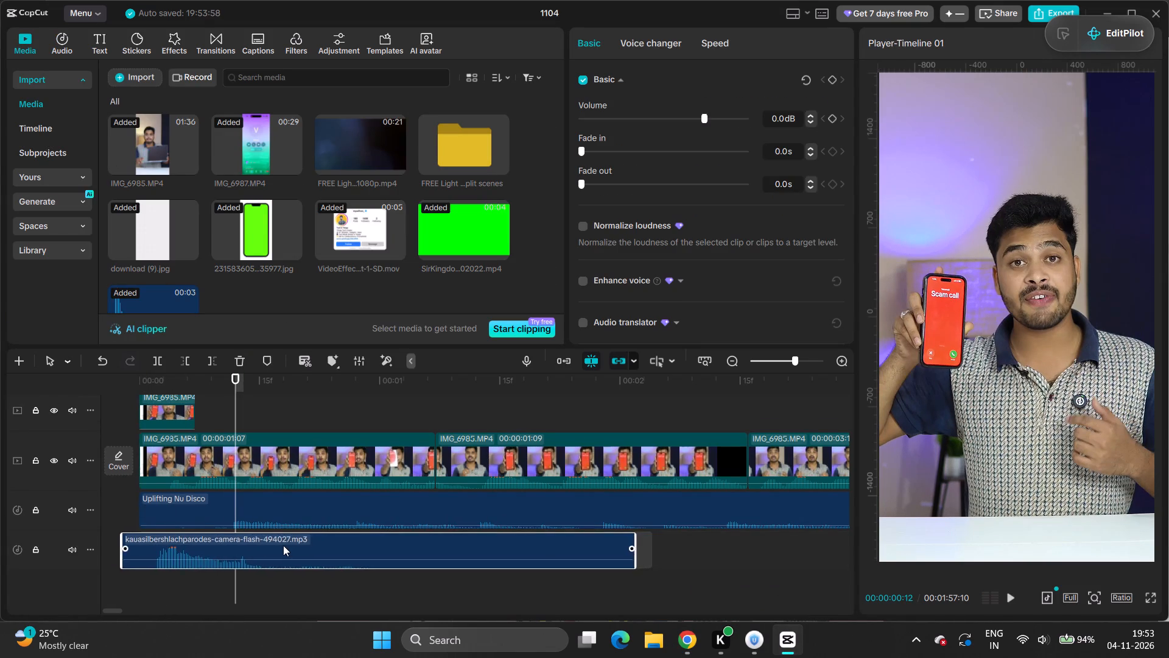
left_click_drag(283, 545, 314, 539)
key("c")
left_click(188, 548)
key("v")
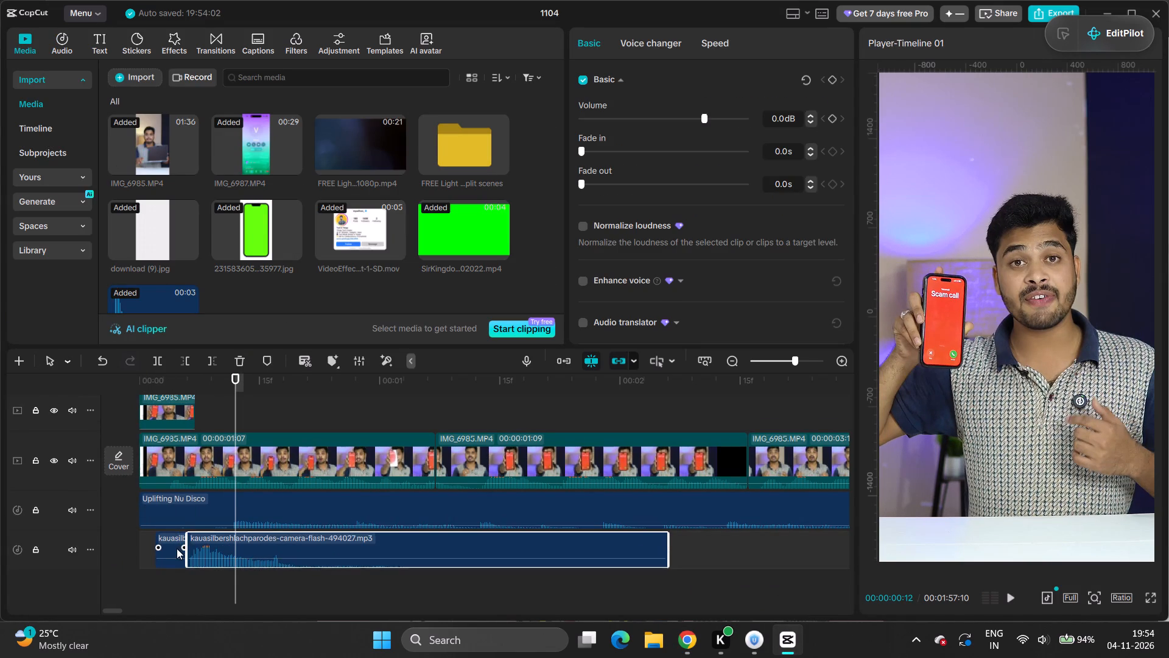
left_click(172, 548)
left_click(247, 366)
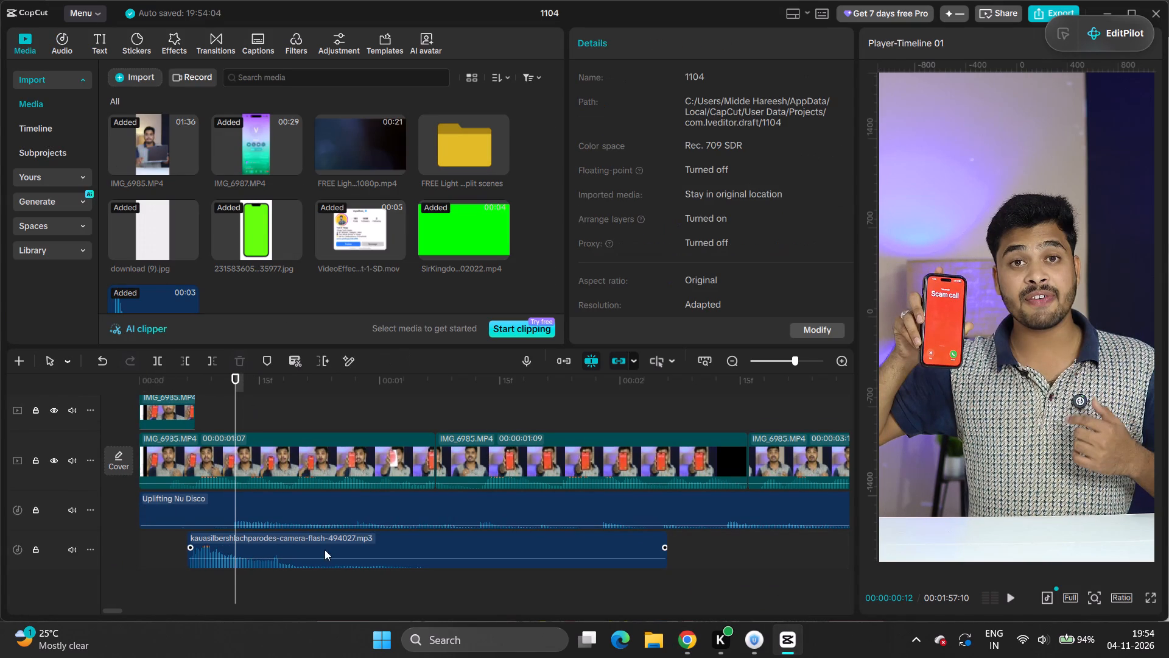
left_click_drag(349, 548, 303, 552)
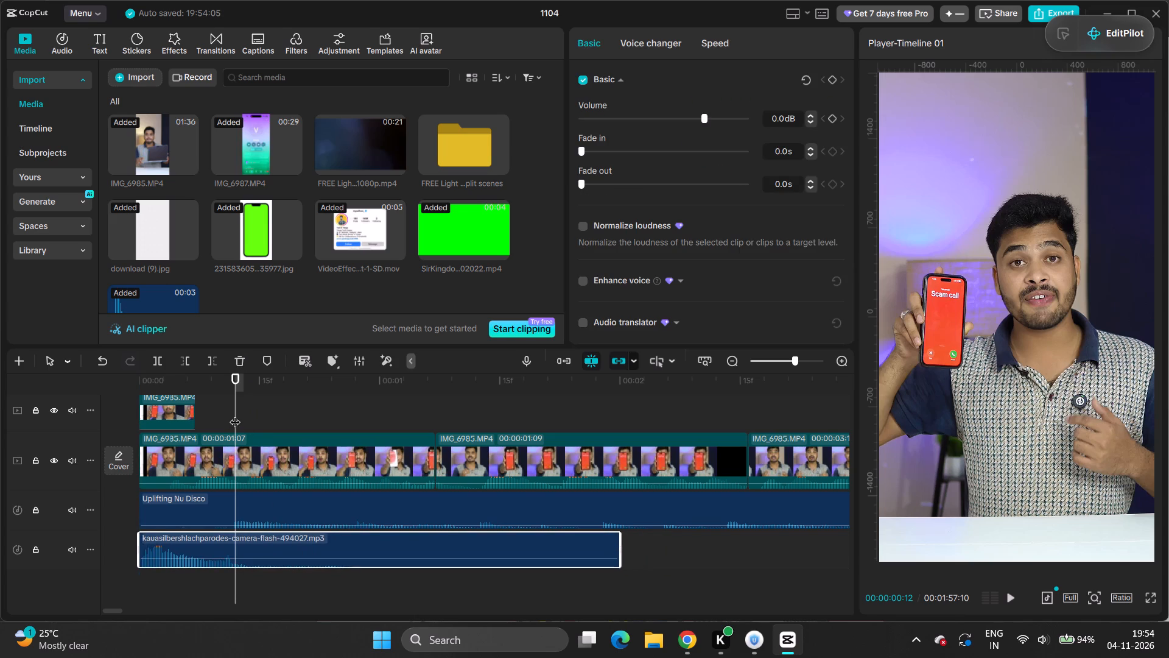
Lower the camera flash sound's volume to -9.3 dB, playing the opening before and after to judge its level.
left_click_drag(233, 415, 91, 457)
key("space")
key("space")
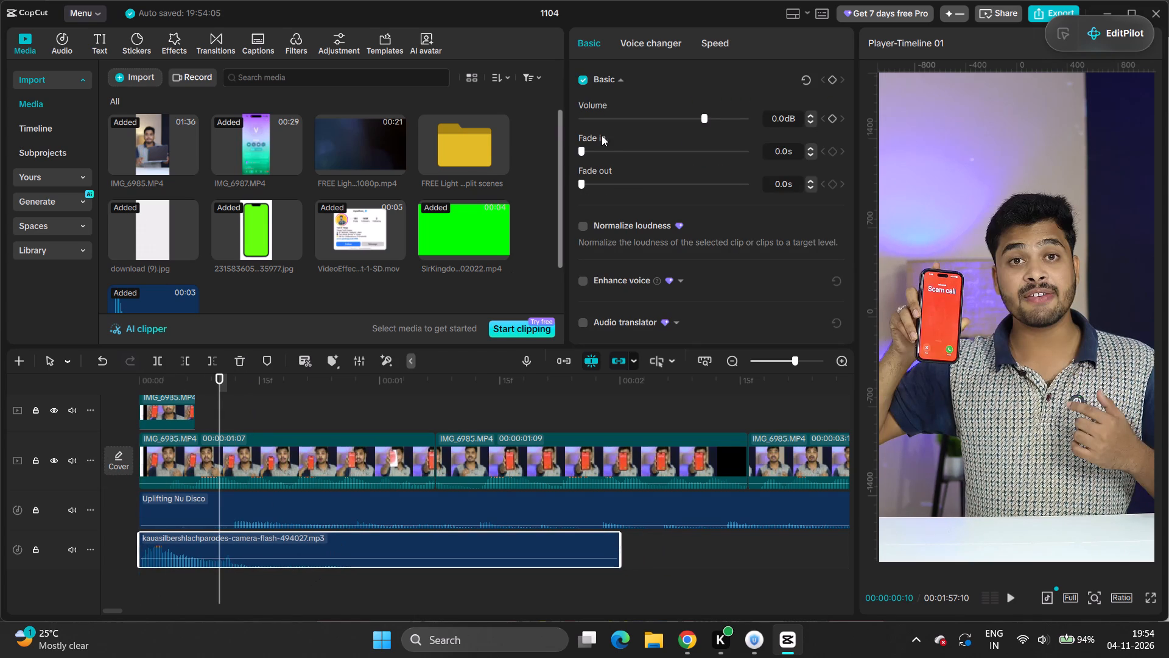
double_click(683, 112)
left_click_drag(221, 404, 96, 445)
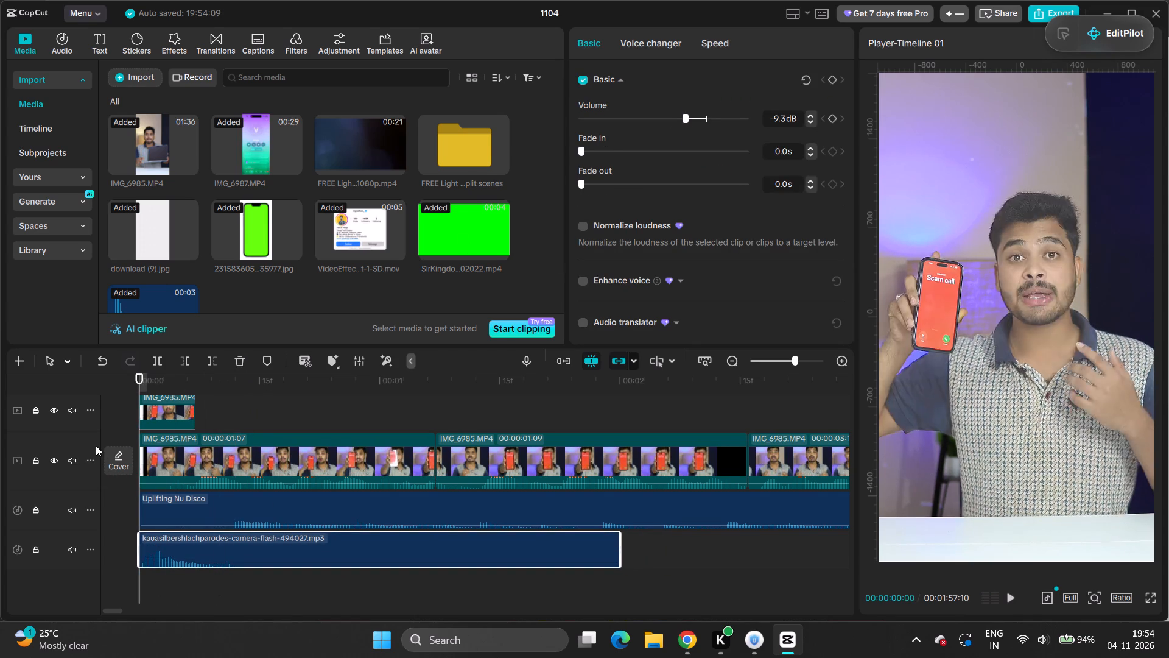
key("space")
scroll(359, 465, "up", 4)
key("space")
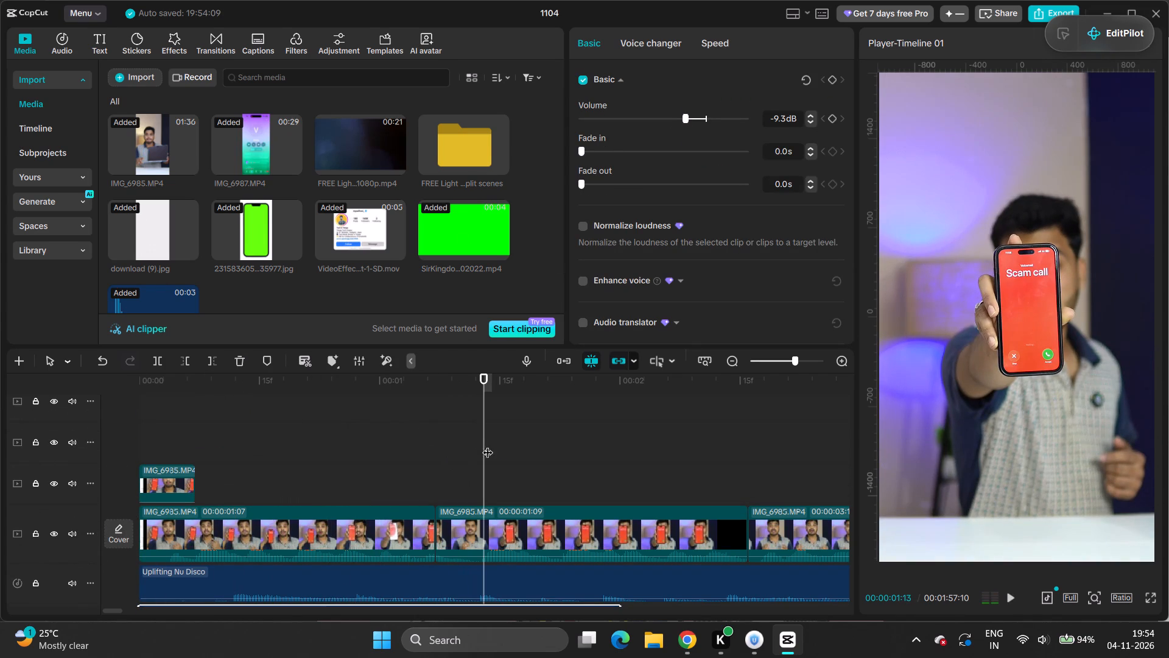
Play the opening clips through the profile card animation to review the audio and locate the moment its Follow button is pressed.
left_click_drag(481, 449, 191, 512)
key("space")
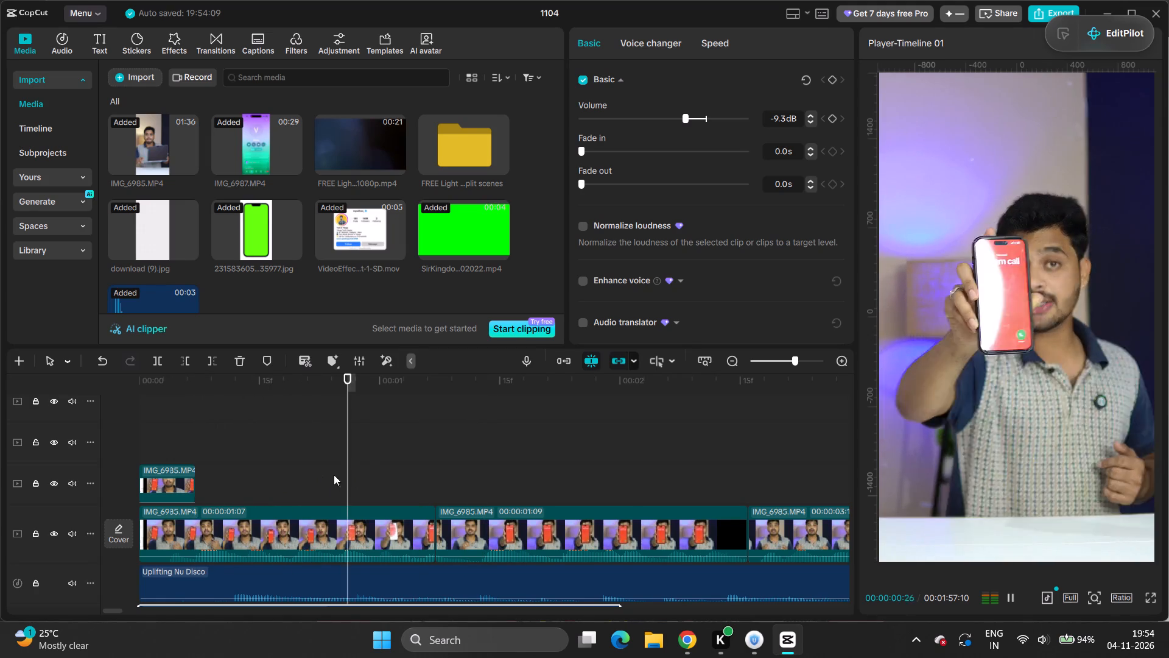
key("space")
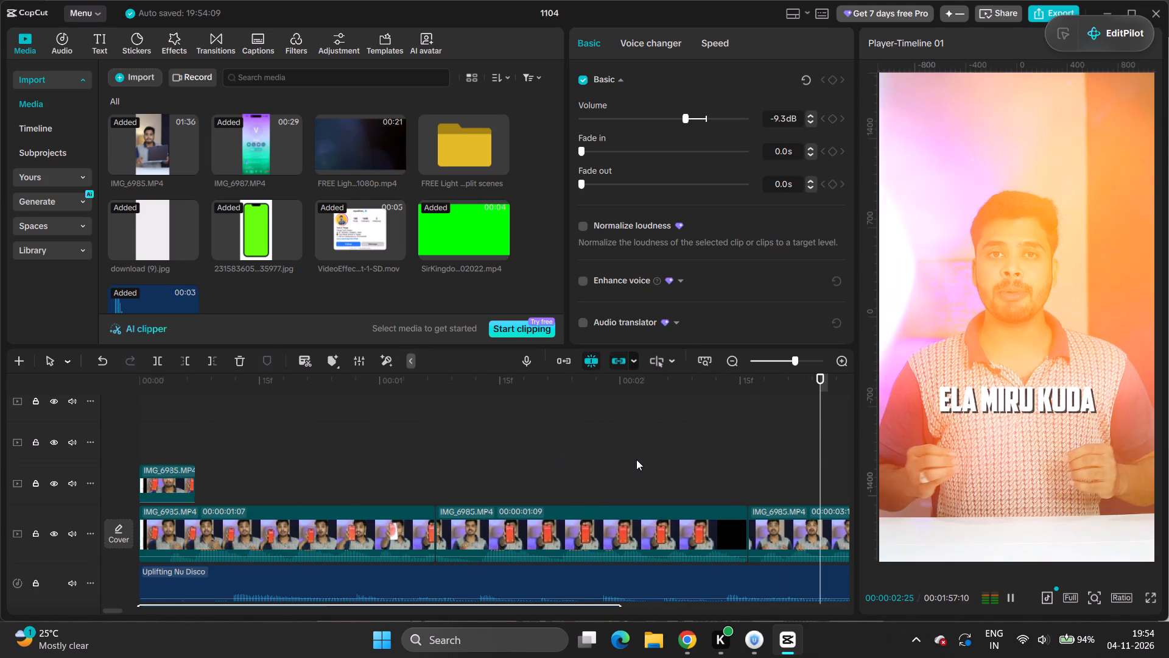
key("space")
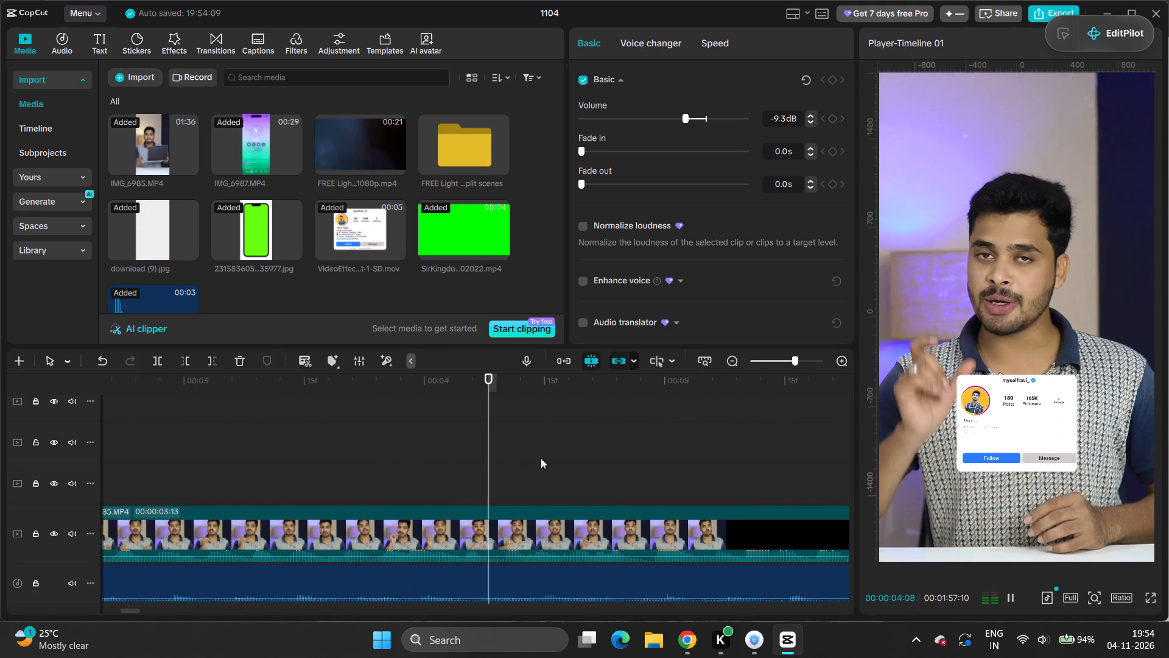
key("space")
double_click(734, 363)
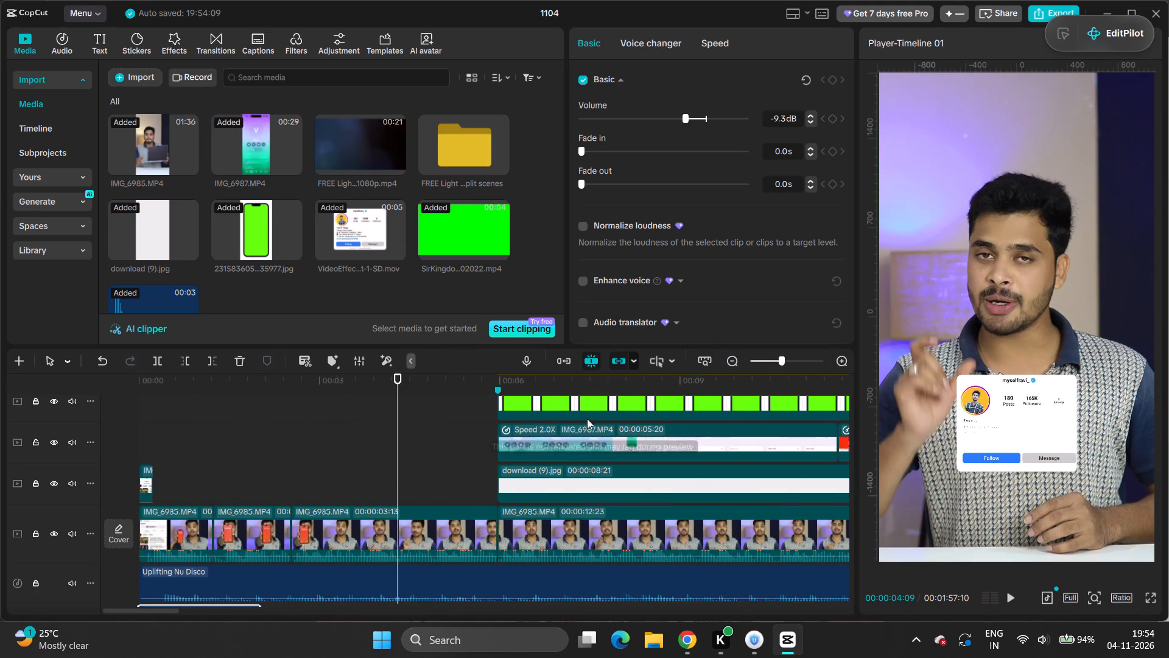
key("space")
key("space")
left_click_drag(466, 455, 215, 501)
key("space")
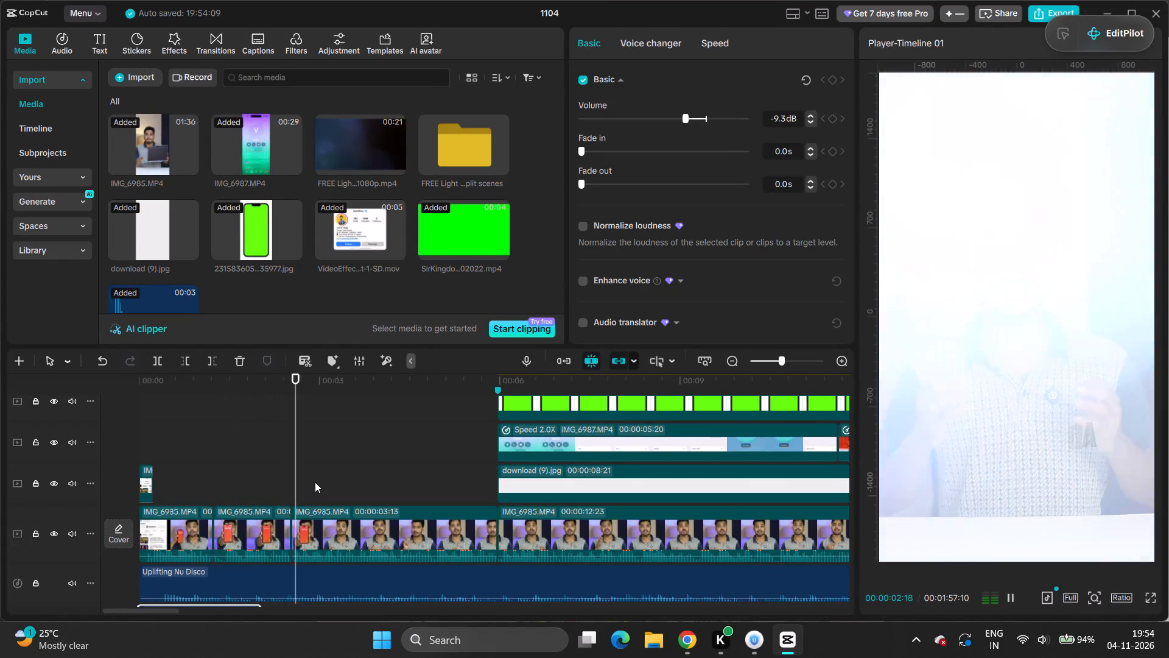
key("space")
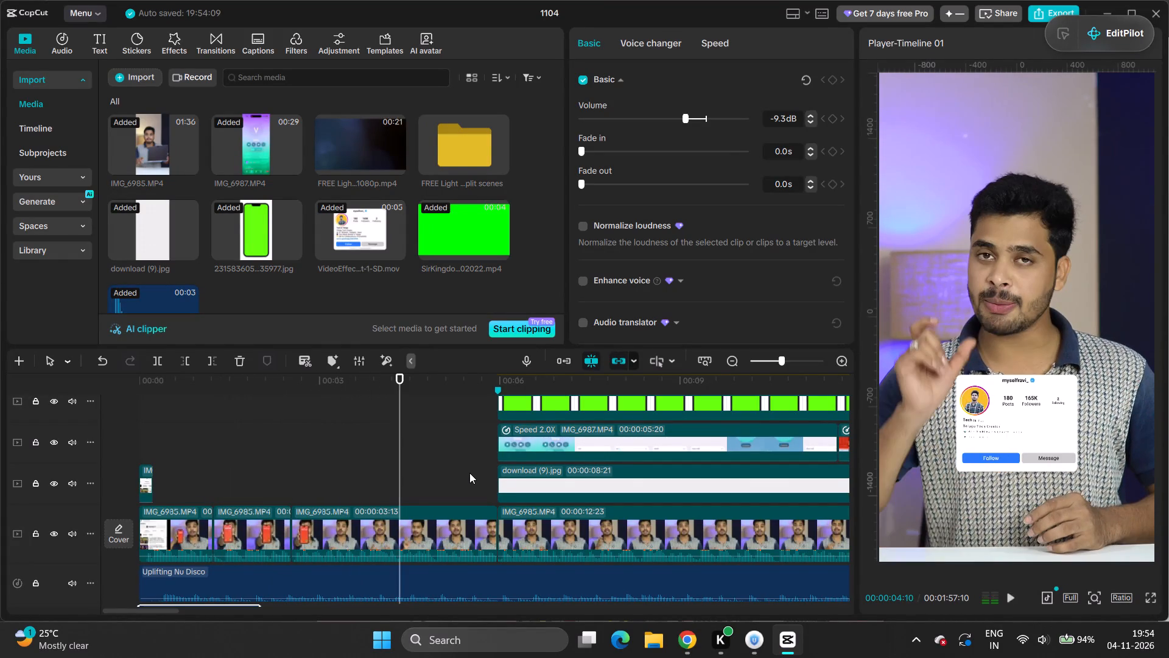
key("space")
key("space")
key("space")
key("space")
key("space")
key("space")
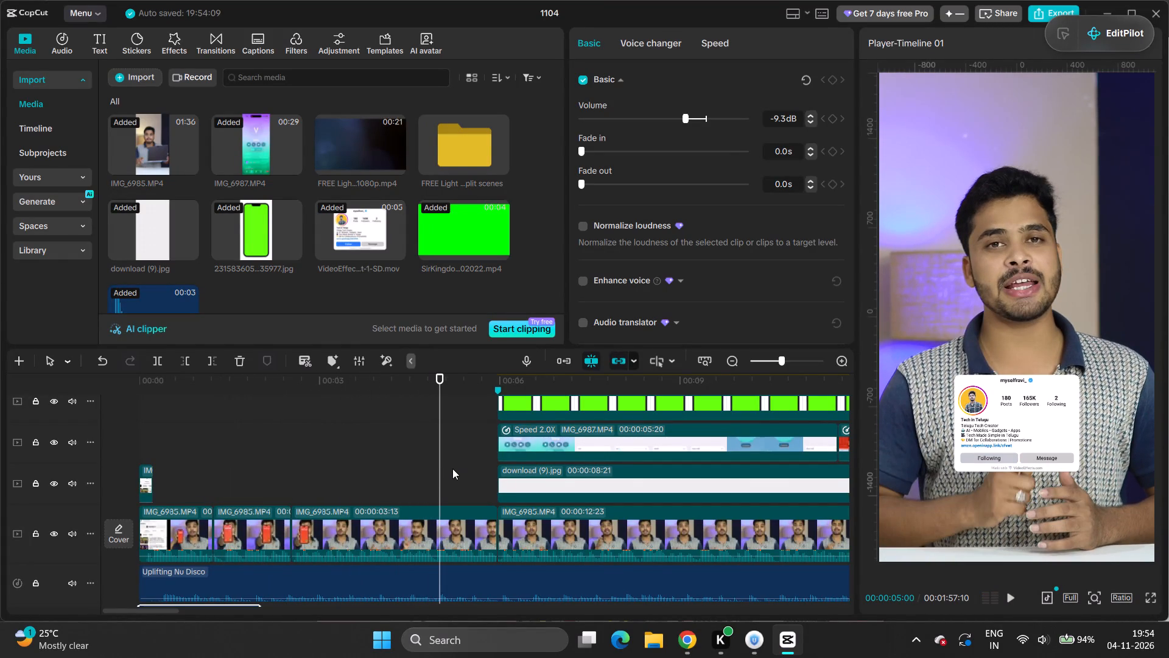
Find the Follow/like notification ding sound effect, audition it, and add it at 00:00:04:25, where the profile card's Follow button is pressed.
left_click_drag(437, 473, 430, 478)
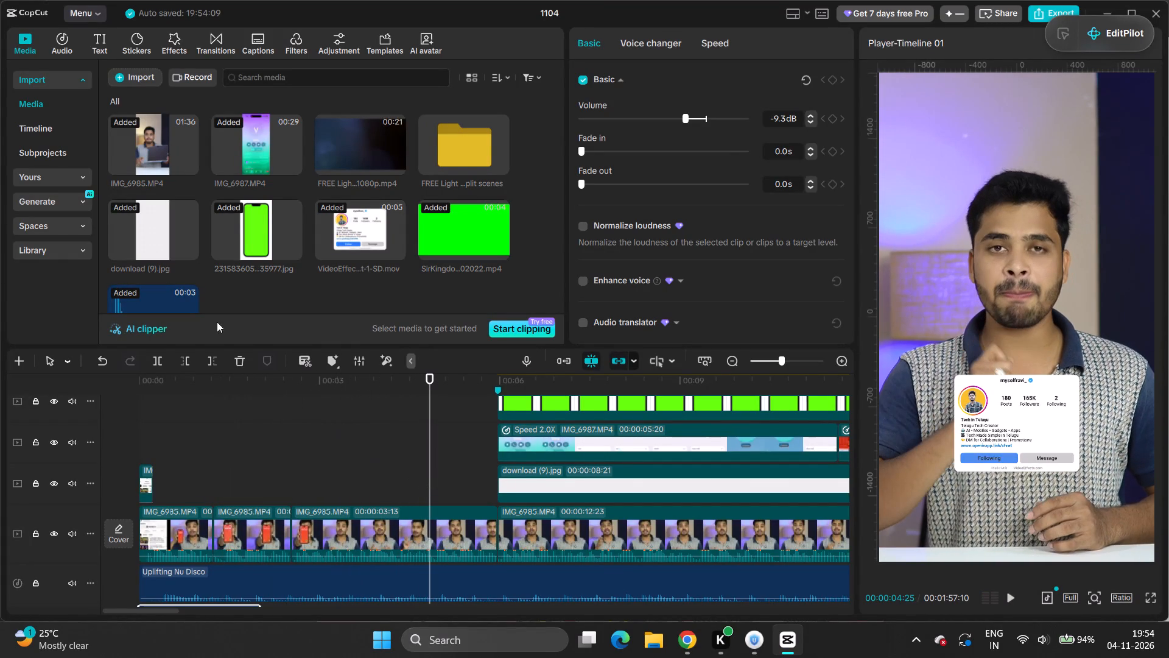
left_click(59, 44)
triple_click(214, 80)
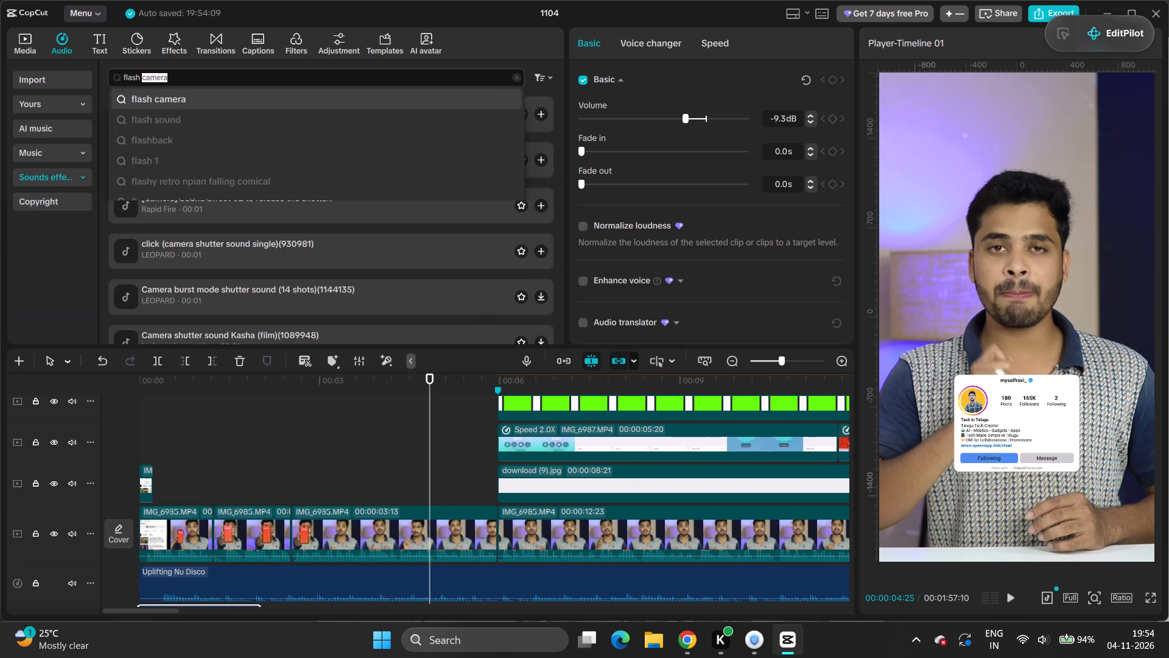
key("f")
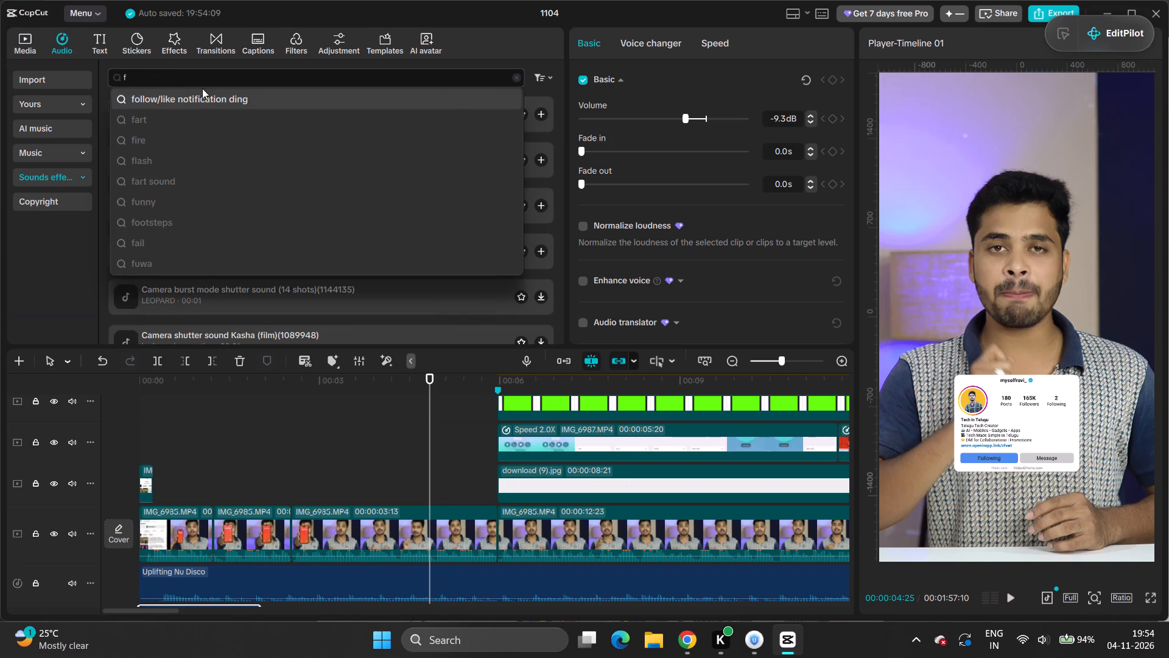
left_click(203, 94)
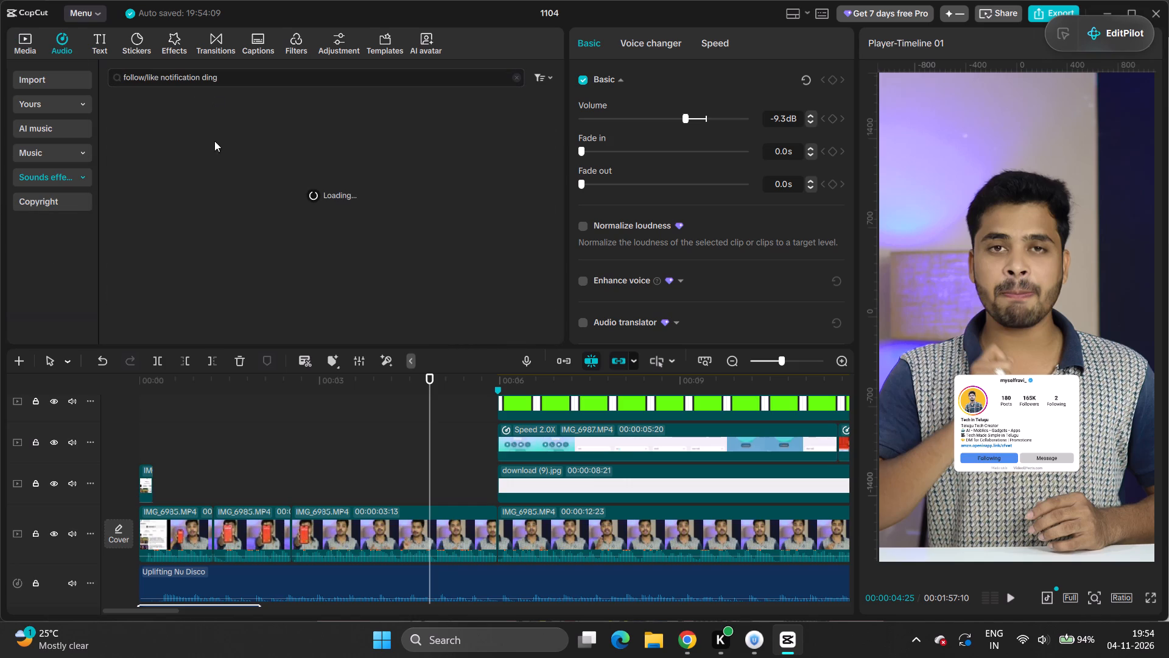
left_click(124, 118)
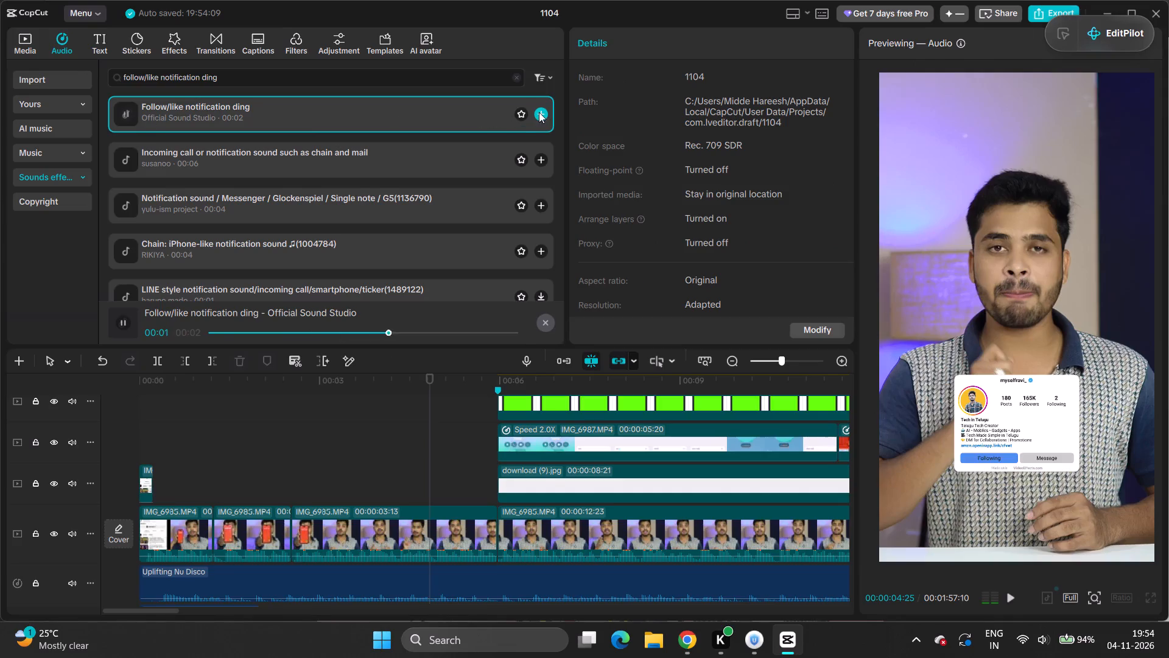
left_click(539, 112)
key("space")
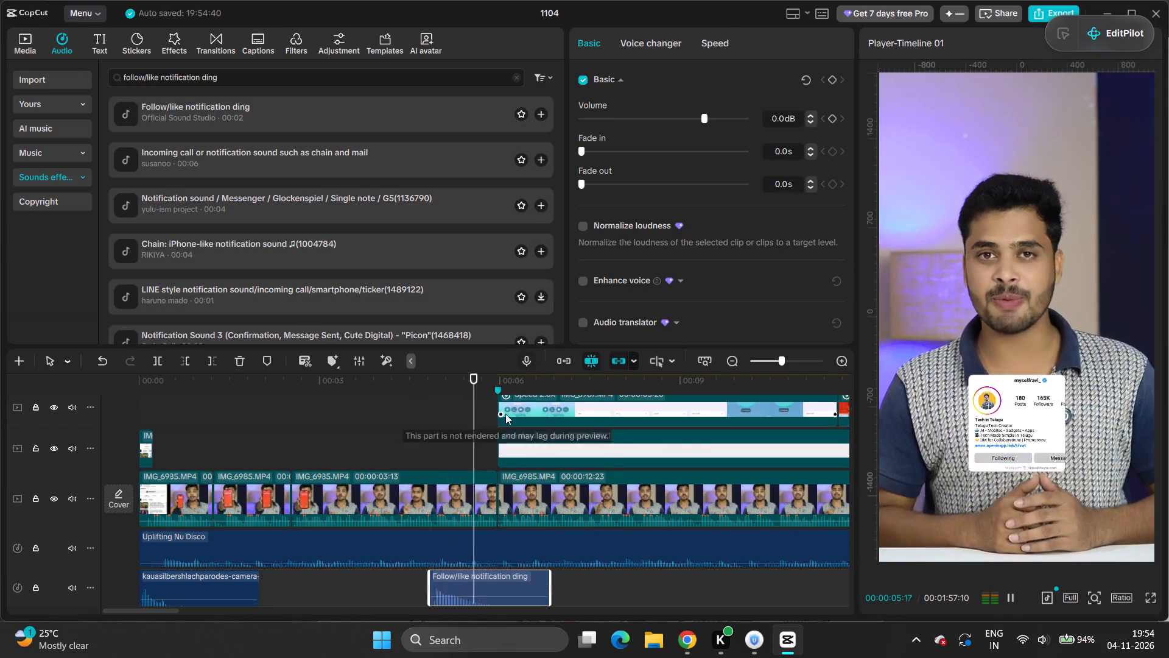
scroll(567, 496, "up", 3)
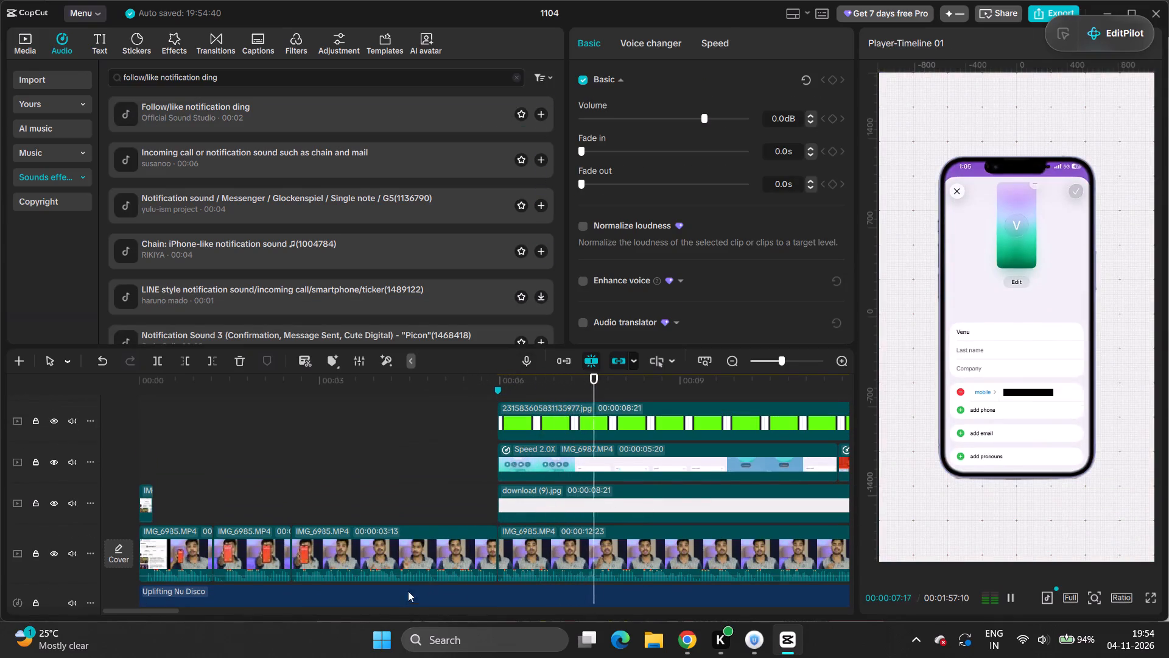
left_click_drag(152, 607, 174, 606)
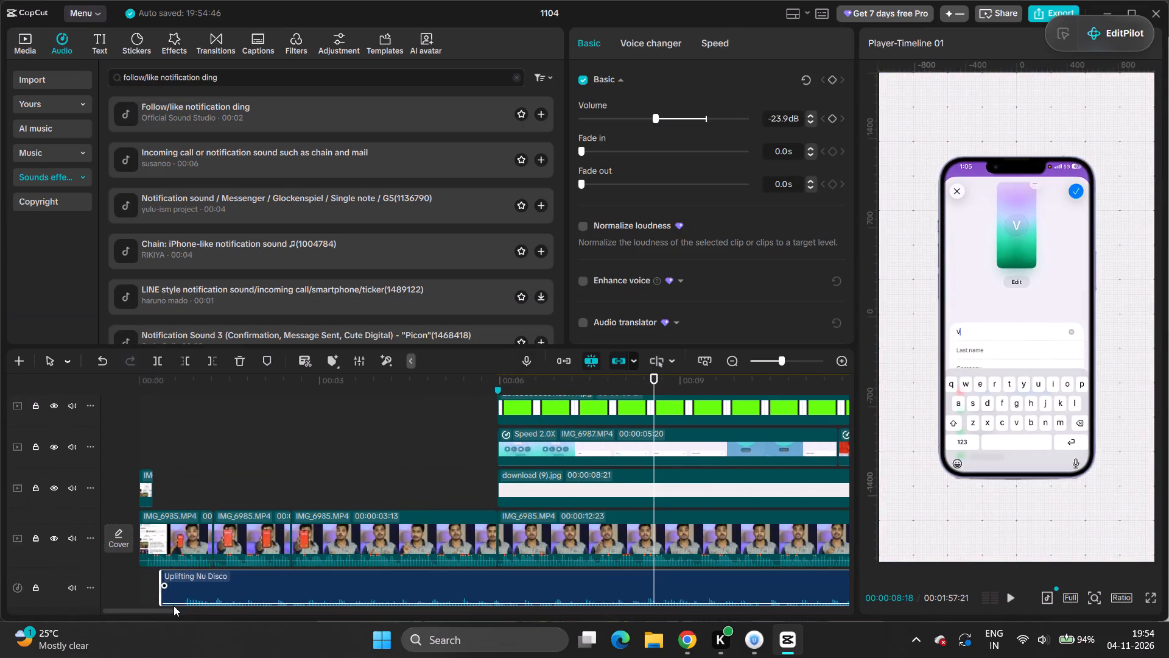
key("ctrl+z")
Play the phone-screen, scam-call and closing clips, replaying passages, to review the audio and locate the Share animation.
key("space")
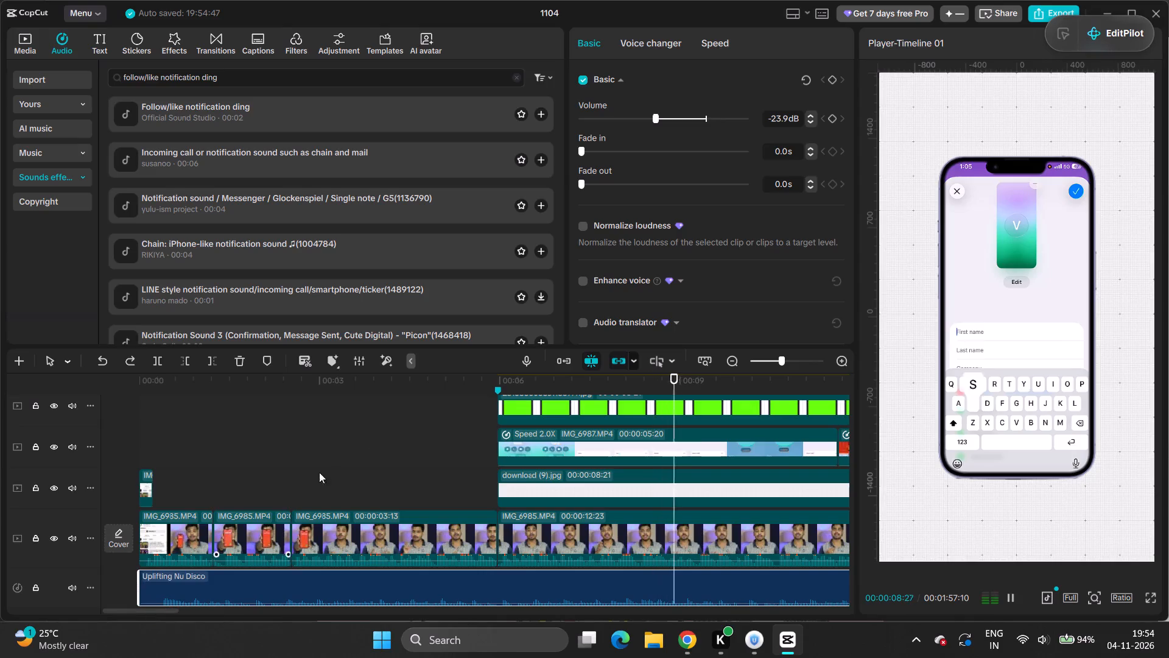
key("space")
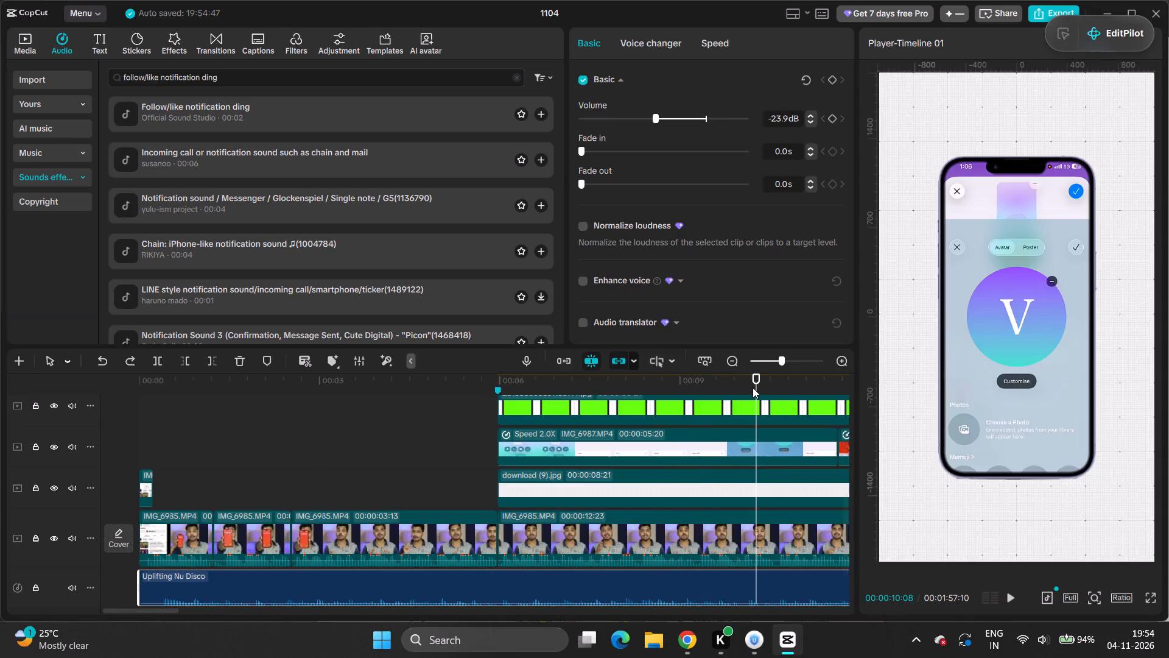
left_click_drag(753, 387, 481, 446)
key("space")
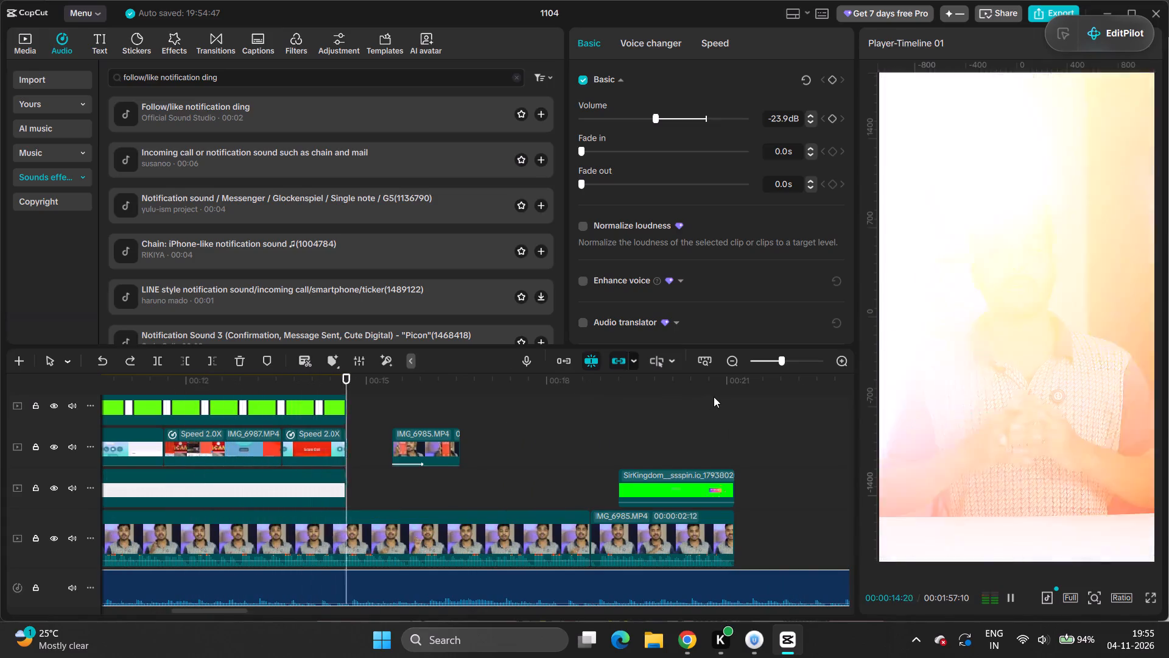
key("space")
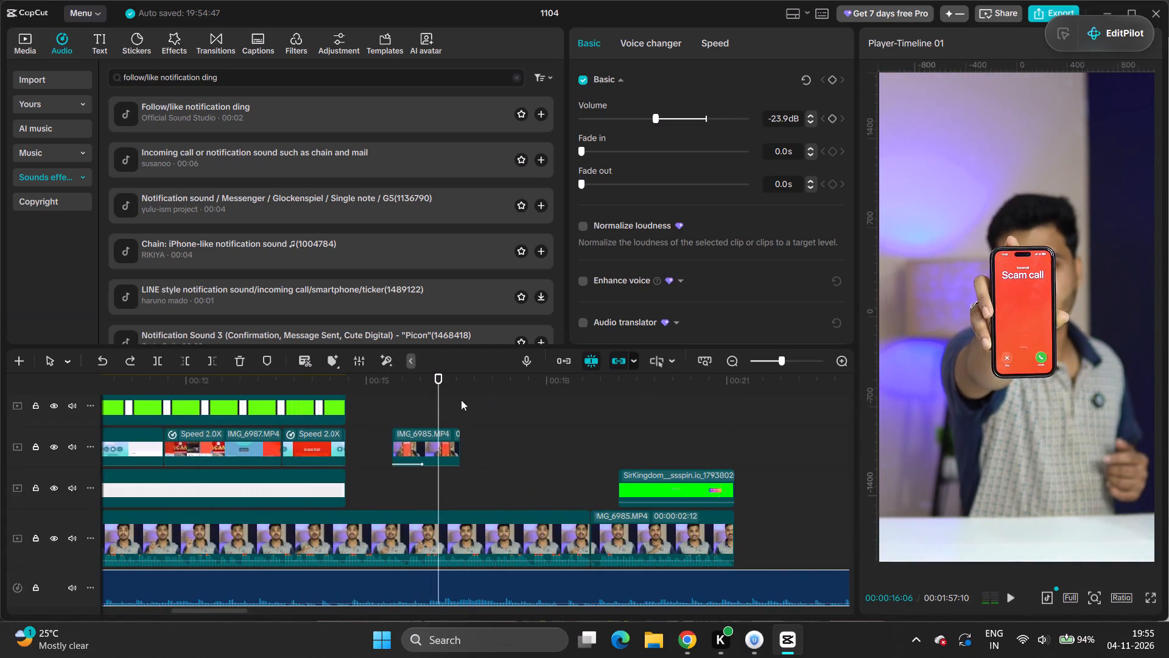
left_click_drag(440, 402, 318, 417)
key("space")
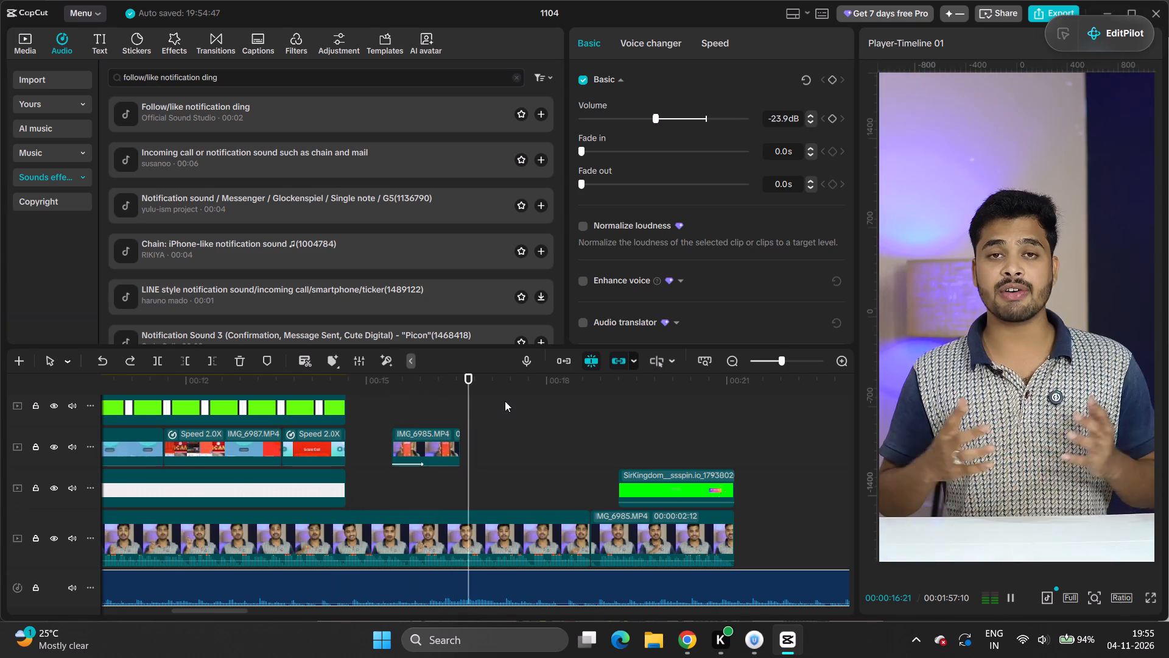
key("space")
key("space")
key("space")
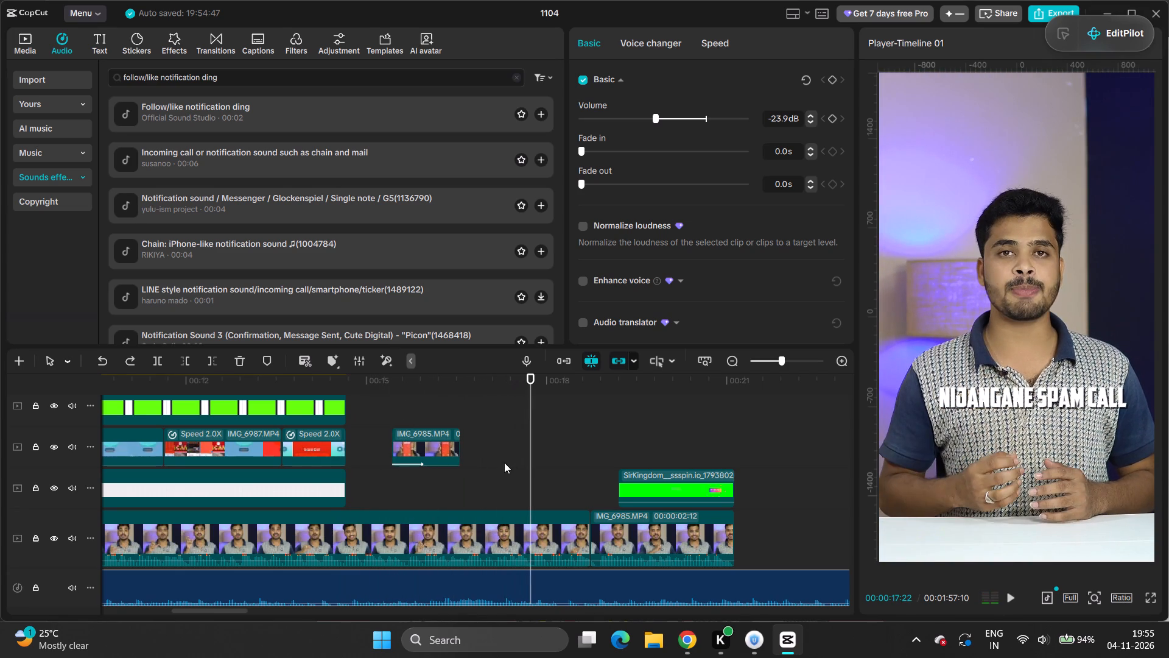
left_click_drag(530, 458, 435, 472)
key("space")
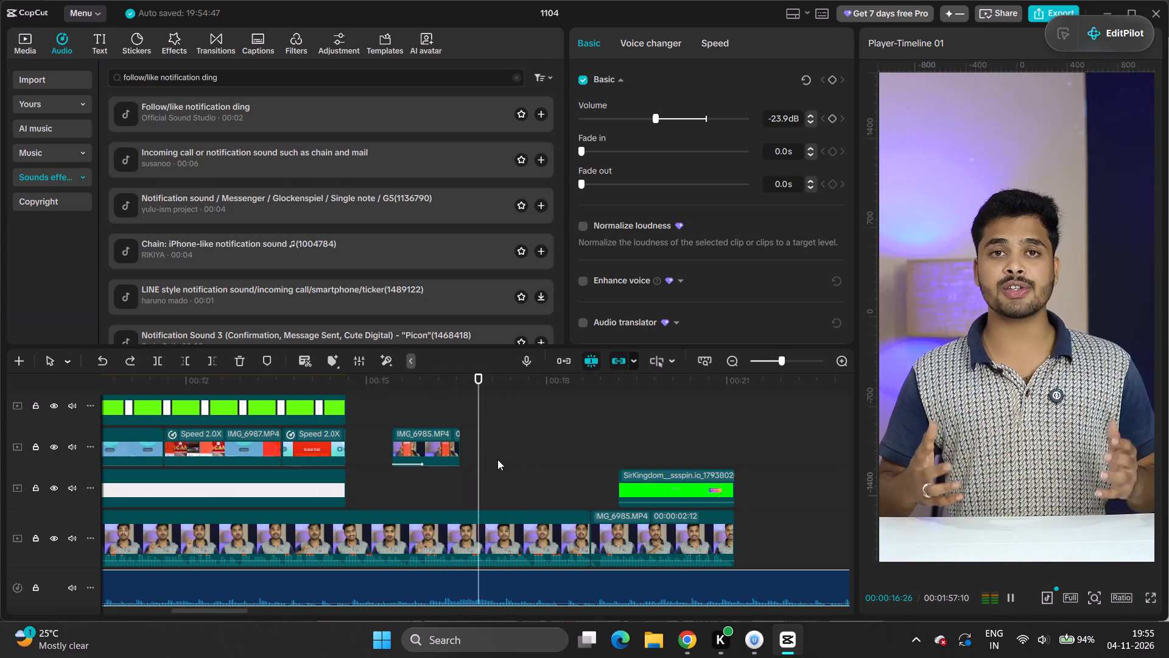
key("space")
key("space")
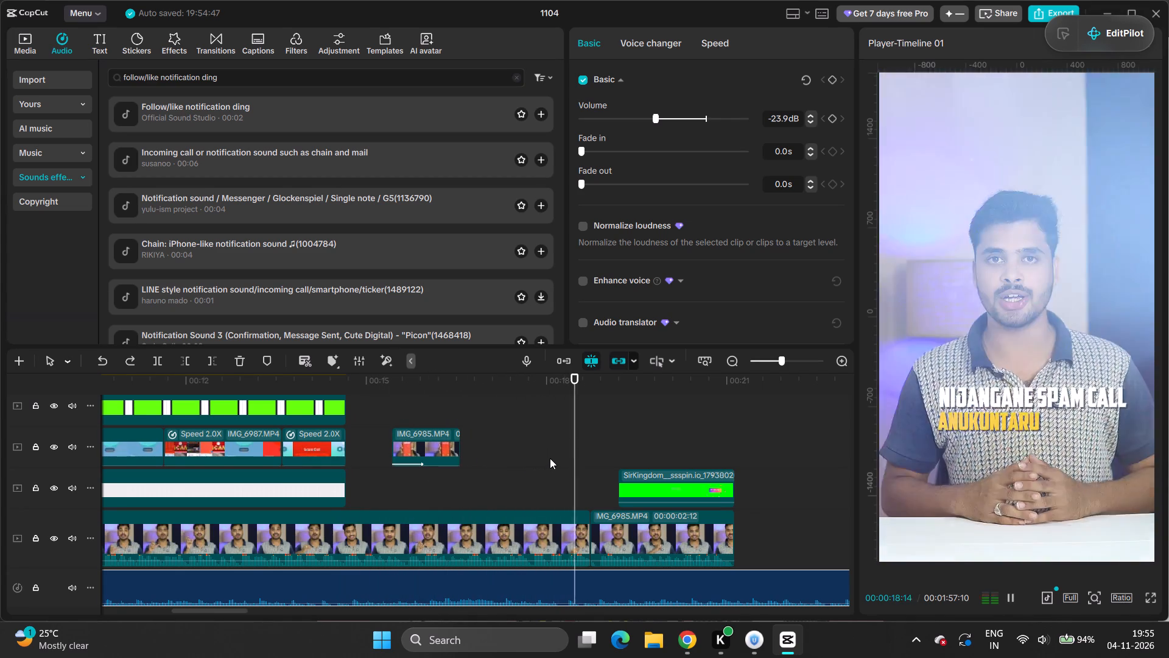
key("space")
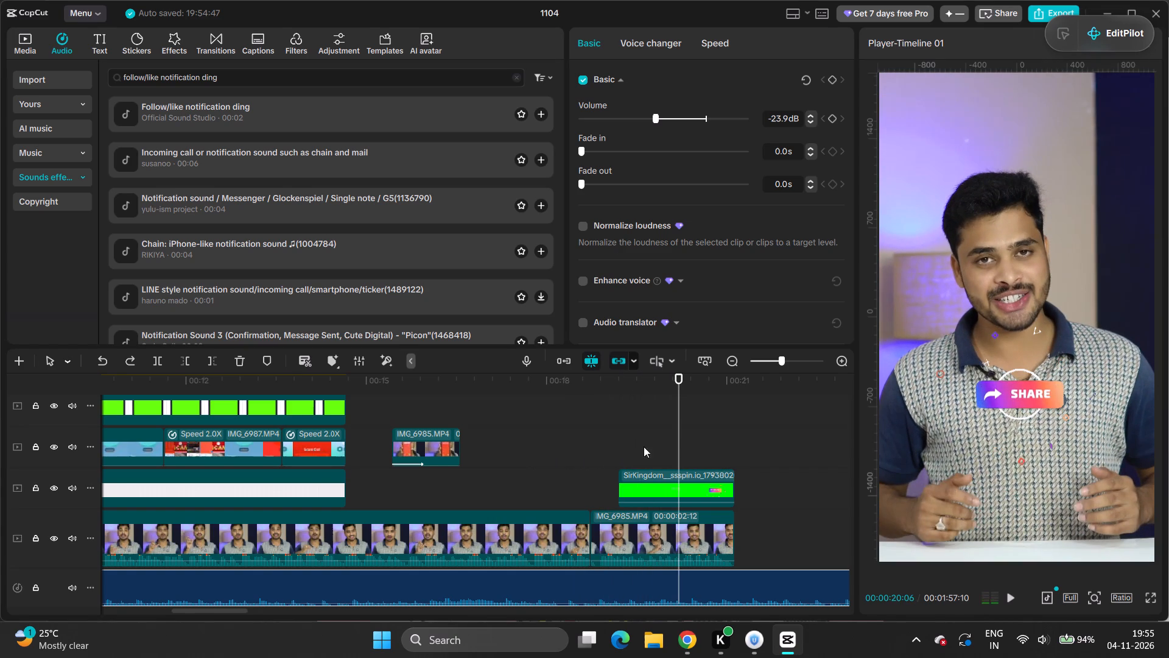
Audition Follow/like notification ding again and add it at 00:00:20:06 for the Share animation.
left_click(136, 114)
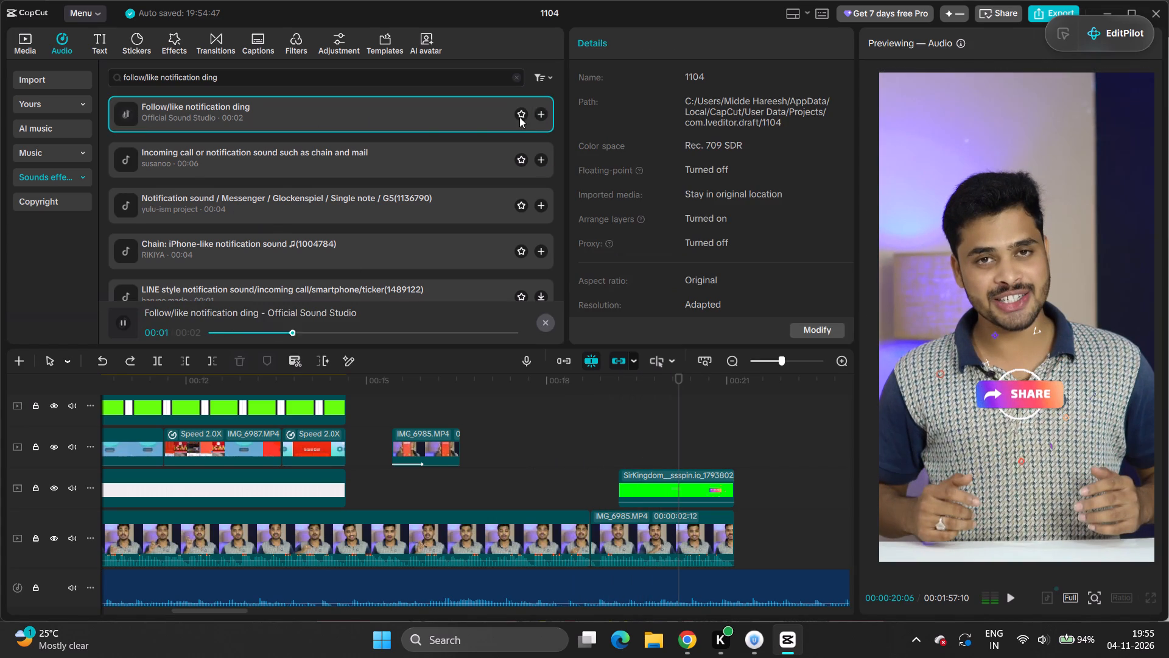
left_click(546, 110)
key("space")
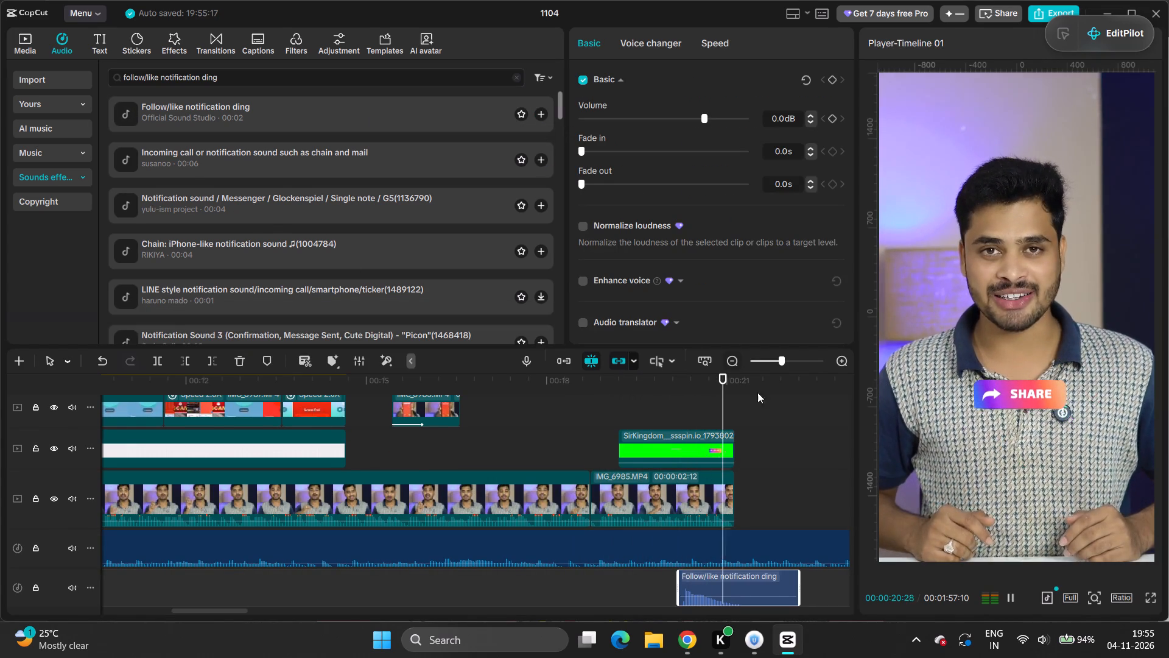
Split the music and the second notification ding at the end of the video and delete both excess pieces.
key("space")
key("c")
left_click(732, 553)
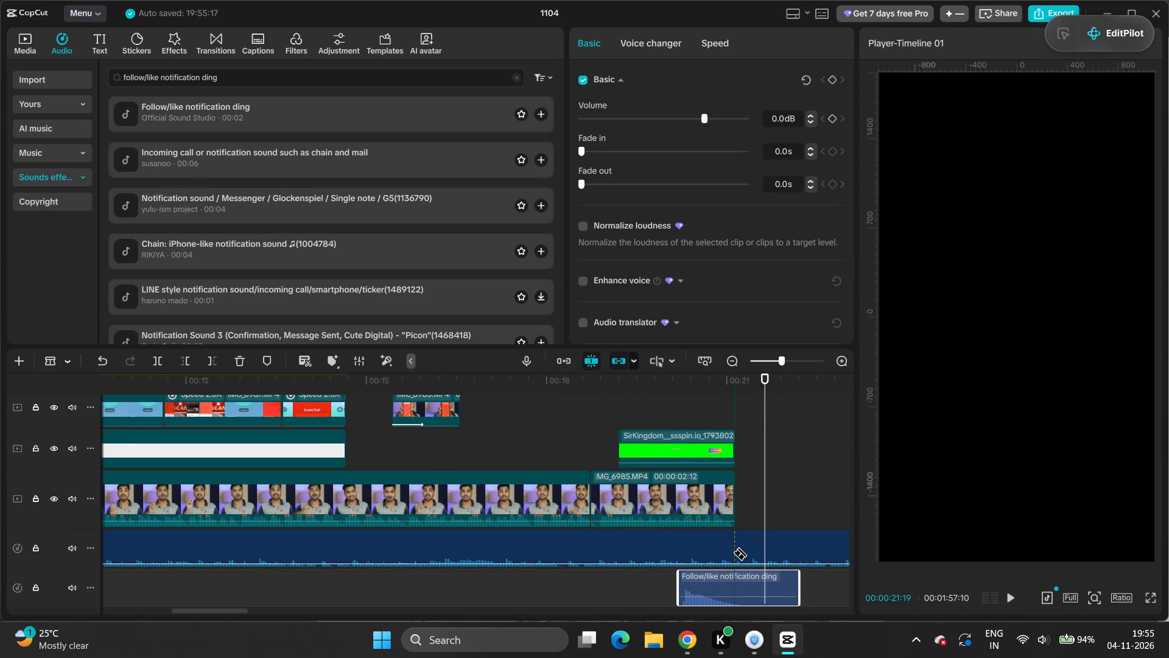
left_click(732, 589)
key("v")
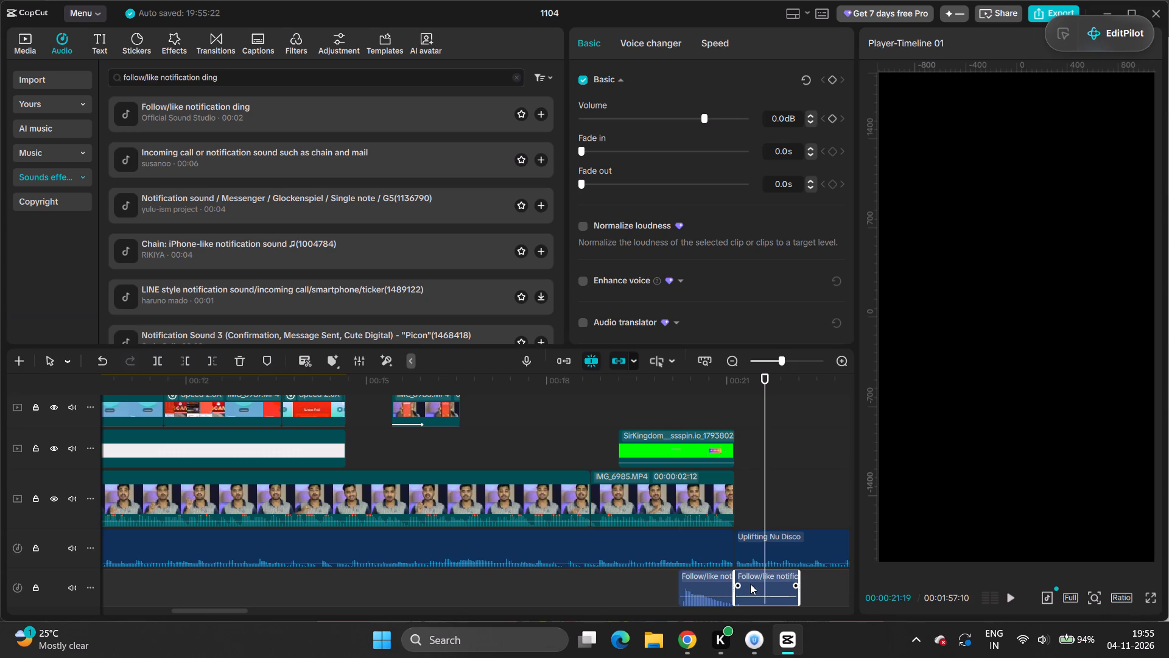
left_click(750, 584)
left_click_drag(807, 595, 754, 526)
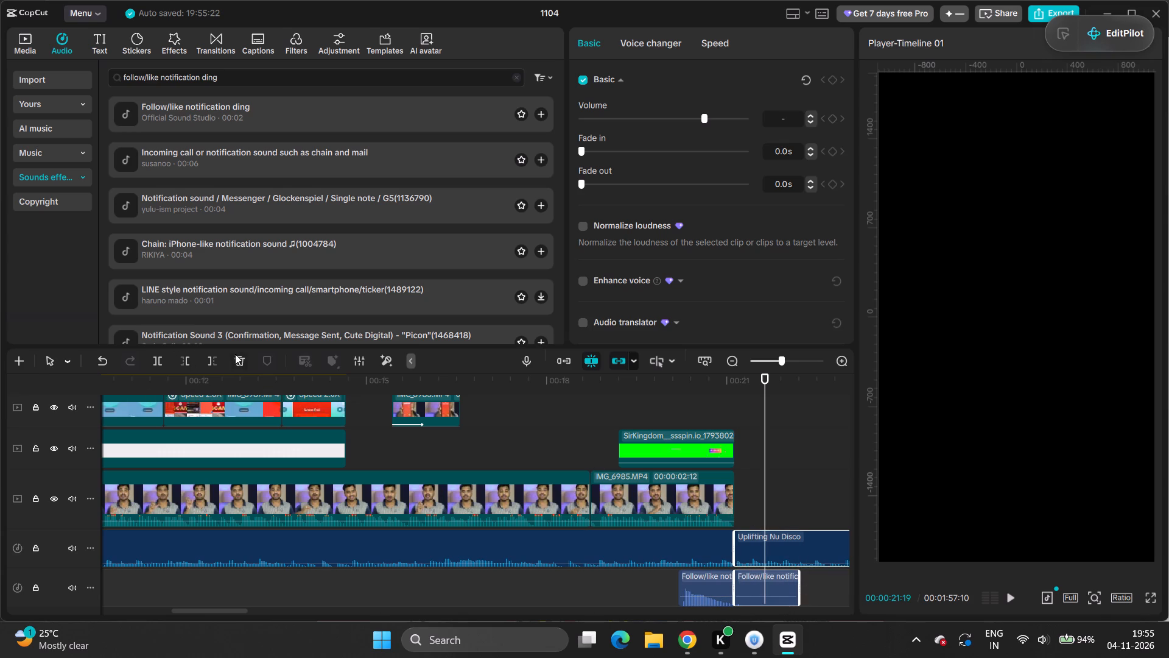
left_click(237, 358)
Play the whole video from the beginning to the end to review the picture and sound mix.
left_click_drag(735, 403, 0, 553)
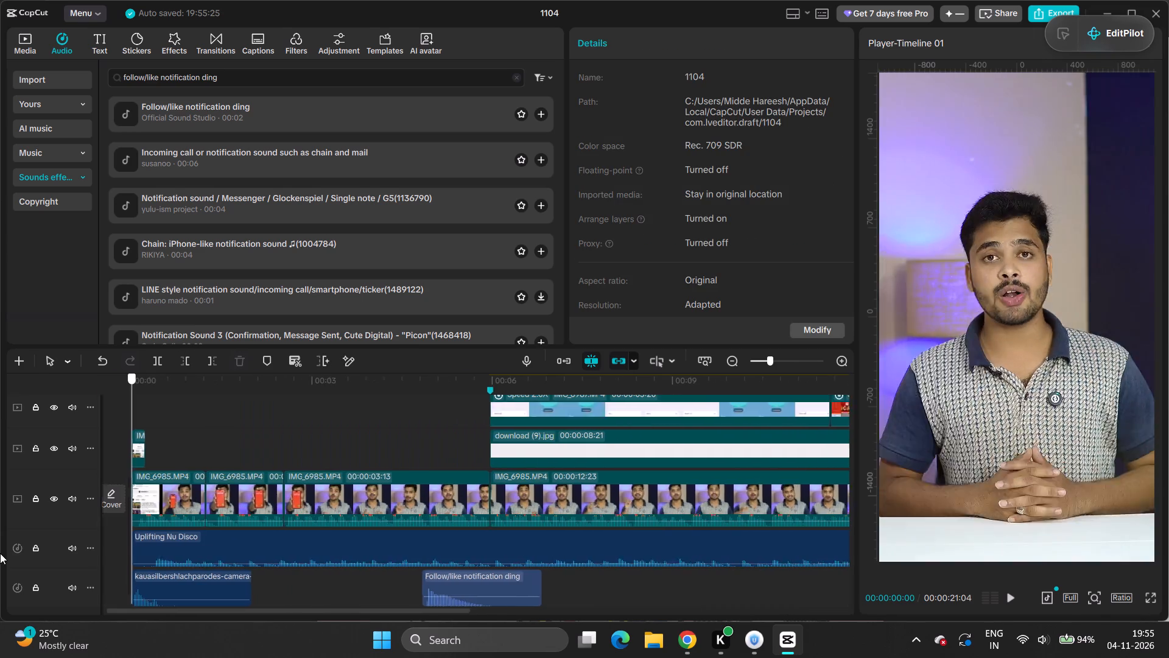
left_click_drag(0, 553, 0, 547)
key("space")
key("space")
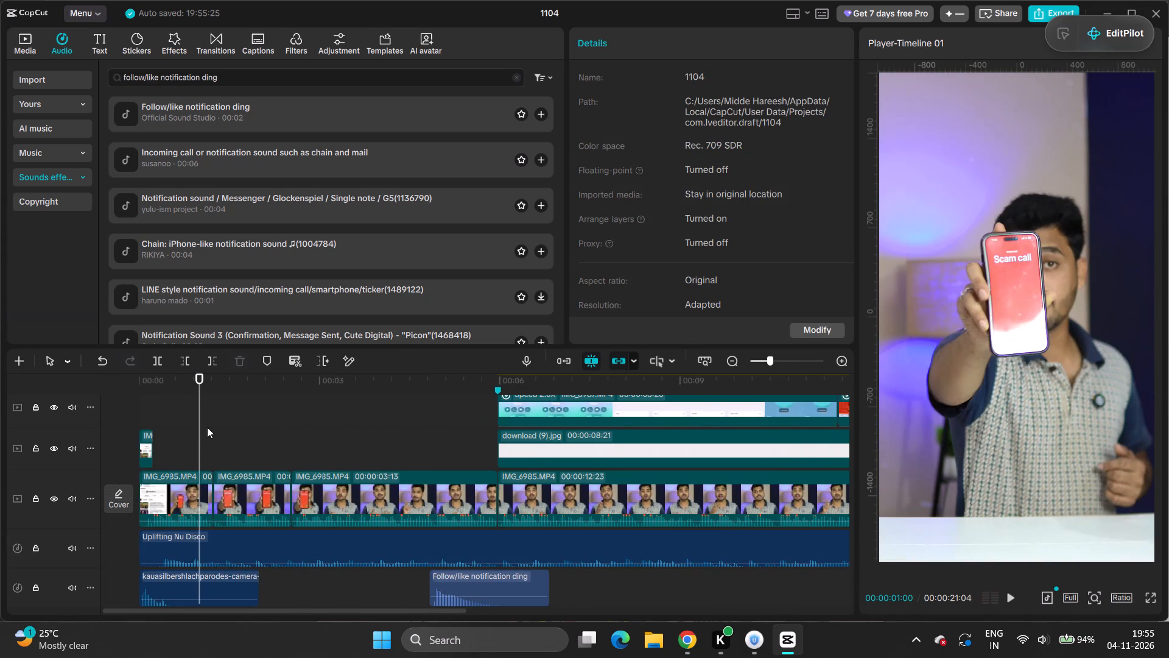
left_click_drag(200, 424, 24, 453)
key("space")
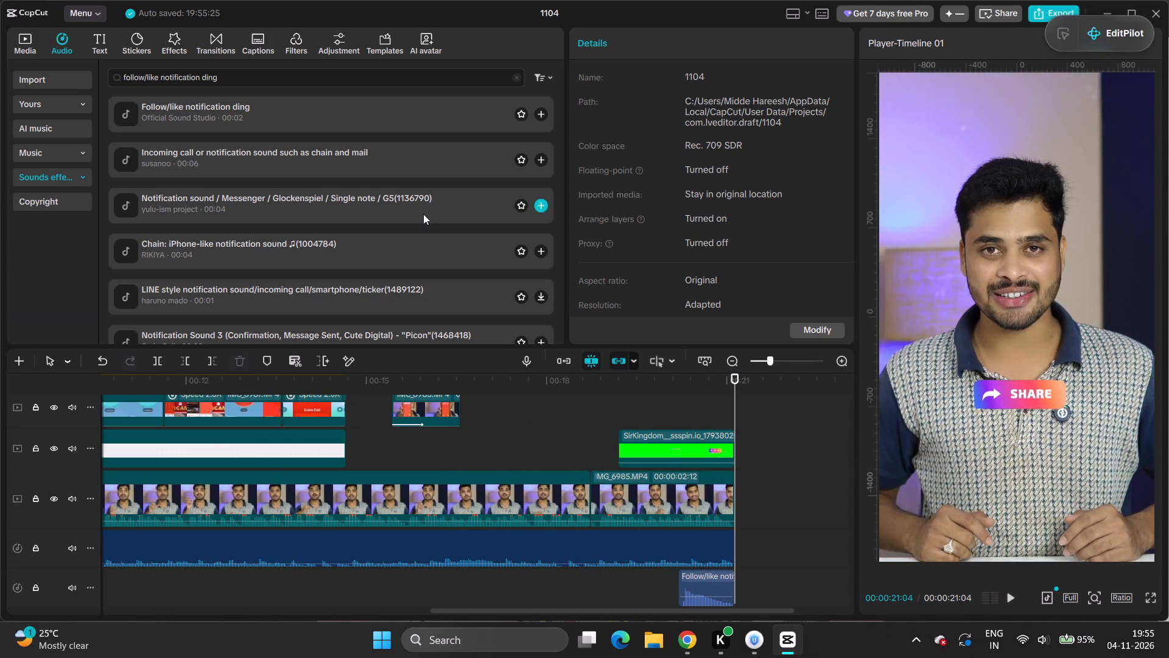
Combine all timeline clips, captions and audio into one compound clip.
key("ctrl+a")
right_click(406, 497)
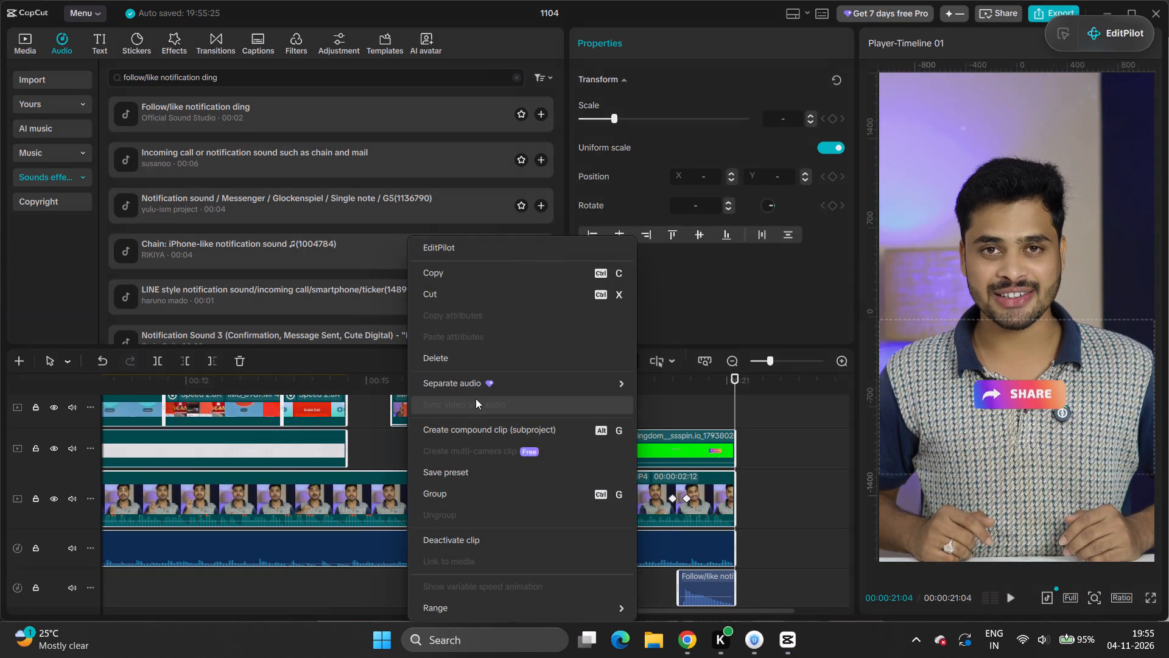
left_click(491, 425)
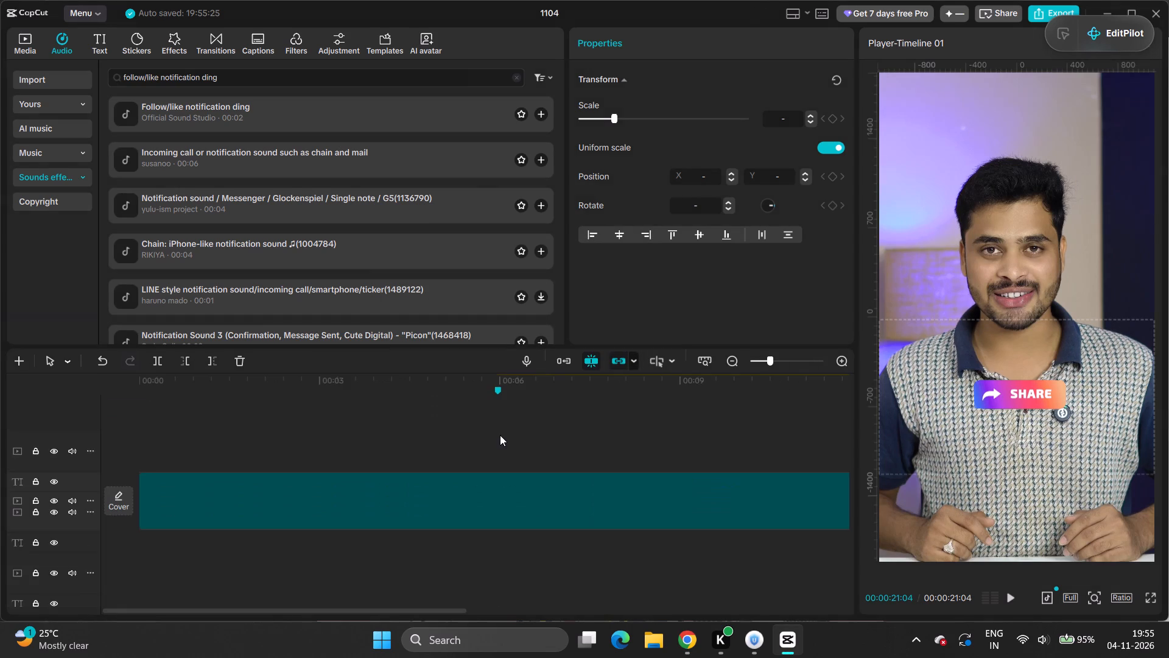
Enable Motion blur on the compound clip and set its Blur to 2.
left_click(625, 41)
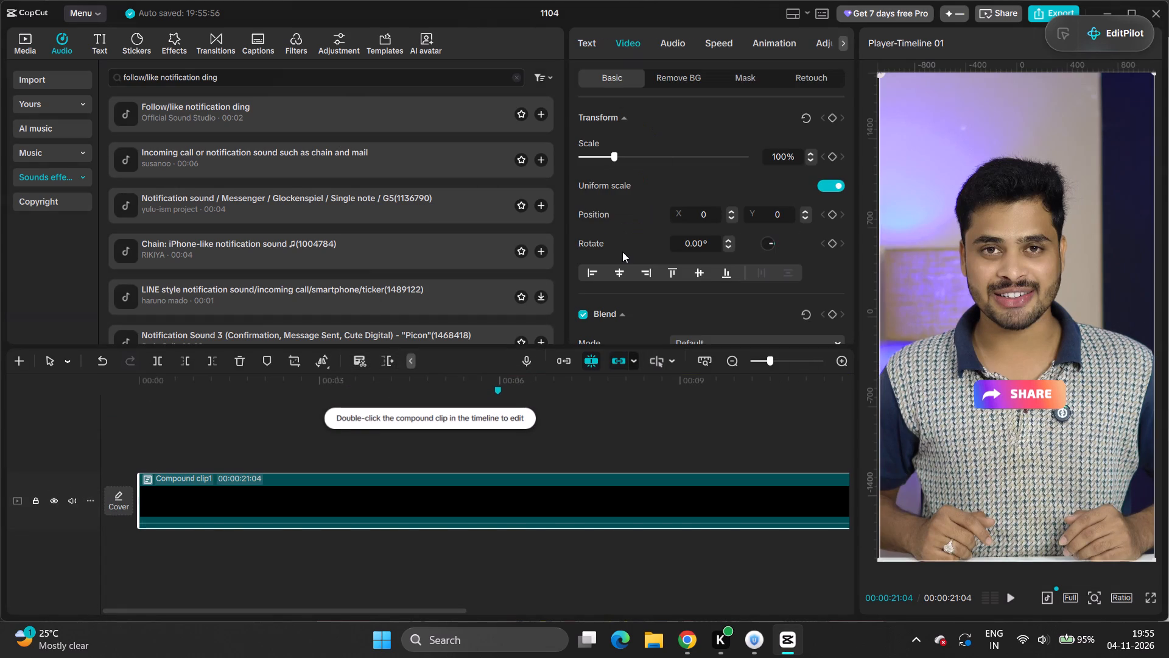
scroll(628, 235, "down", 8)
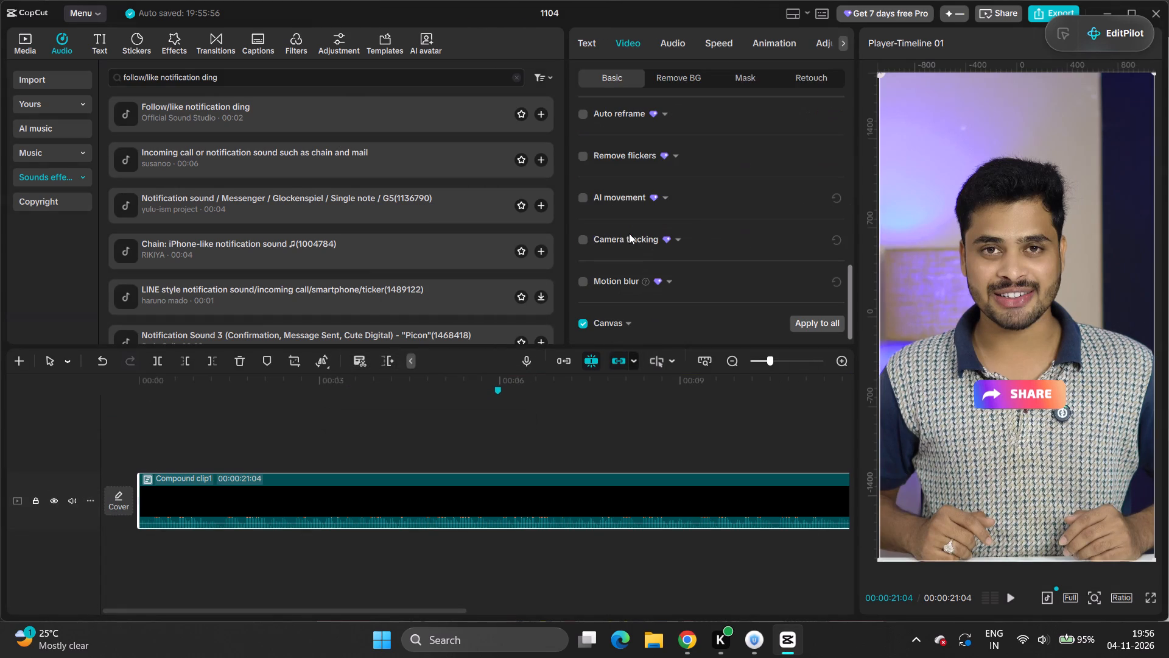
left_click(581, 281)
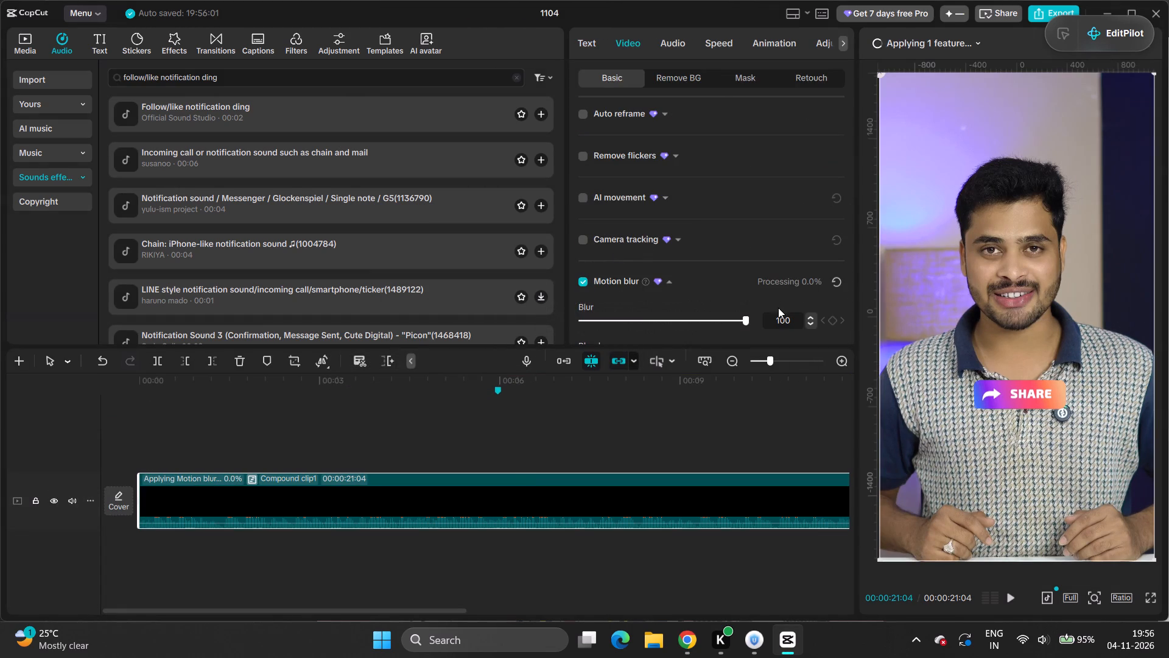
double_click(788, 319)
key("2")
key("Return")
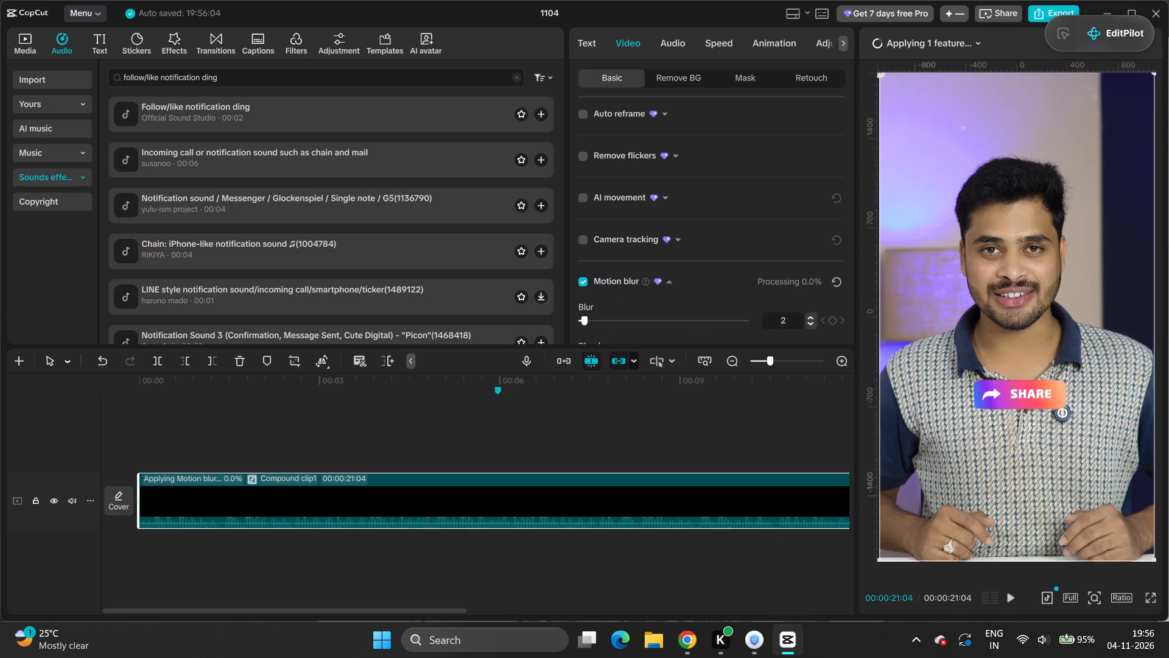
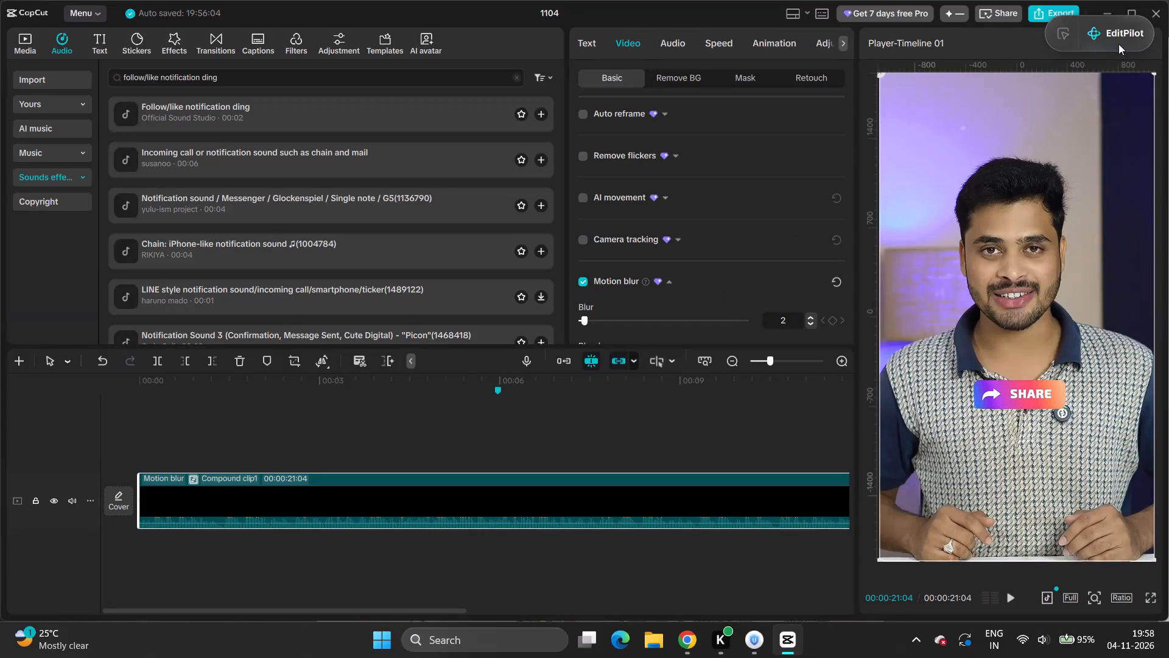
Move the floating EditPilot bar off the window controls, and leave the 1104 project editor for the home page.
left_click_drag(1101, 33, 737, 77)
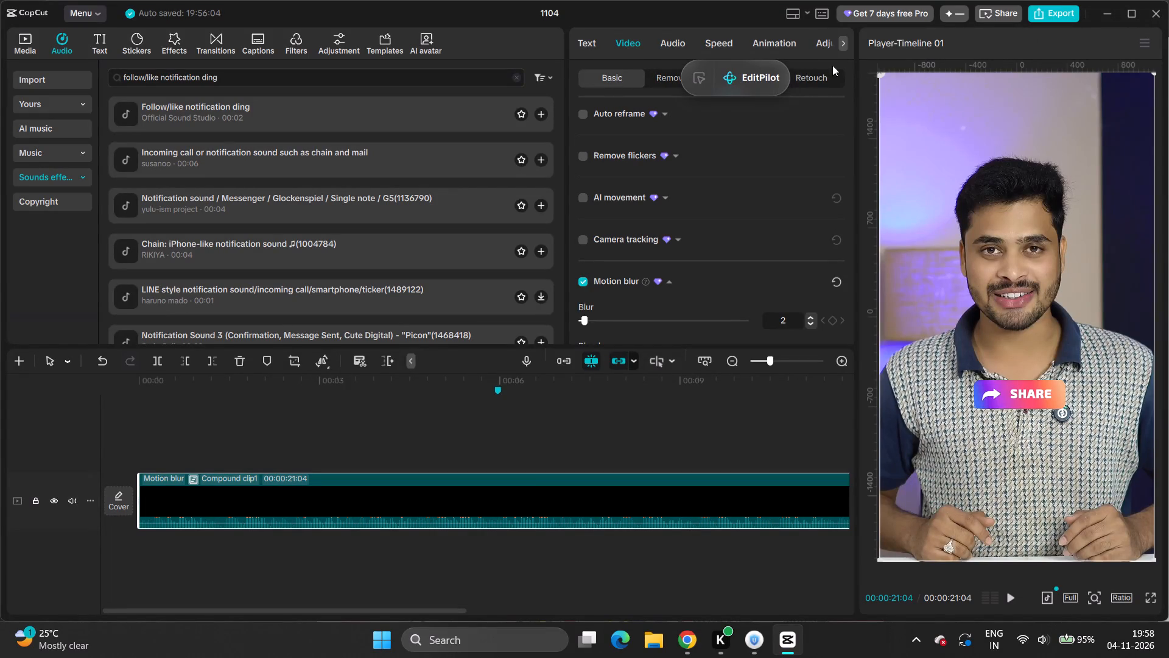
left_click(92, 8)
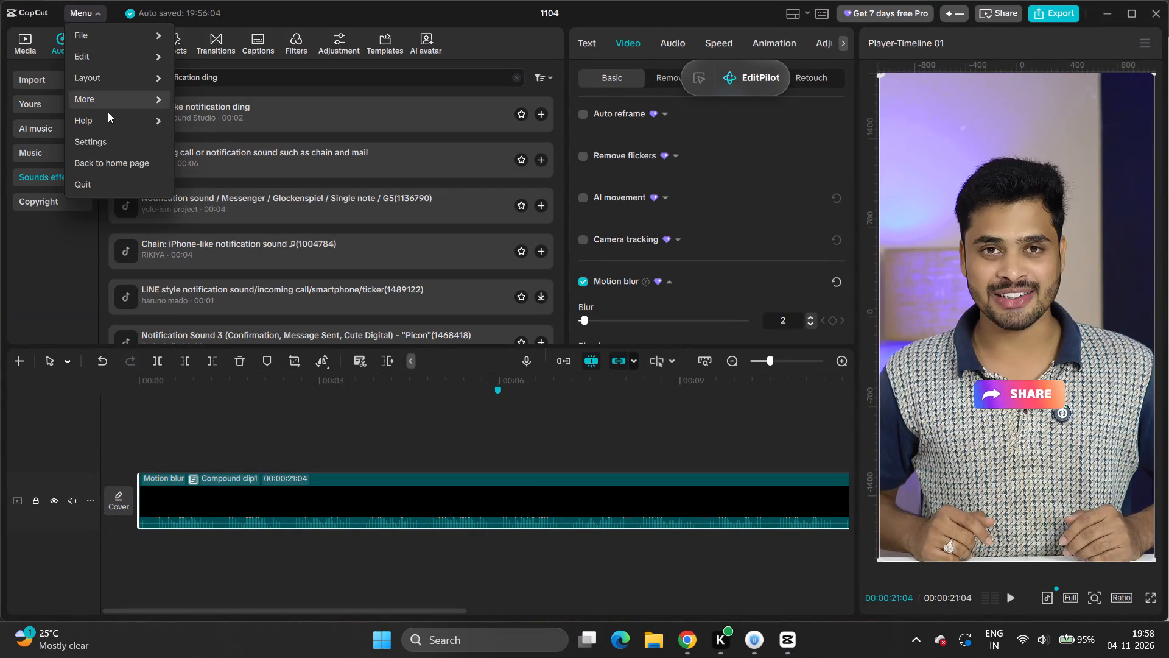
left_click(119, 166)
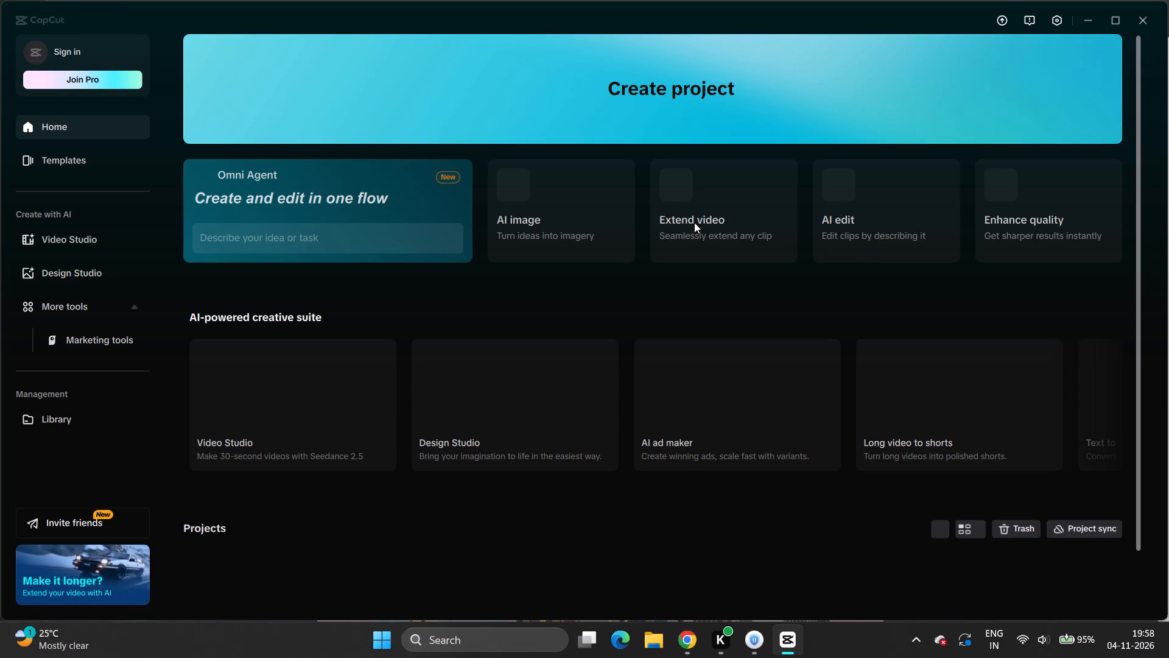
scroll(582, 378, "down", 2)
left_click(1138, 362)
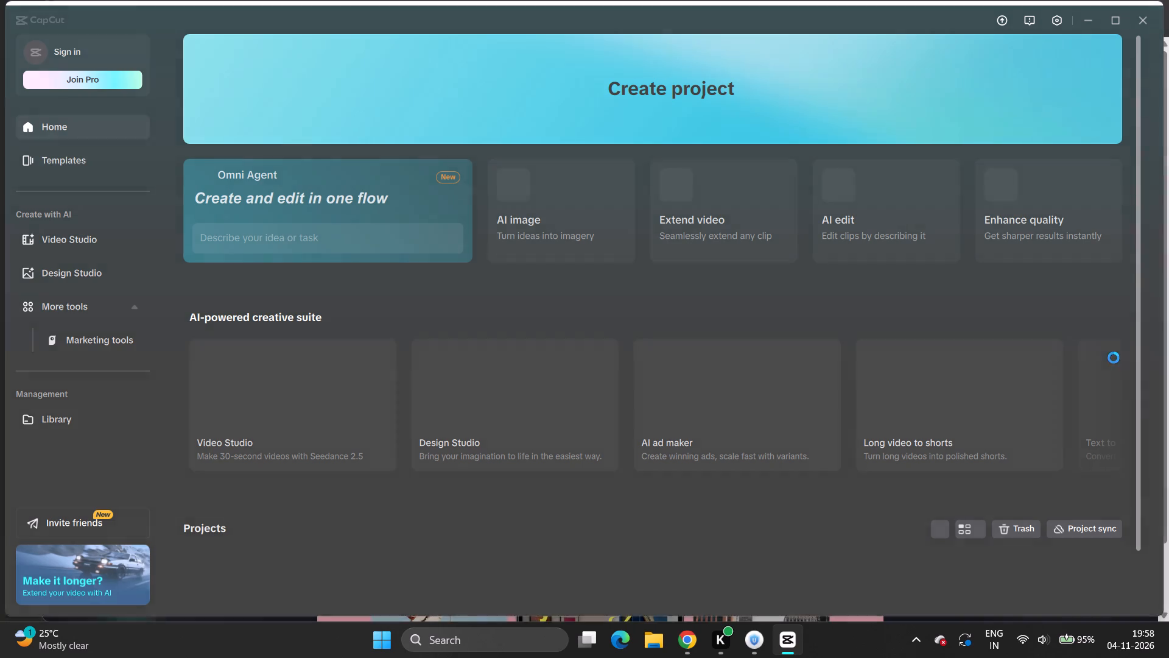
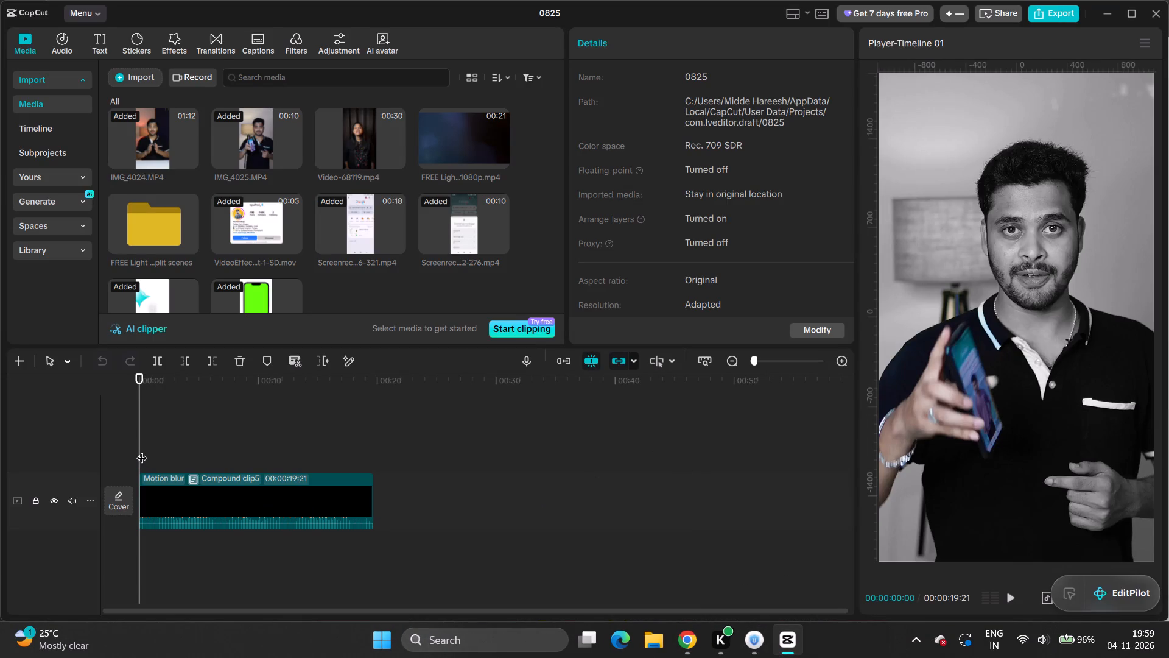
Briefly play the opening of the compound clip in project 0825, and leave the editor for the home page.
key("space")
key("space")
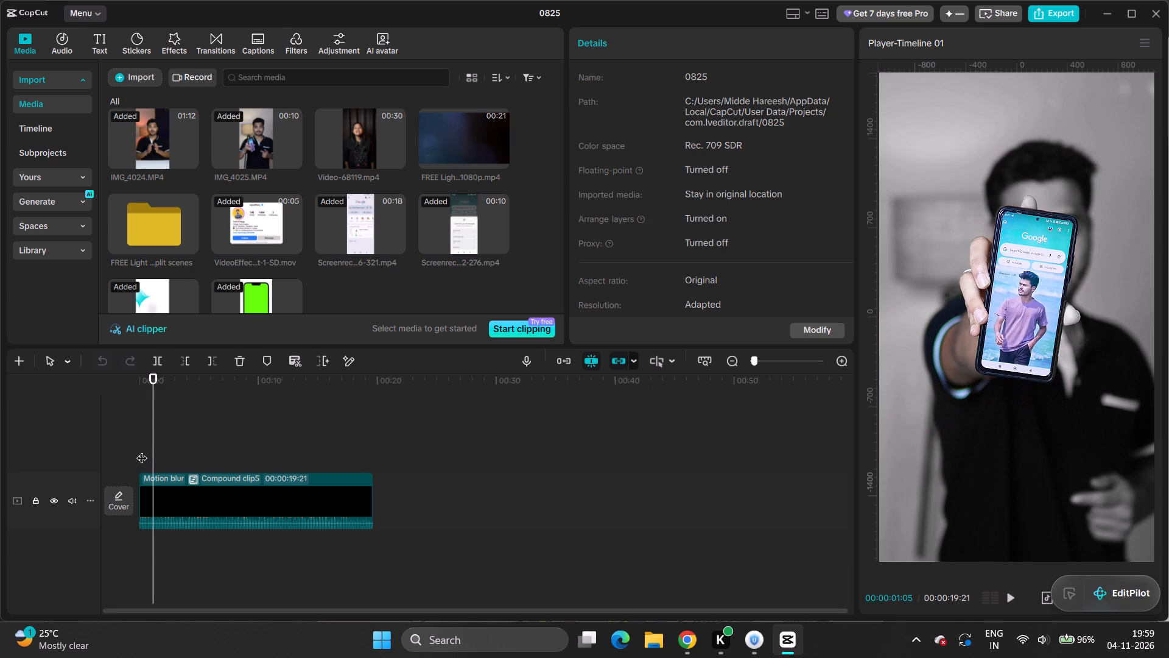
left_click(91, 13)
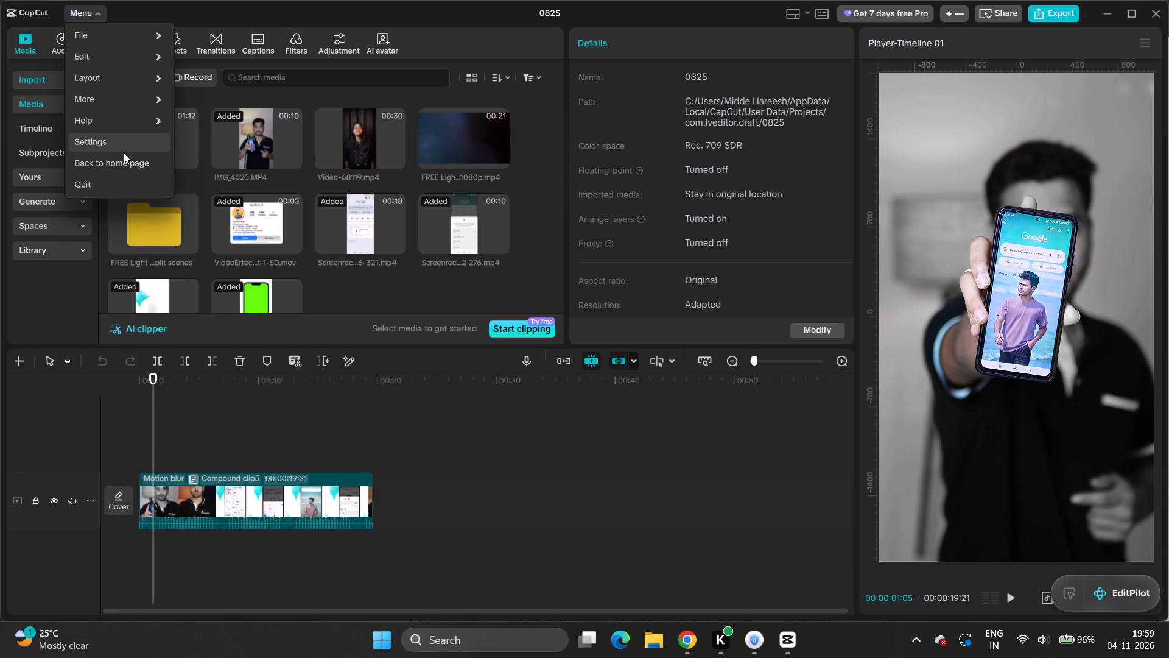
left_click(124, 155)
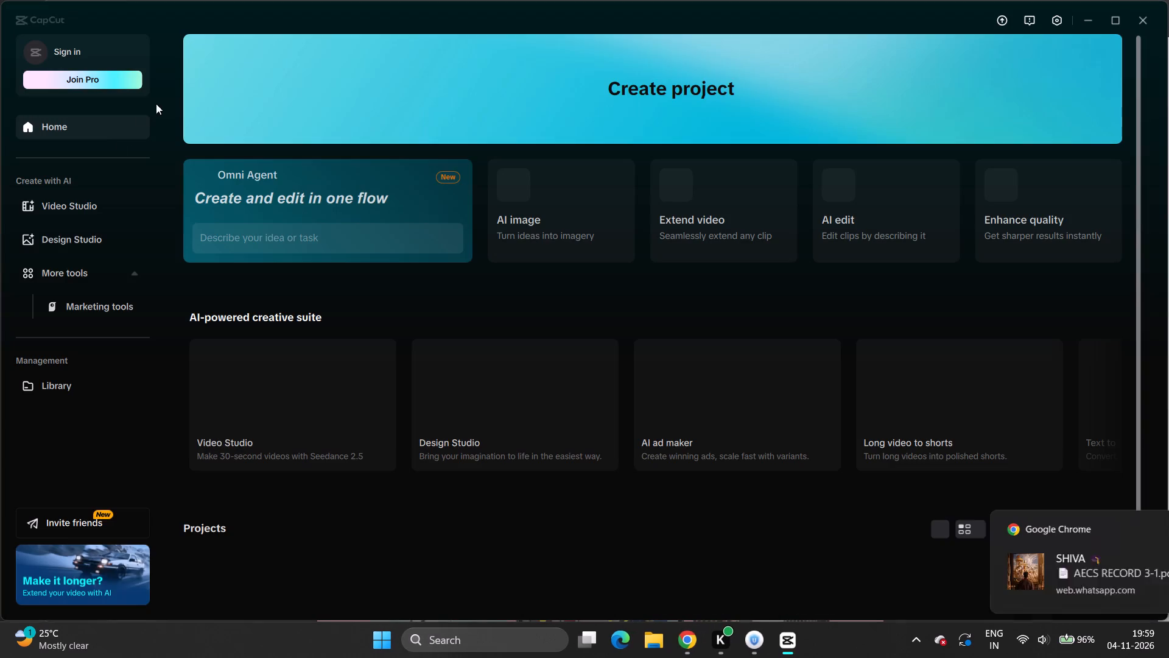
Browse the draft save location from the settings, examining the 1104 project folder and its Resources and videoAlg subfolders.
scroll(558, 328, "down", 1)
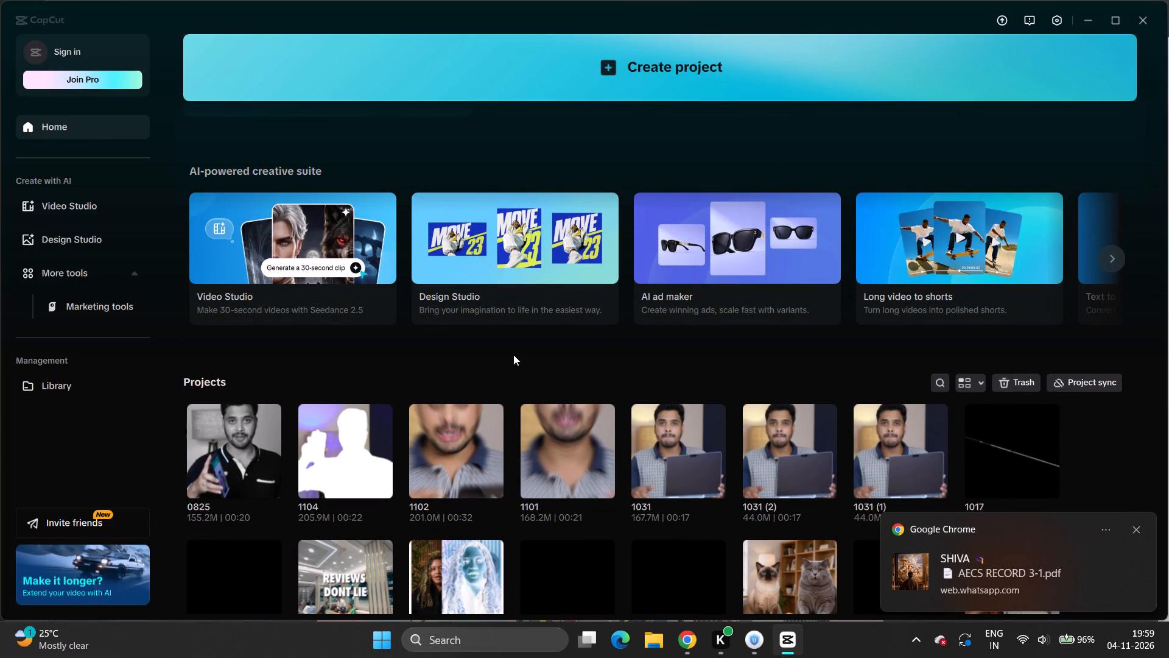
left_click(1050, 25)
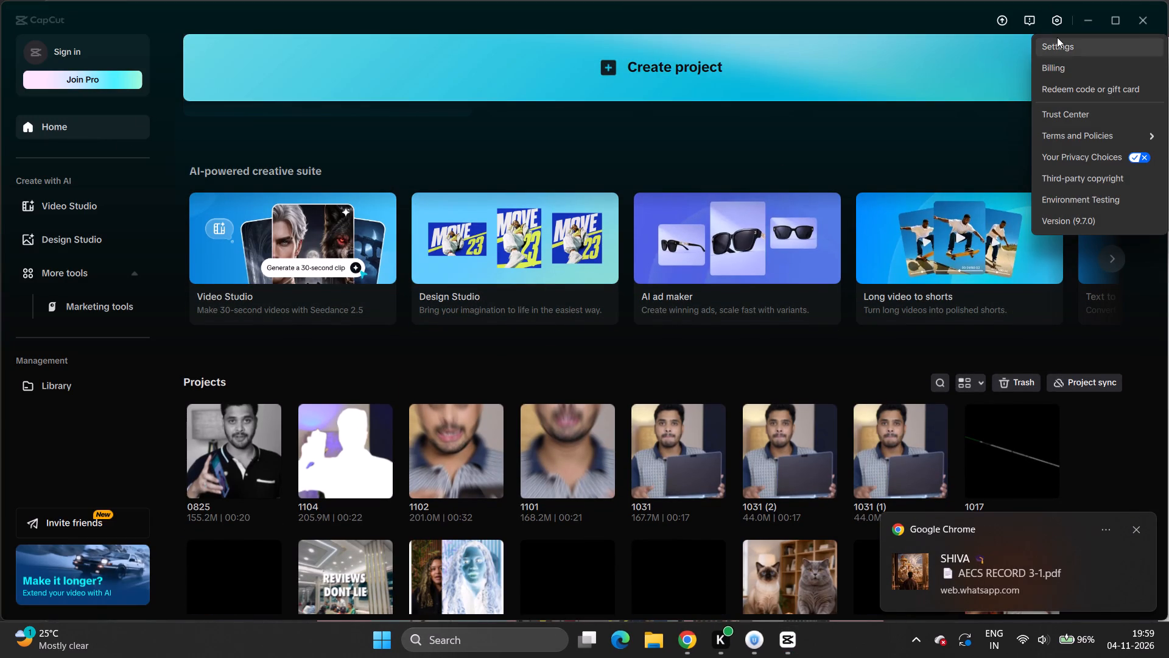
left_click(1057, 37)
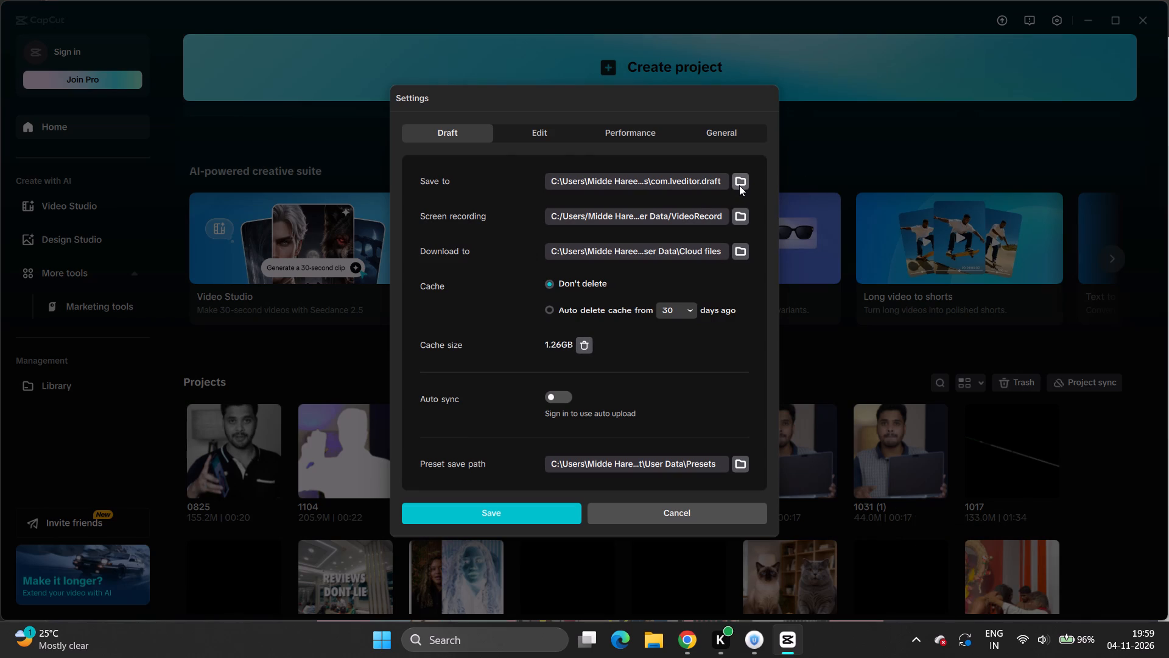
left_click(739, 185)
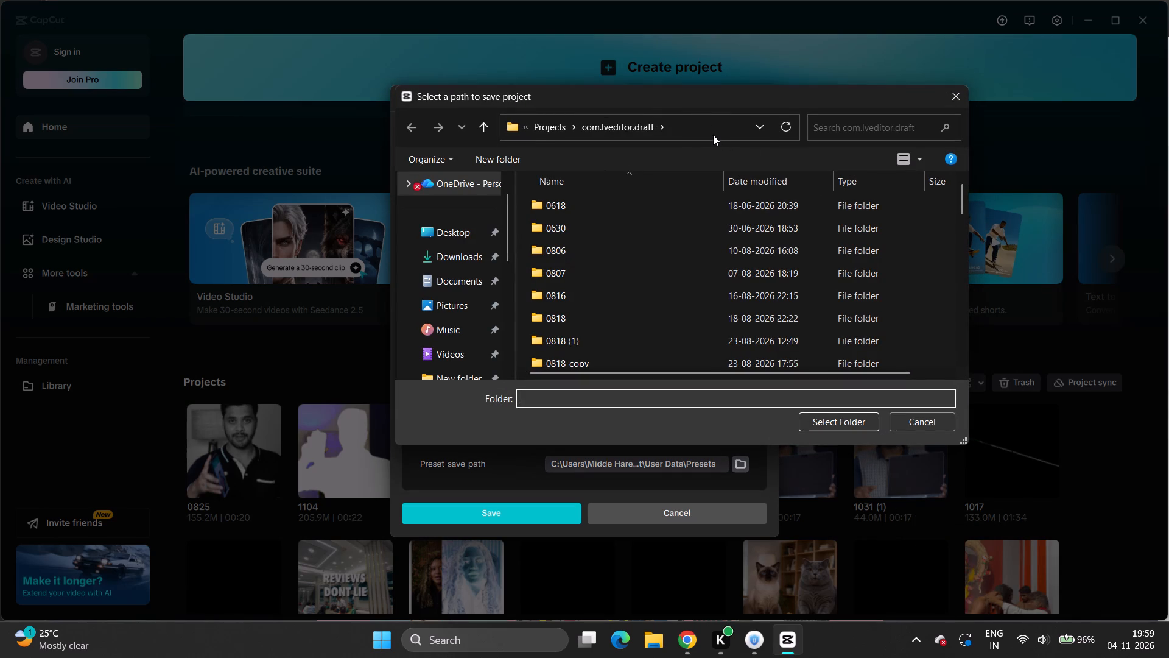
scroll(663, 258, "down", 6)
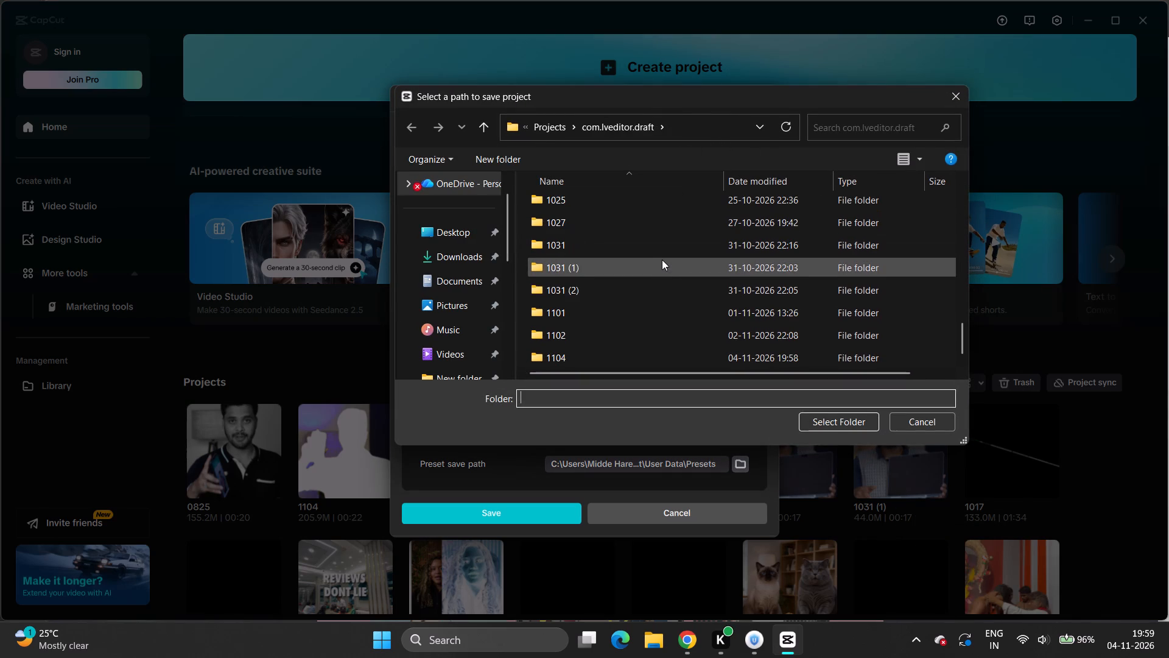
double_click(641, 353)
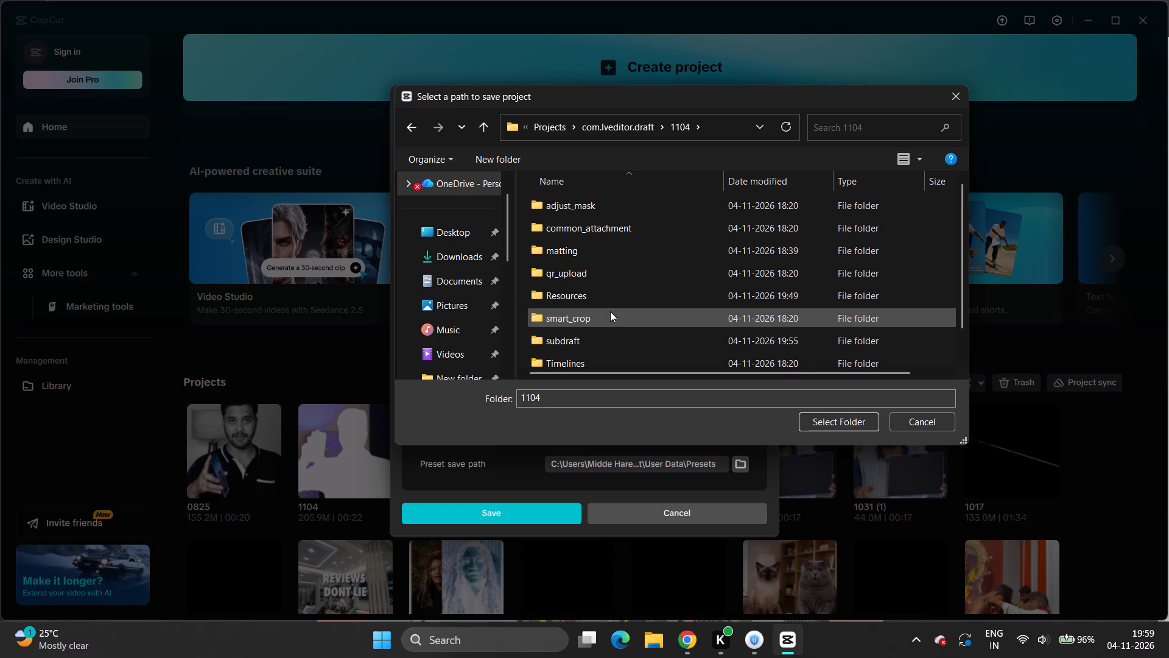
scroll(610, 311, "down", 2)
scroll(602, 262, "up", 2)
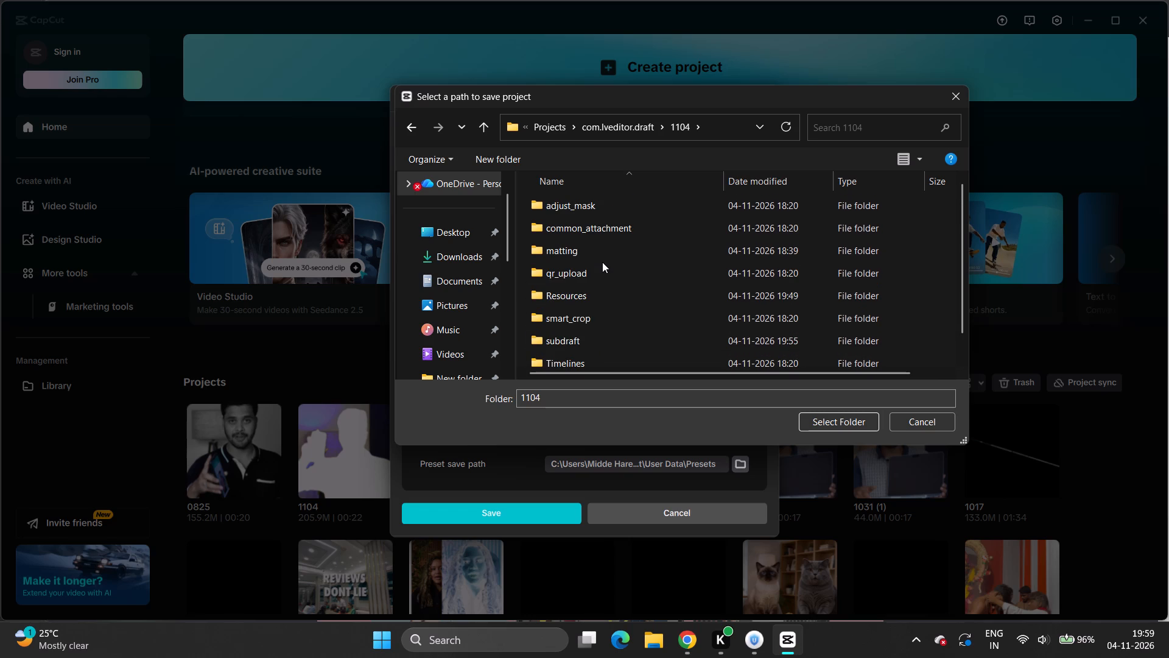
double_click(596, 299)
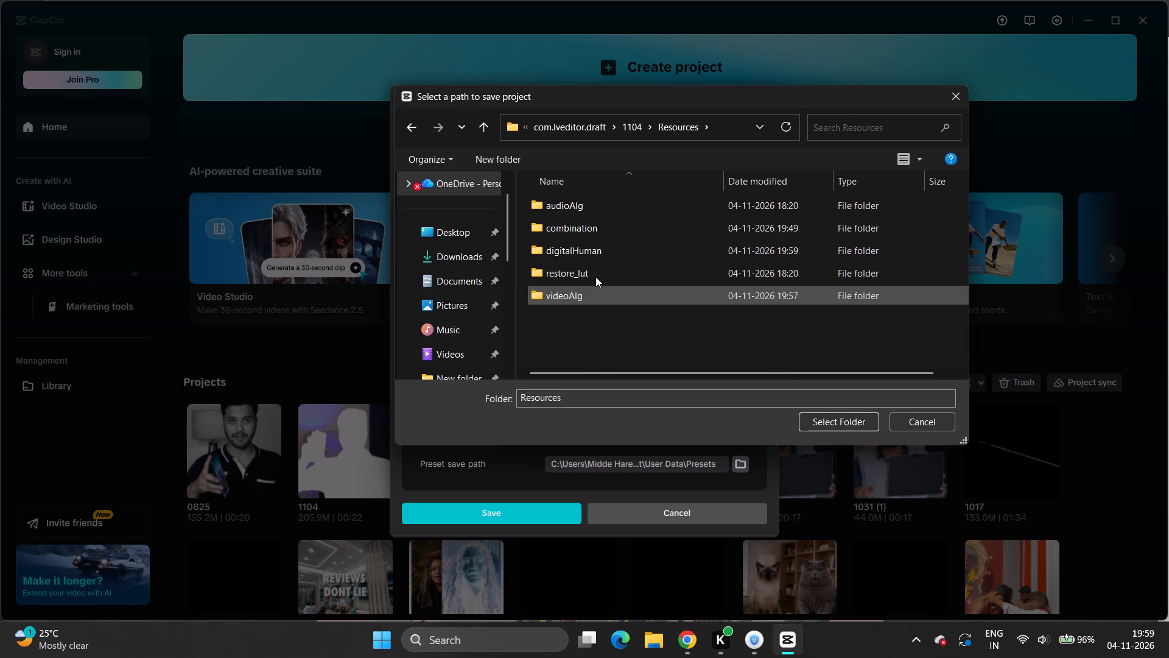
double_click(602, 300)
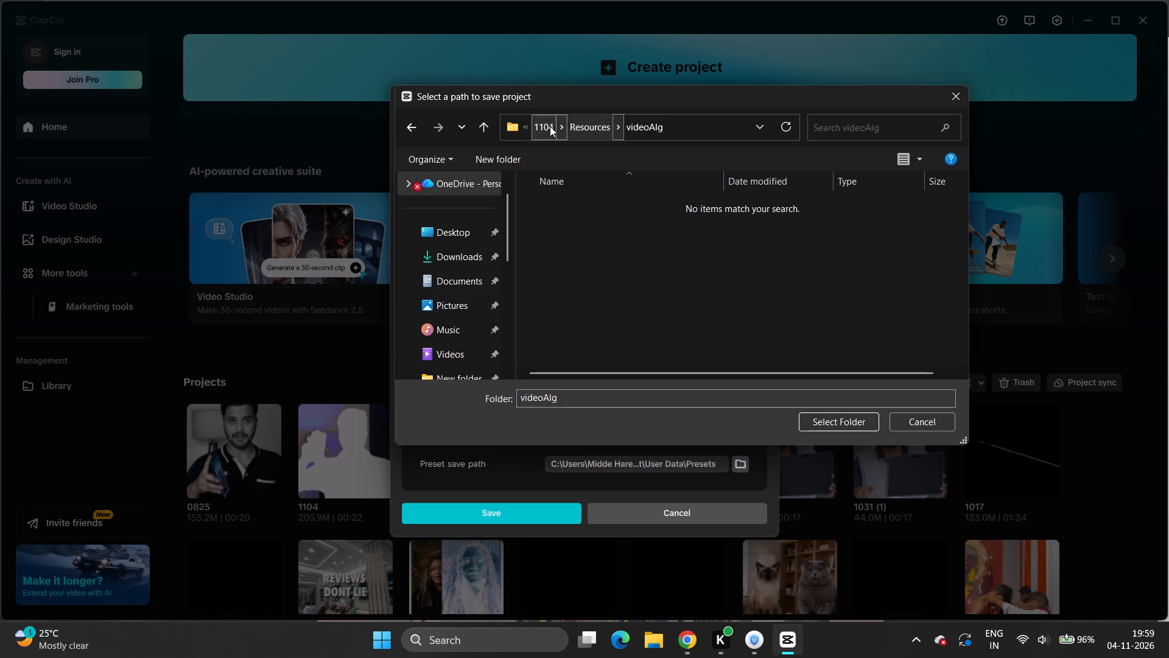
left_click(549, 126)
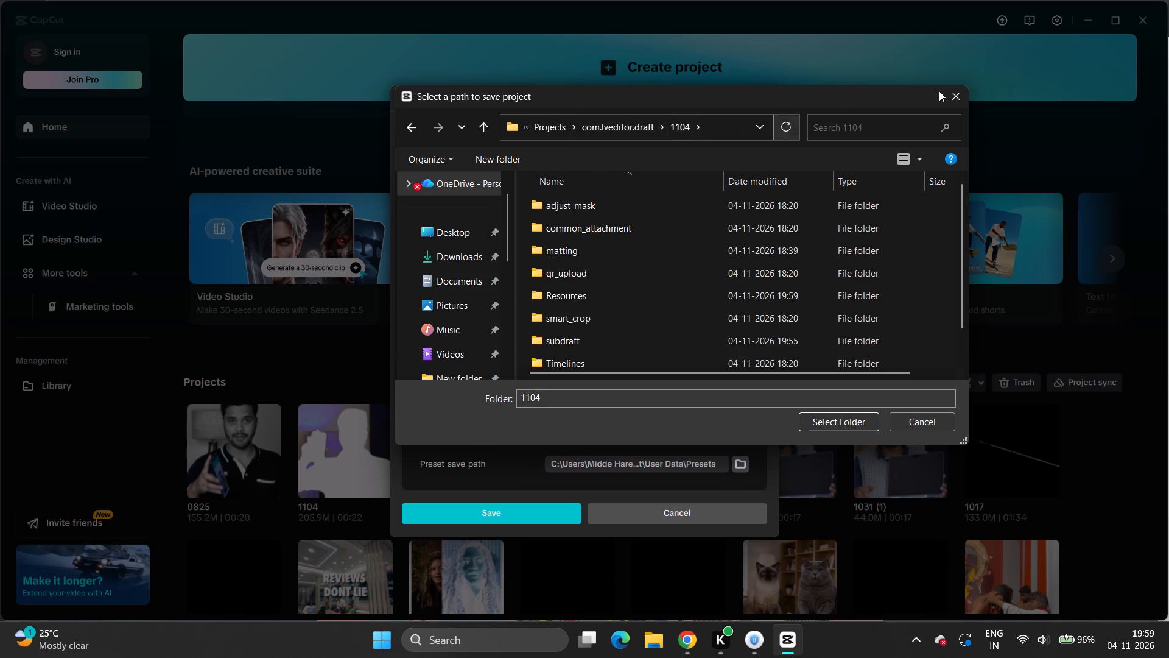
left_click(958, 94)
Reopen the folder browser for the draft save location and select the full path of the com.lveditor.draft folder.
left_click(743, 182)
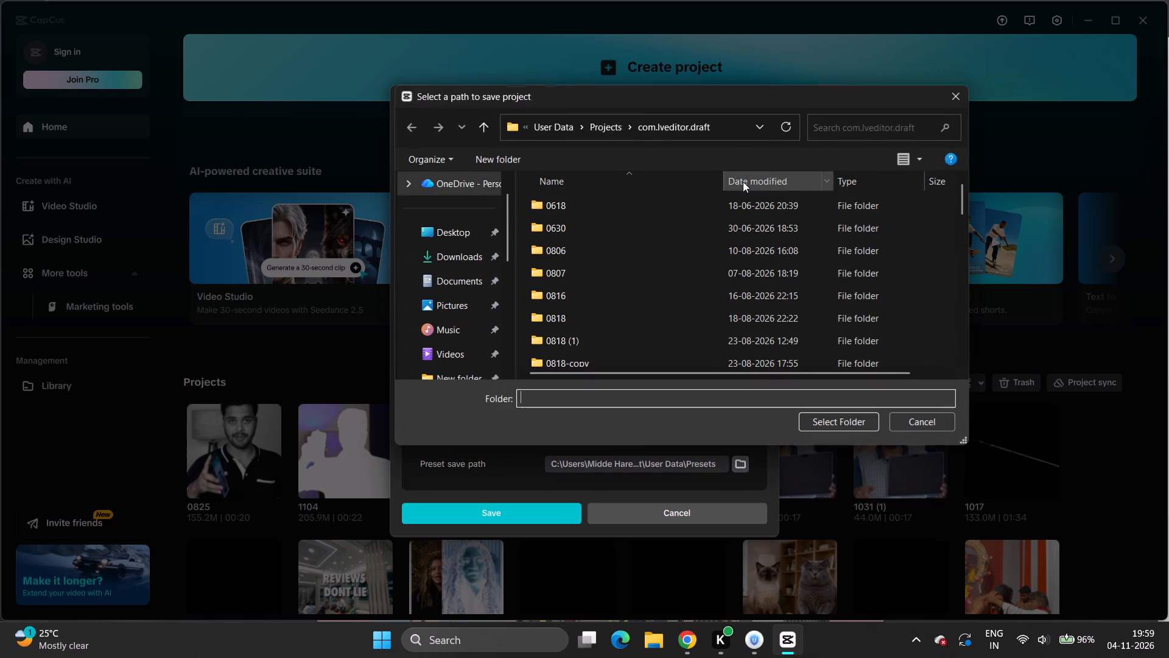
left_click(705, 129)
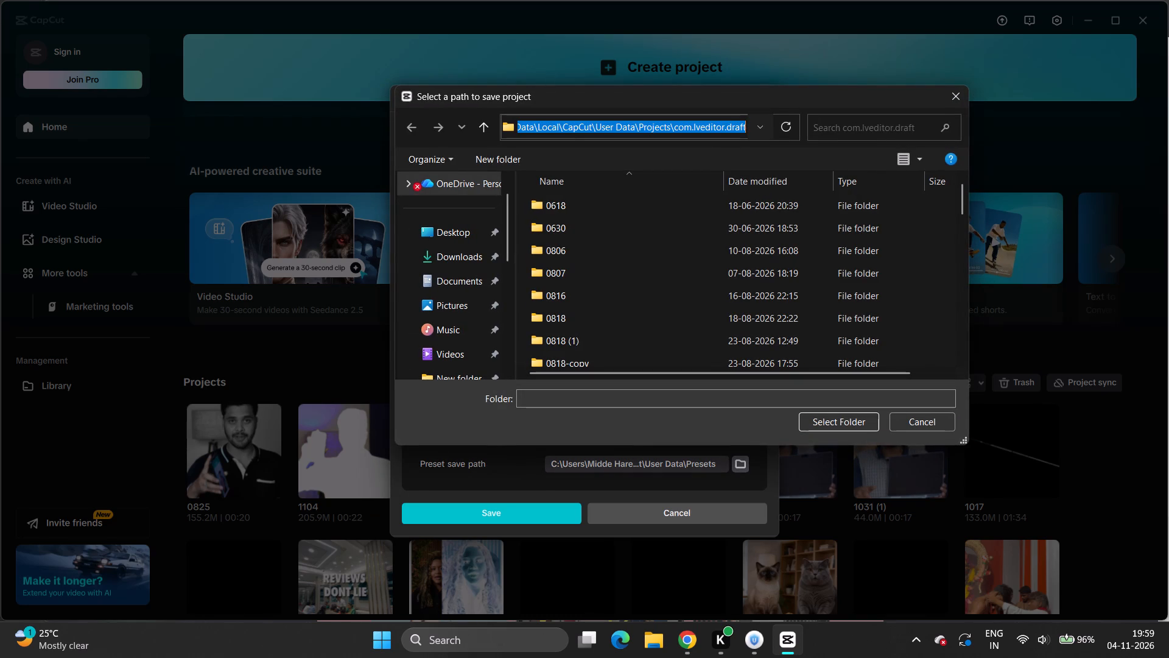
Copy the com.lveditor.draft folder path and use the Run dialog to open that folder in File Explorer.
key("ctrl+c")
key("super+r")
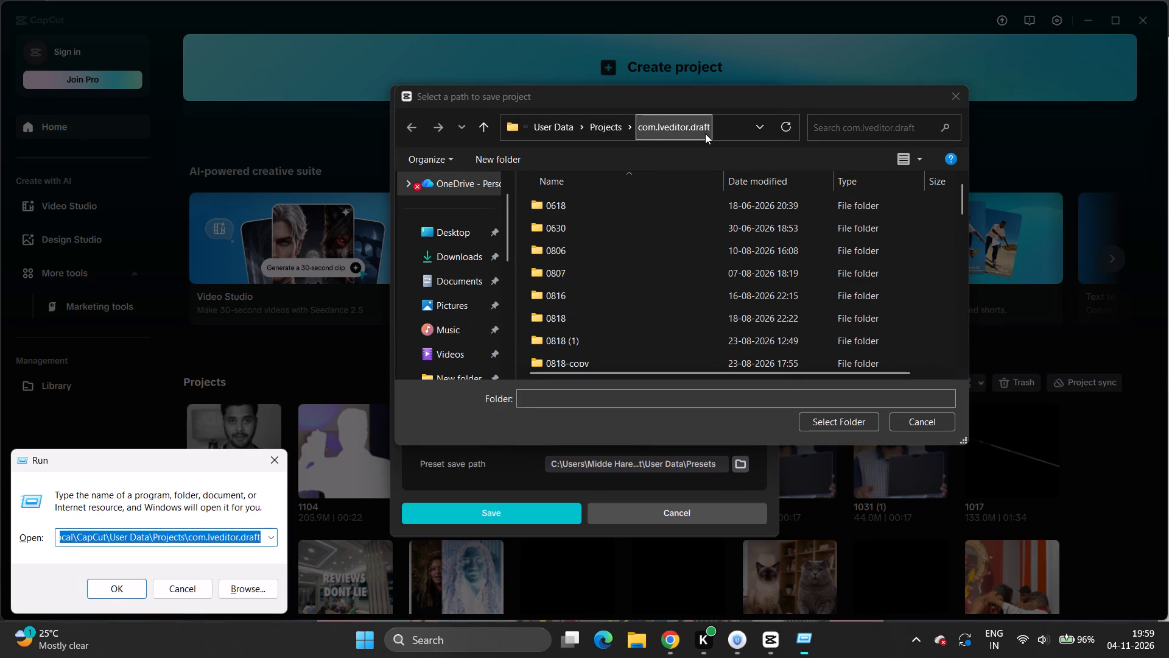
key("ctrl+v")
key("Return")
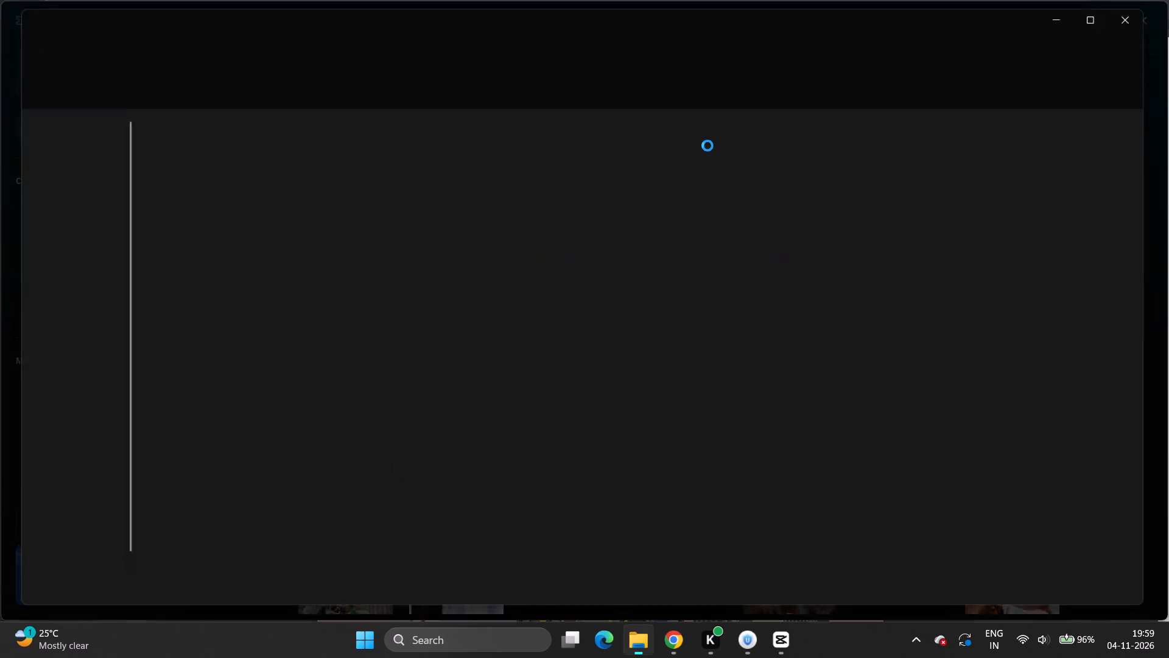
Open the 1104 project folder, go into its Resources folder, and open the videoAlg subfolder.
scroll(382, 387, "down", 3)
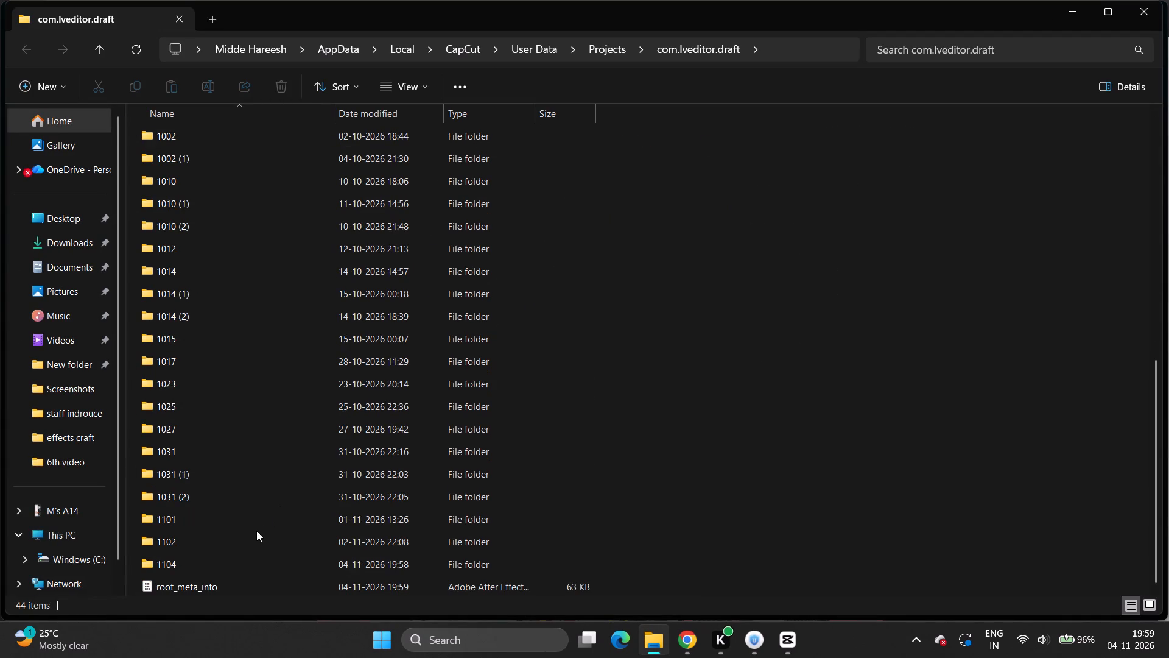
double_click(233, 567)
double_click(209, 231)
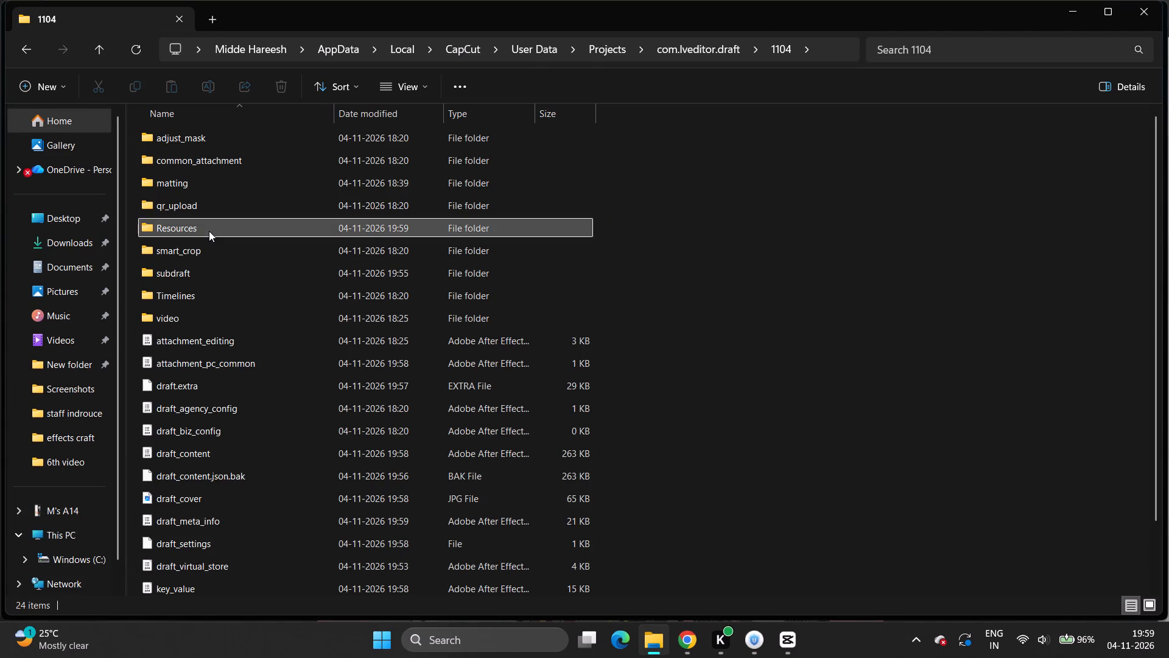
double_click(209, 224)
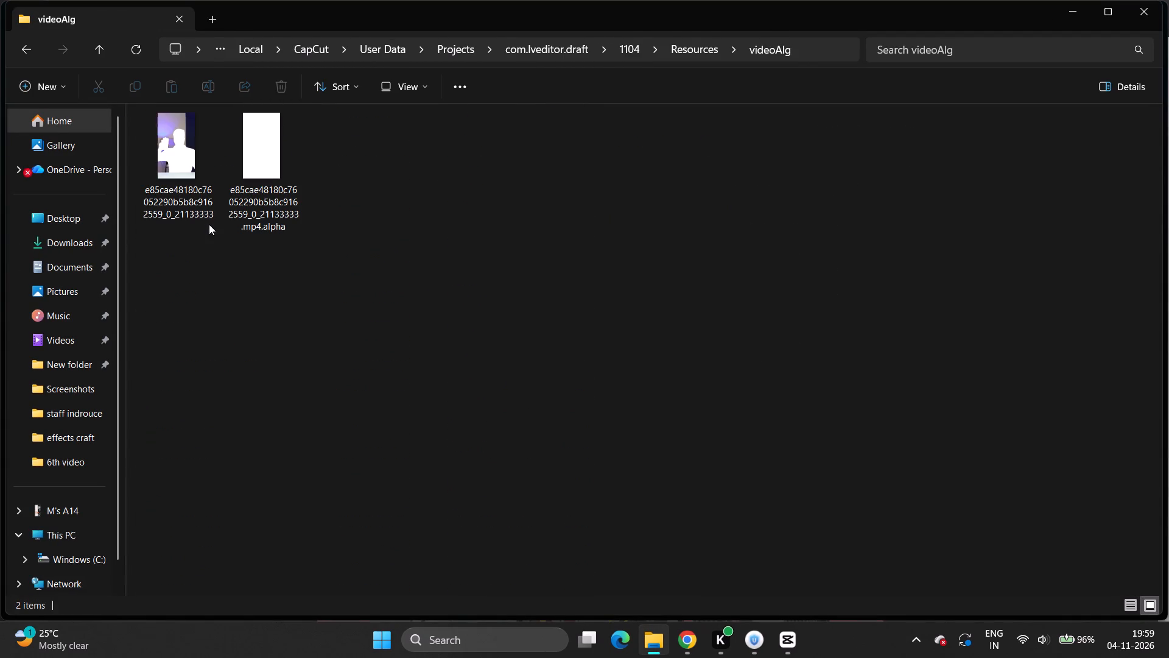
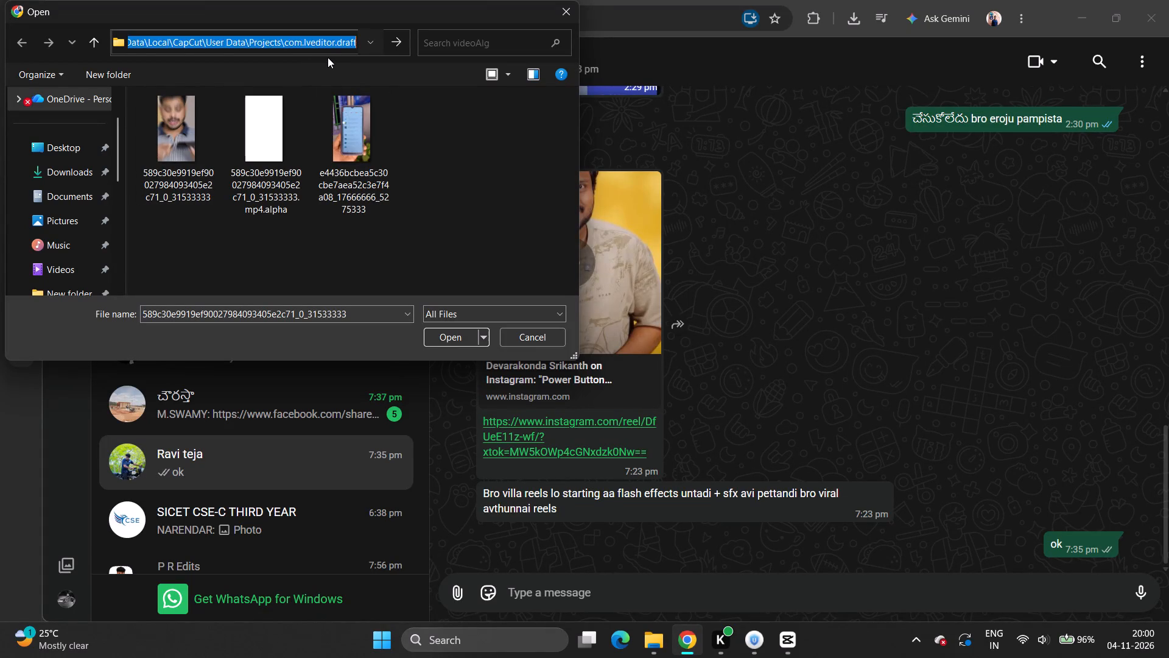
Open the 1104 project folder inside com.lveditor.draft in the browser's file-open dialog and look through its subfolders.
scroll(306, 231, "down", 8)
double_click(270, 255)
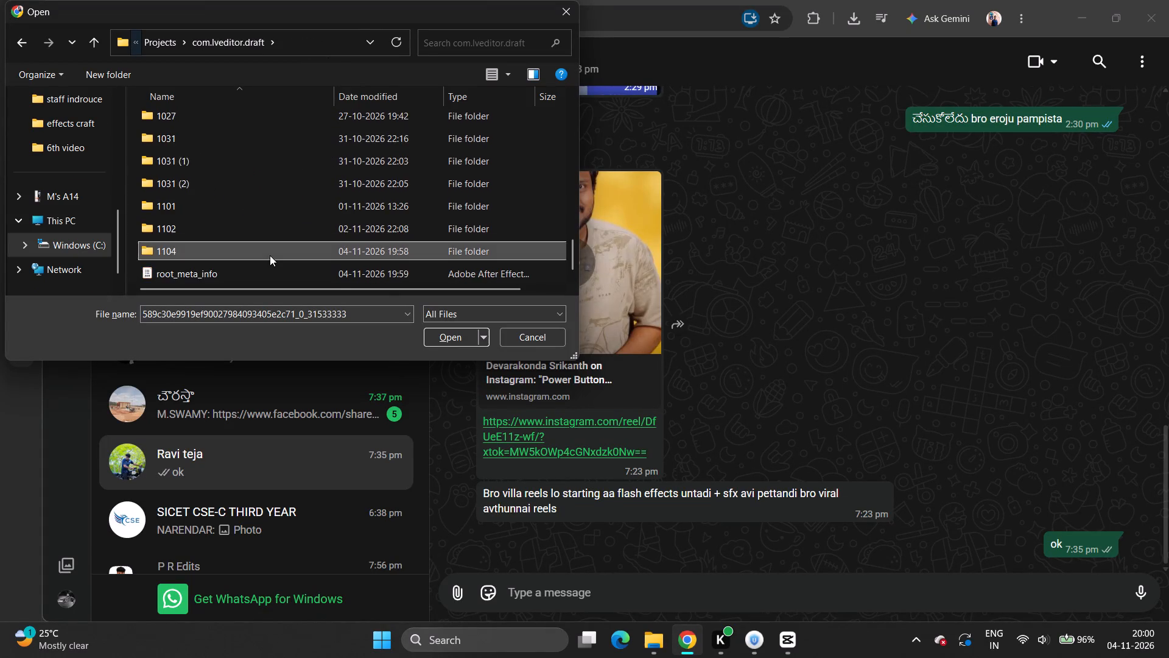
scroll(58, 87, "down", 1)
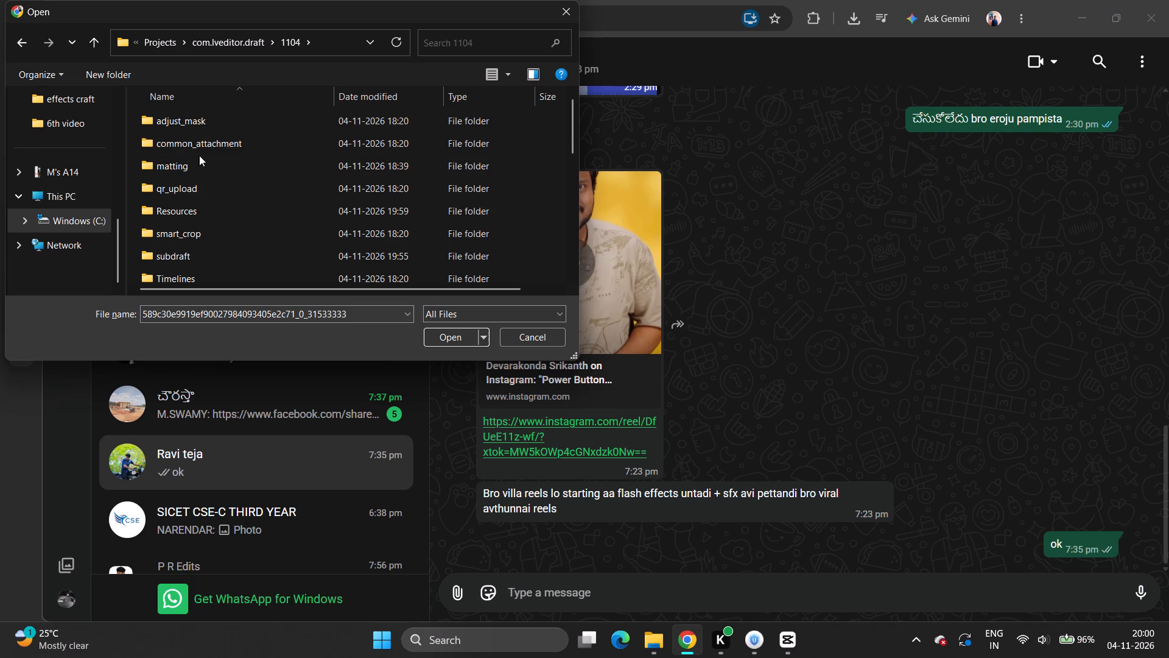
scroll(248, 183, "down", 2)
scroll(210, 187, "up", 3)
scroll(237, 151, "down", 1)
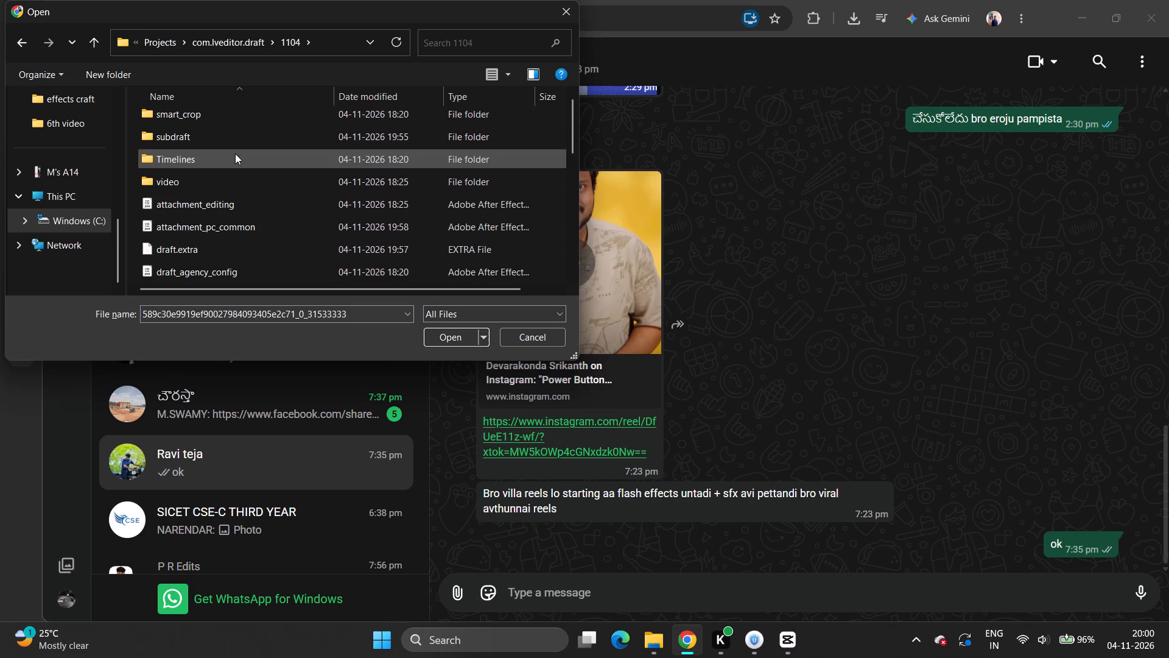
scroll(214, 178, "up", 1)
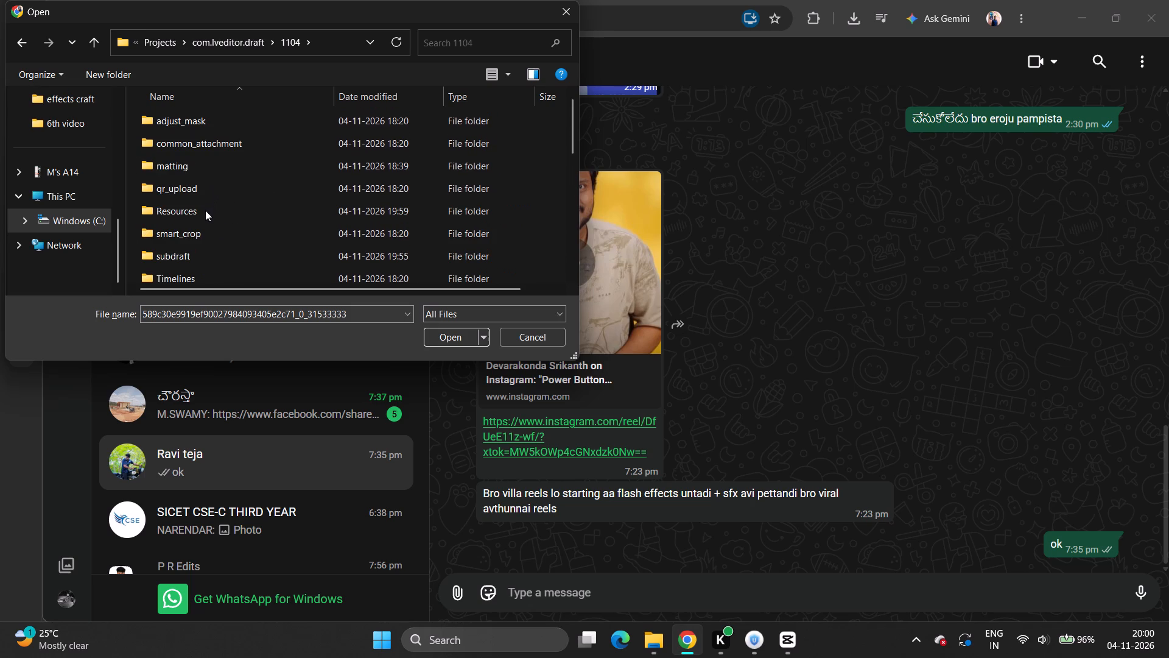
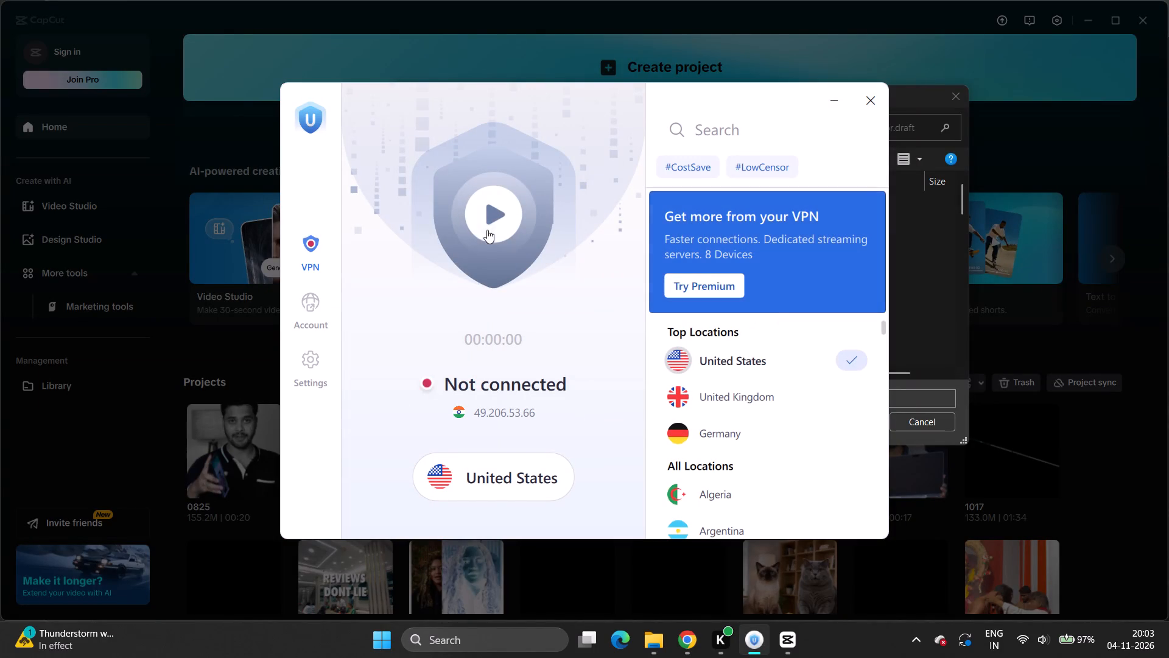
Connect Urban VPN to the United States location and minimise its window to return to the folder browser.
left_click(474, 228)
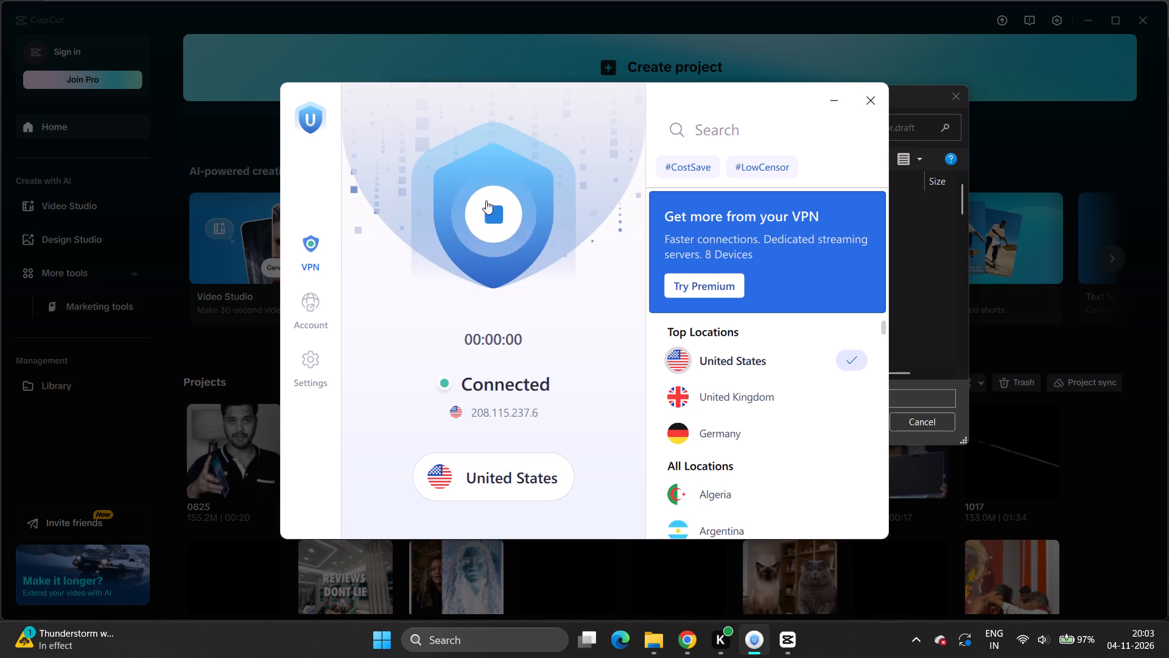
left_click(827, 89)
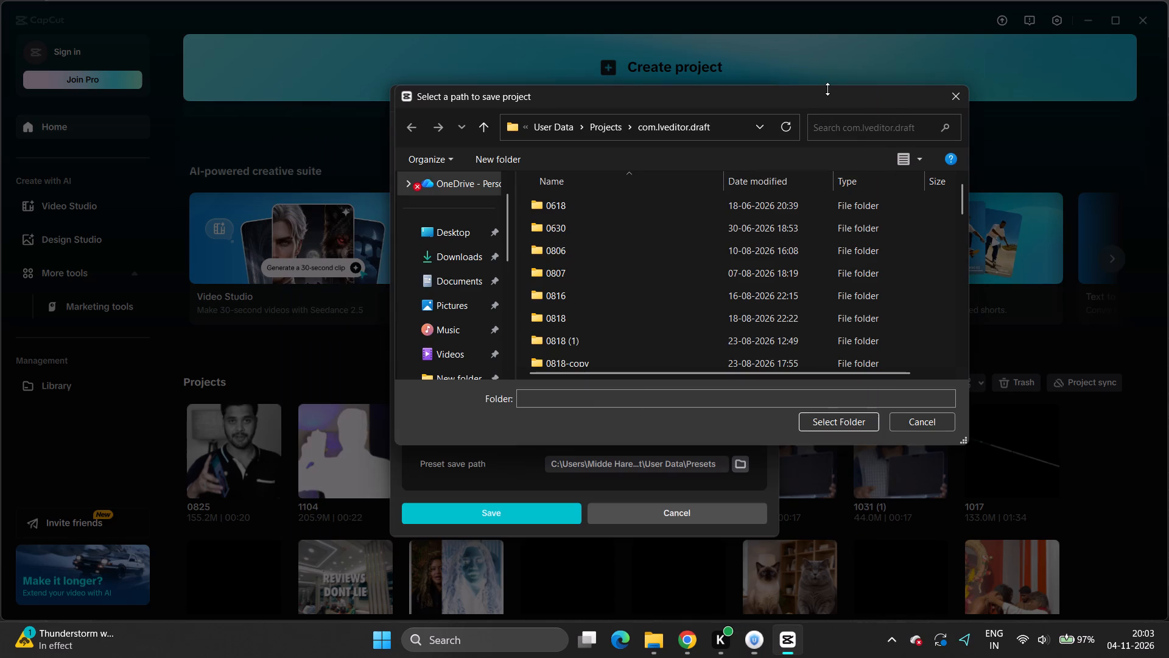
Close the folder browser for the draft save location without selecting a different folder.
left_click(964, 98)
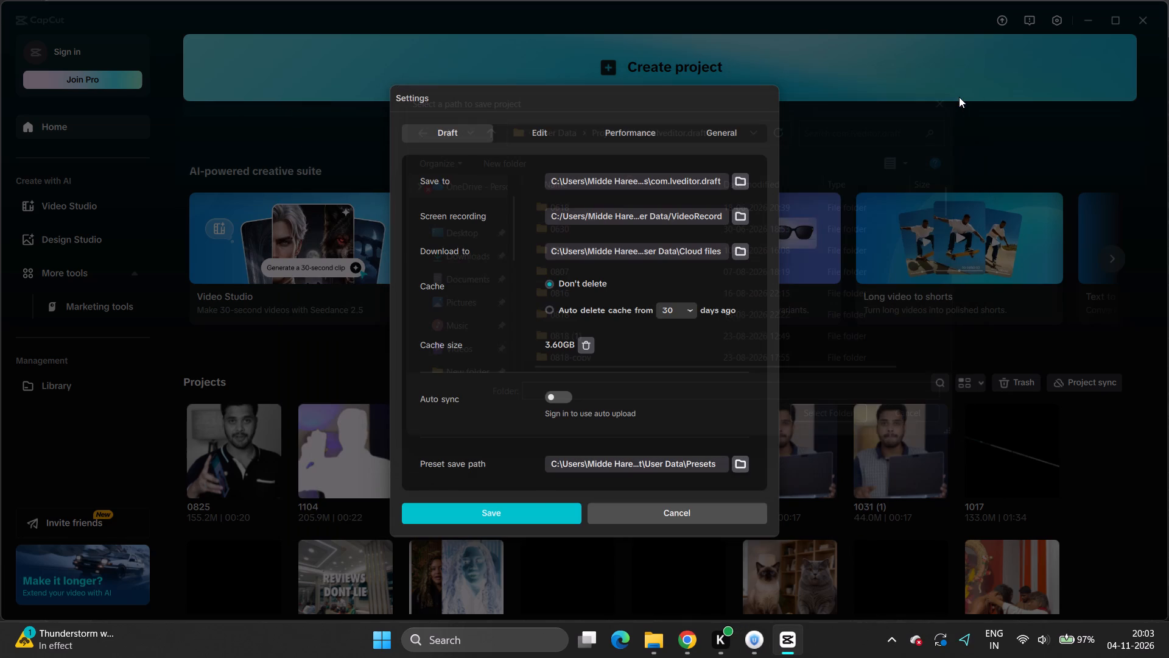
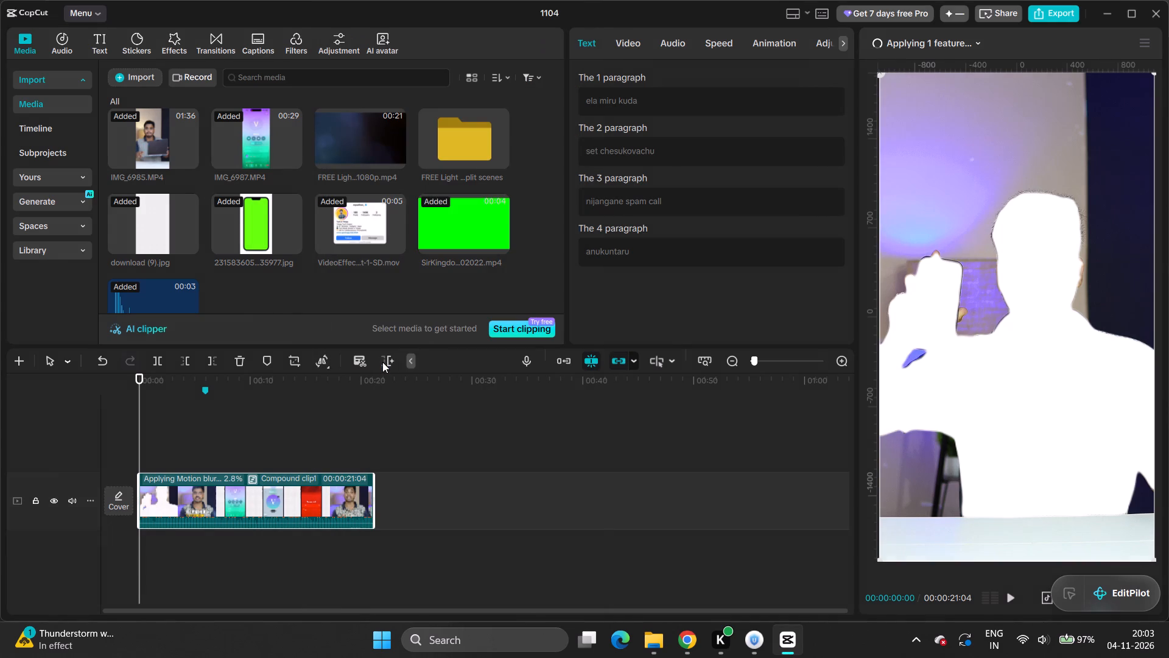
Examine the basic video settings of the long IMG_6985.MP4 clip on the main track, down to Motion blur and Canvas.
scroll(377, 504, "up", 5)
left_click(310, 517)
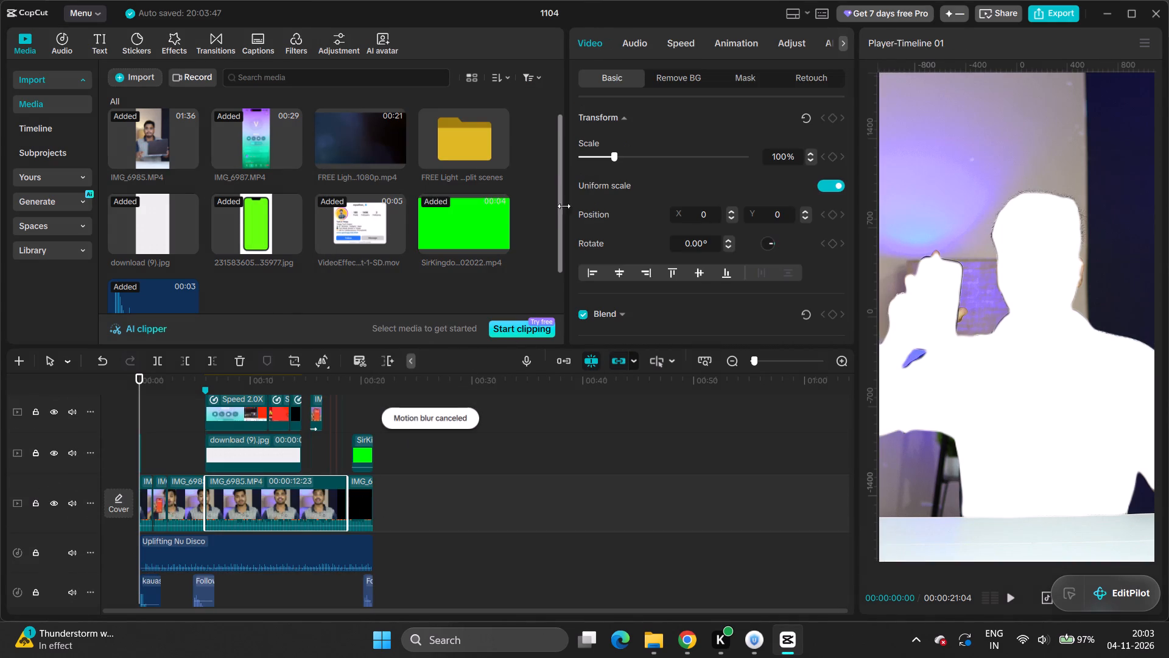
scroll(692, 216, "down", 5)
scroll(674, 249, "up", 2)
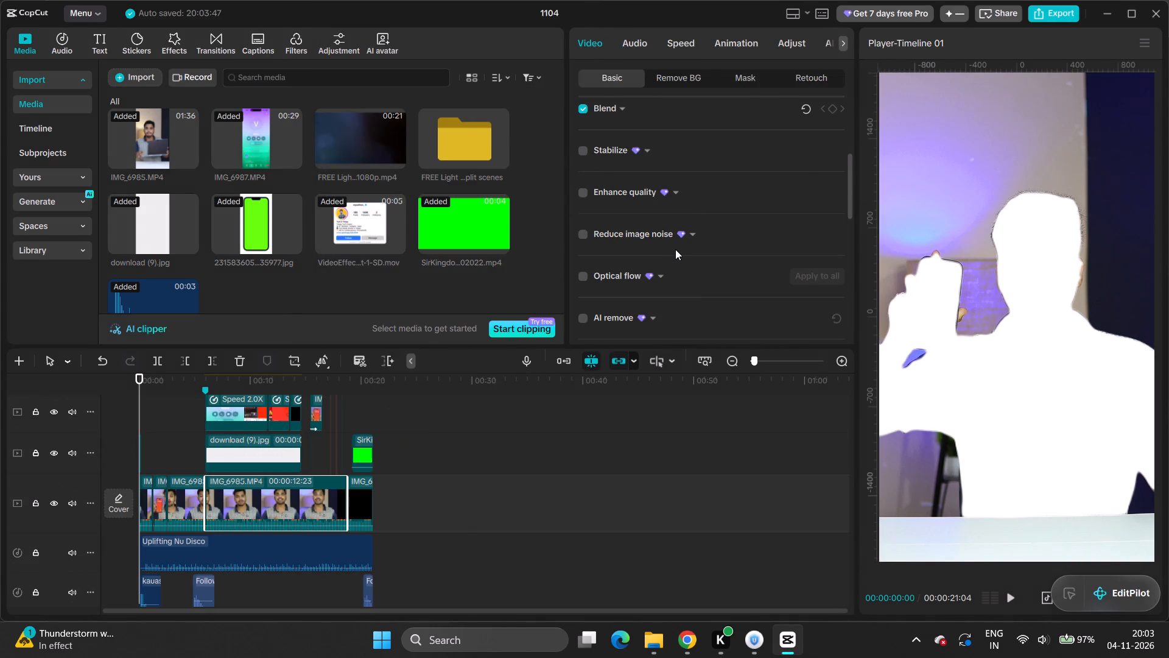
scroll(675, 249, "up", 2)
scroll(676, 249, "down", 10)
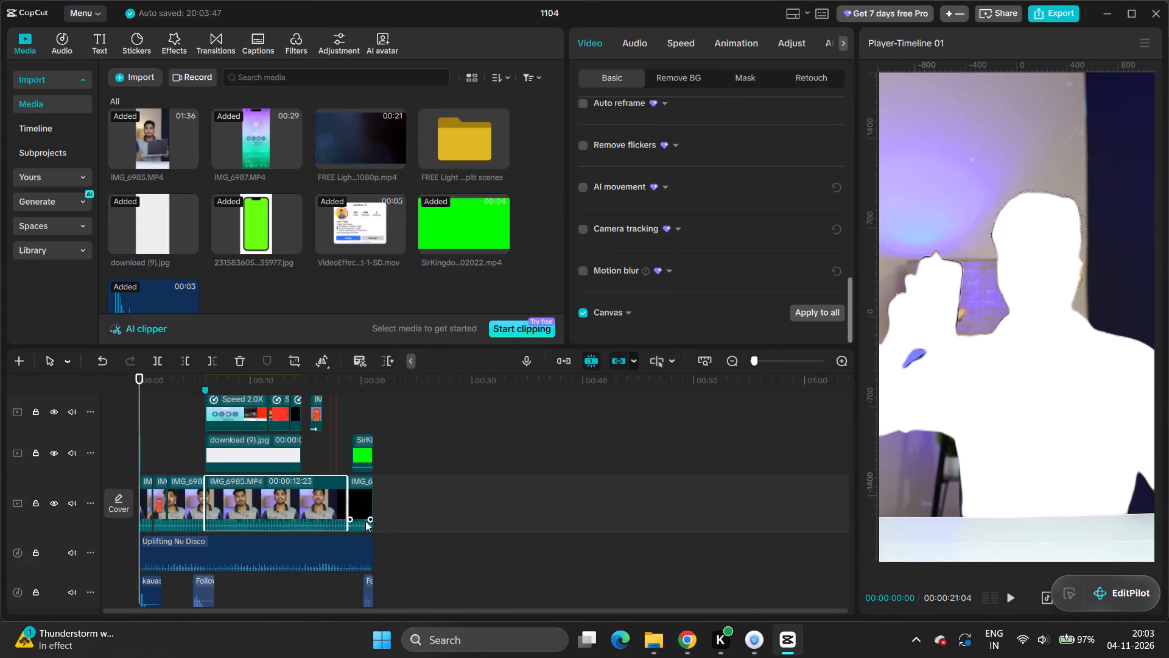
Play the opening two seconds of the timeline to review the scam-call phone shot.
triple_click(848, 364)
left_click(848, 364)
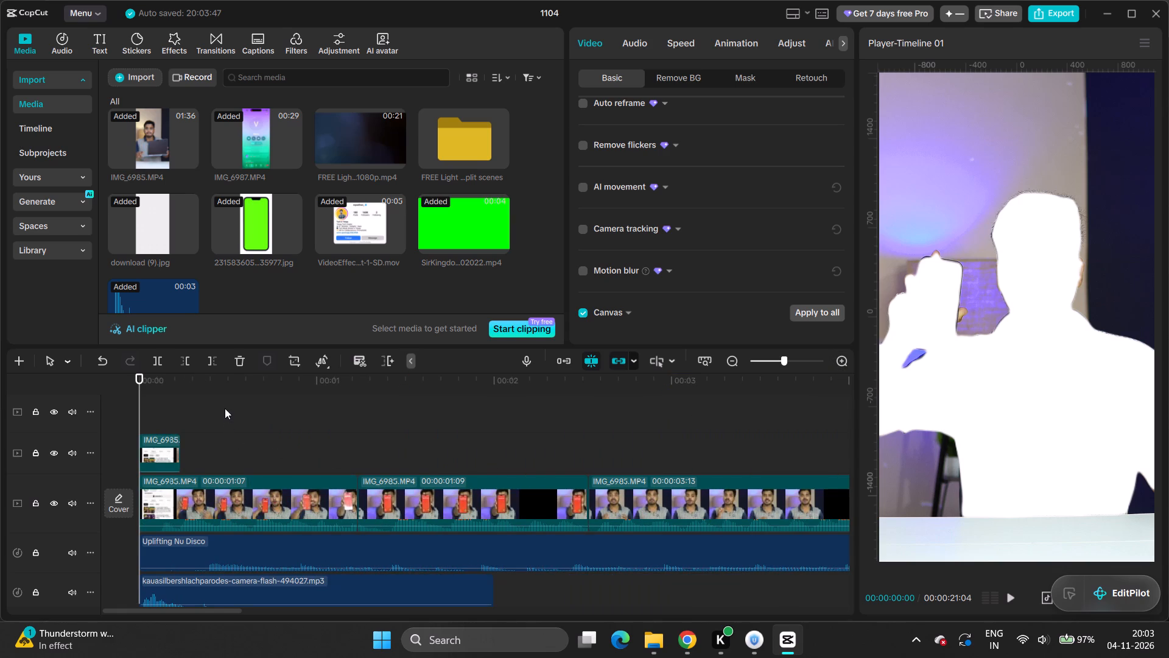
left_click_drag(227, 383, 228, 407)
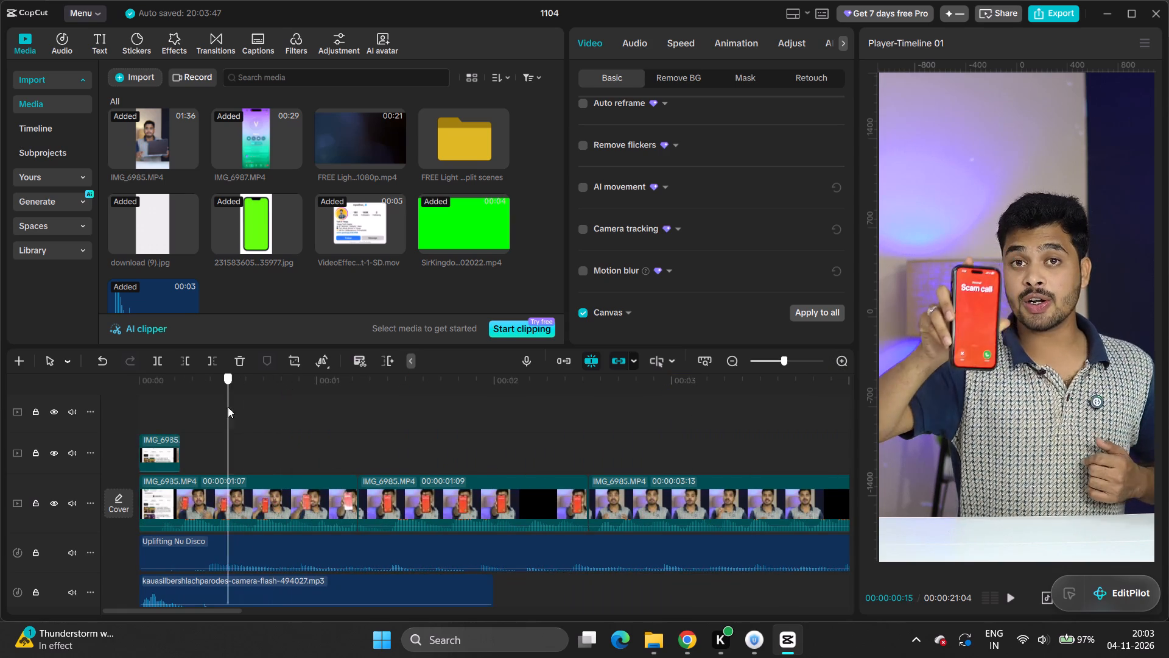
left_click_drag(228, 407, 104, 425)
key("space")
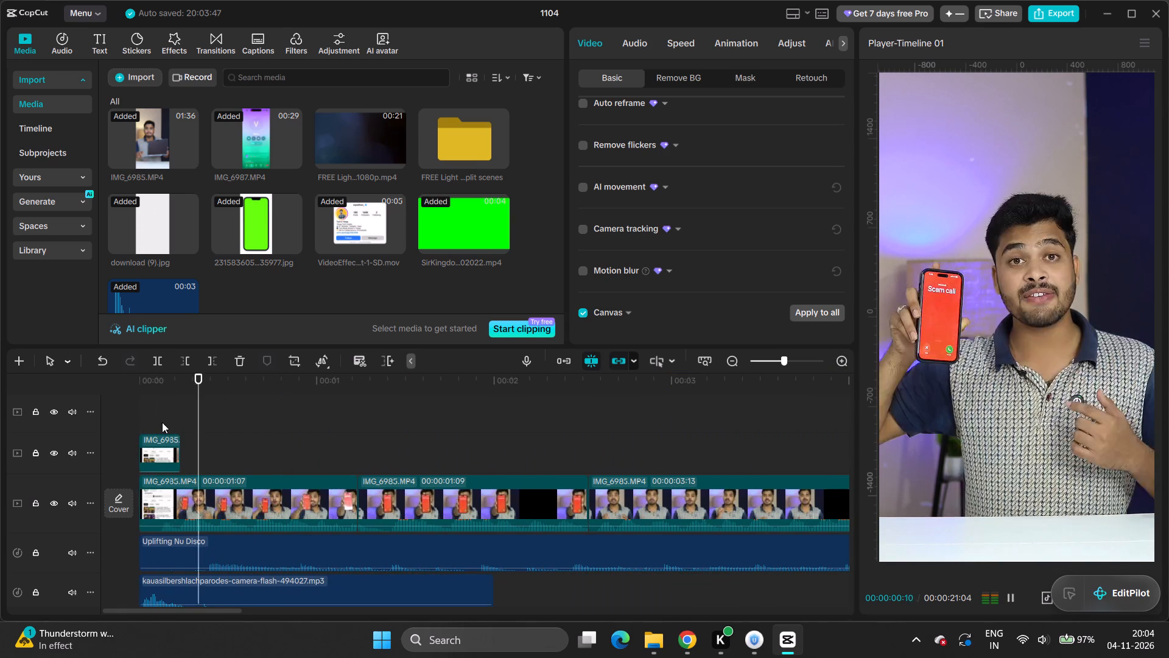
key("space")
key("space")
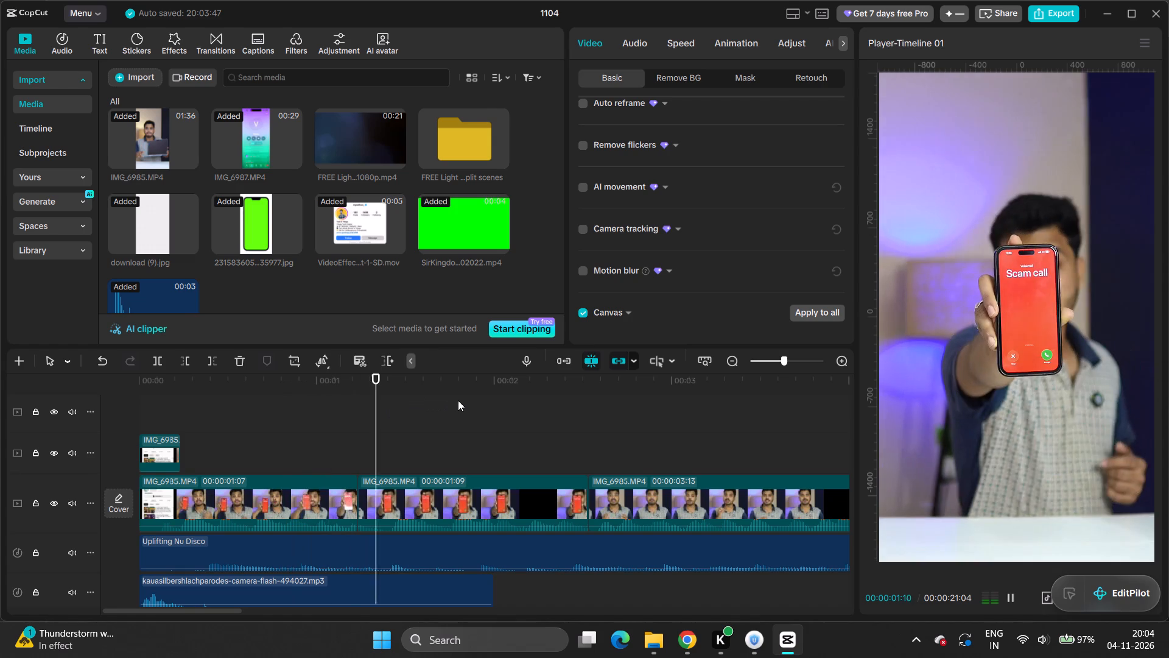
key("space")
key("space")
key("space")
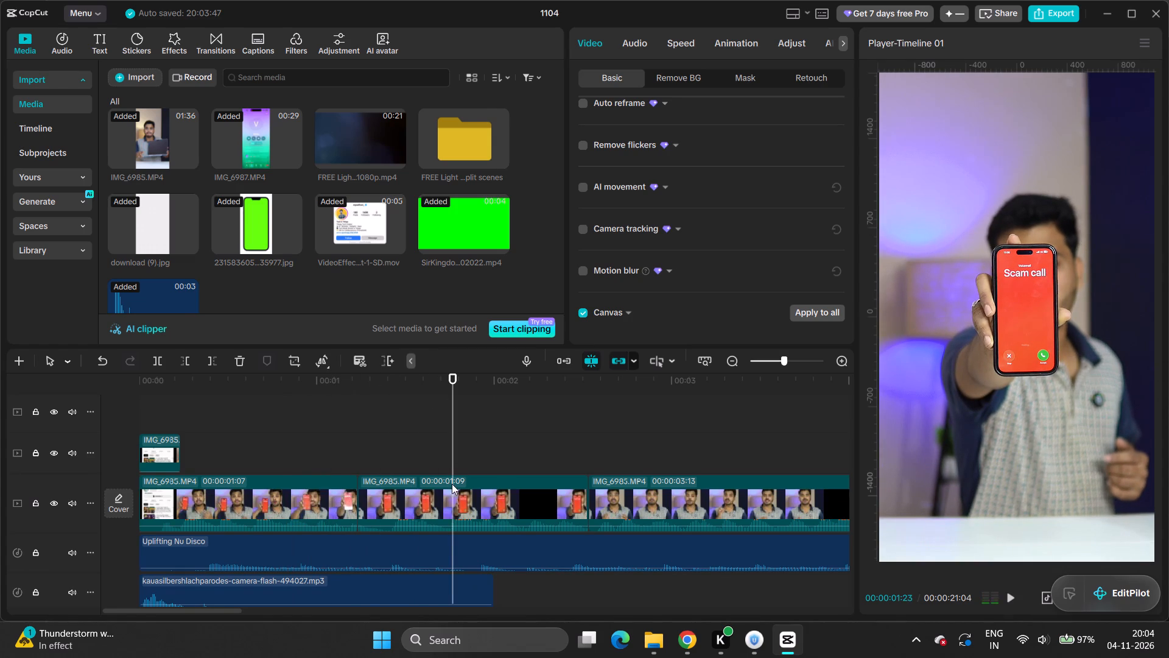
Duplicate the second IMG_6985.MP4 clip on the main track onto the overlay track, aligned directly above the original.
left_click(454, 488)
left_click_drag(455, 487, 450, 452, "alt")
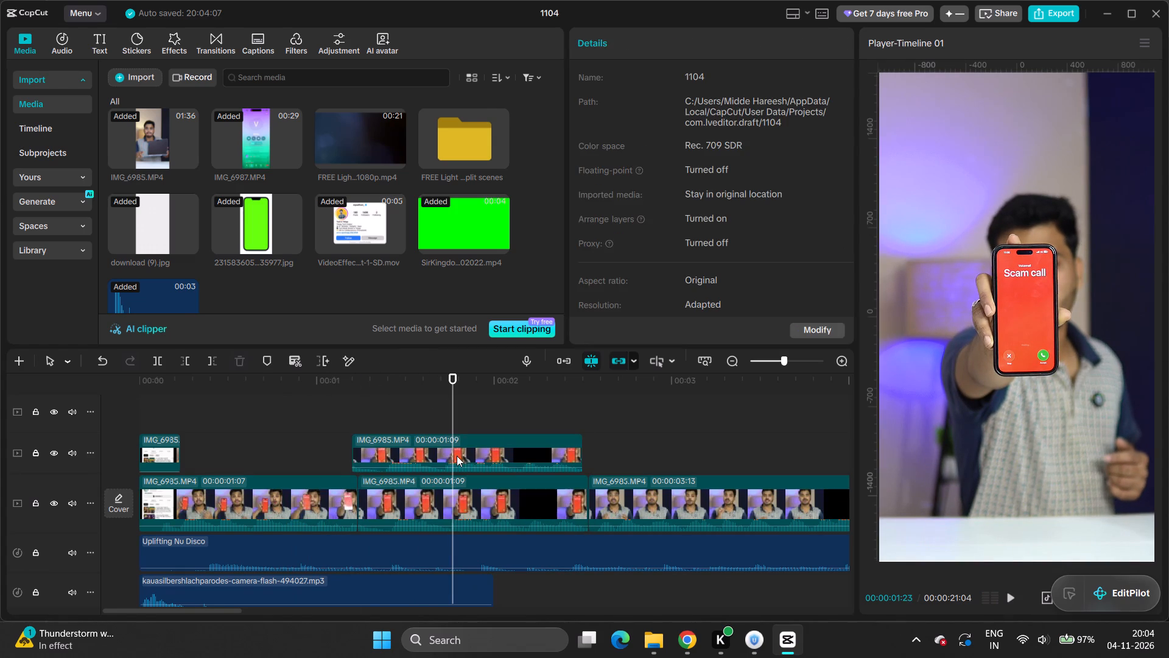
left_click(470, 451)
left_click_drag(470, 451, 480, 452)
Mute the duplicated overlay clip by lowering its volume to -∞ dB.
left_click(623, 43)
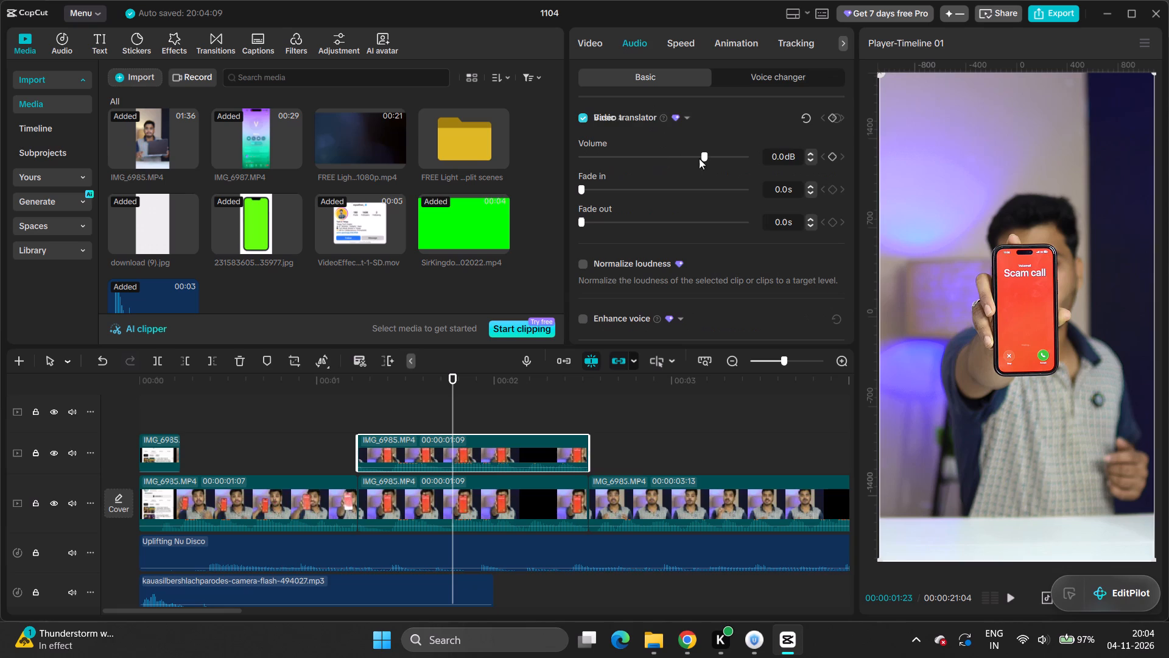
left_click_drag(703, 155, 484, 211)
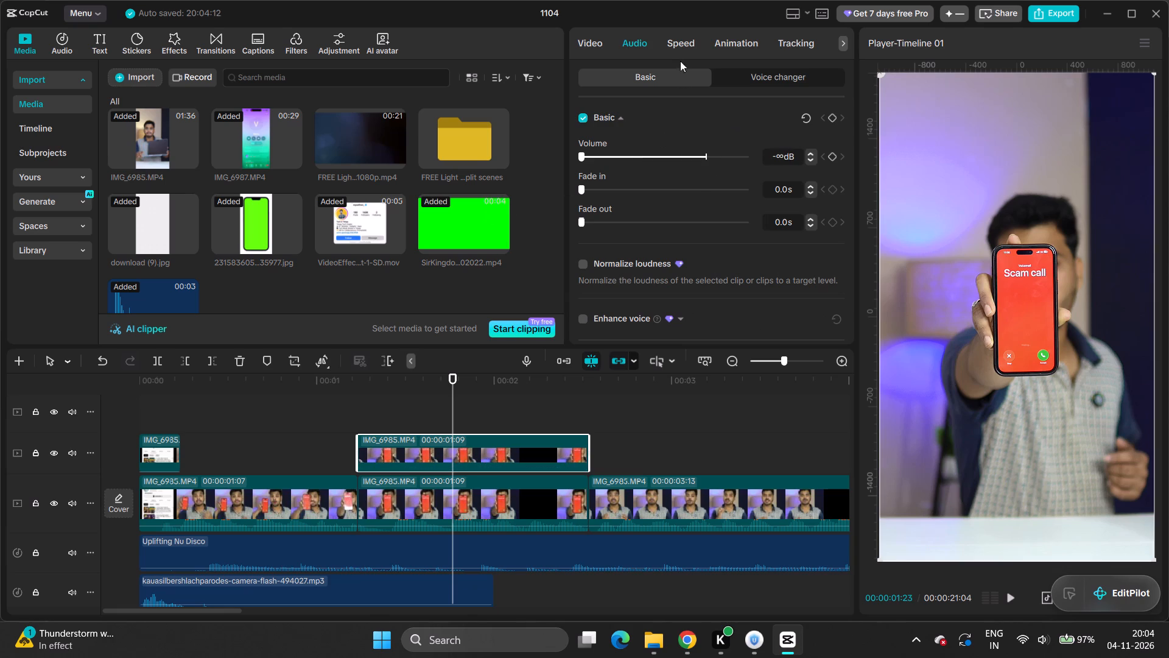
Enable custom background removal on the overlay clip and mark the phone and hand with the smart brush at size 20.
left_click(591, 46)
left_click(688, 76)
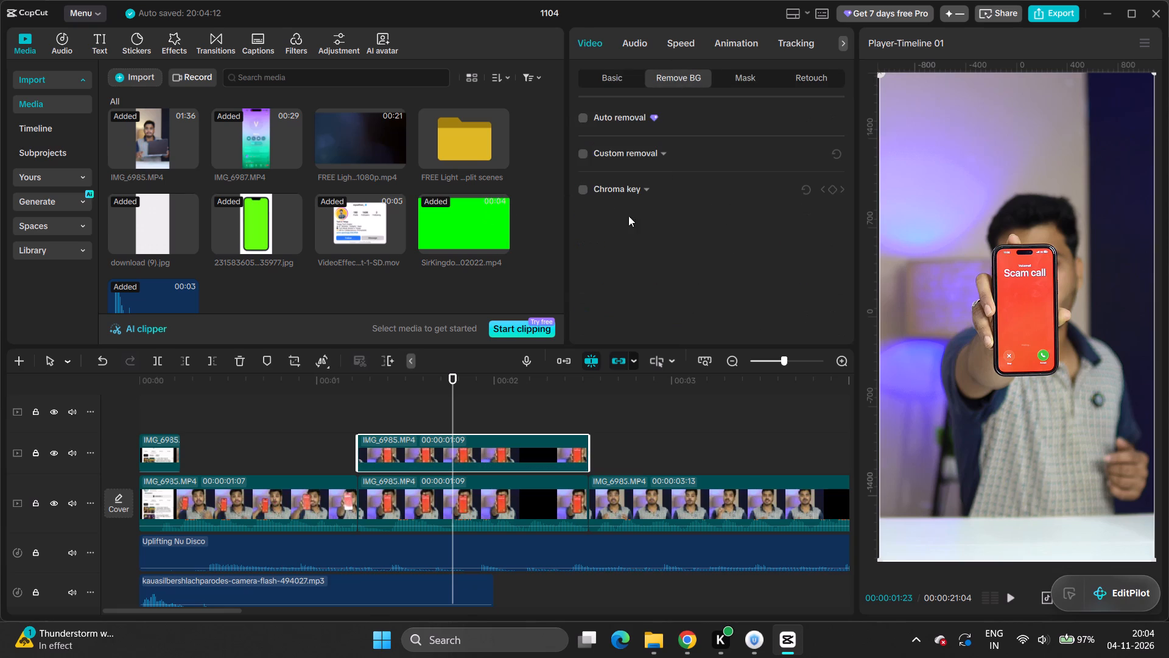
left_click(584, 154)
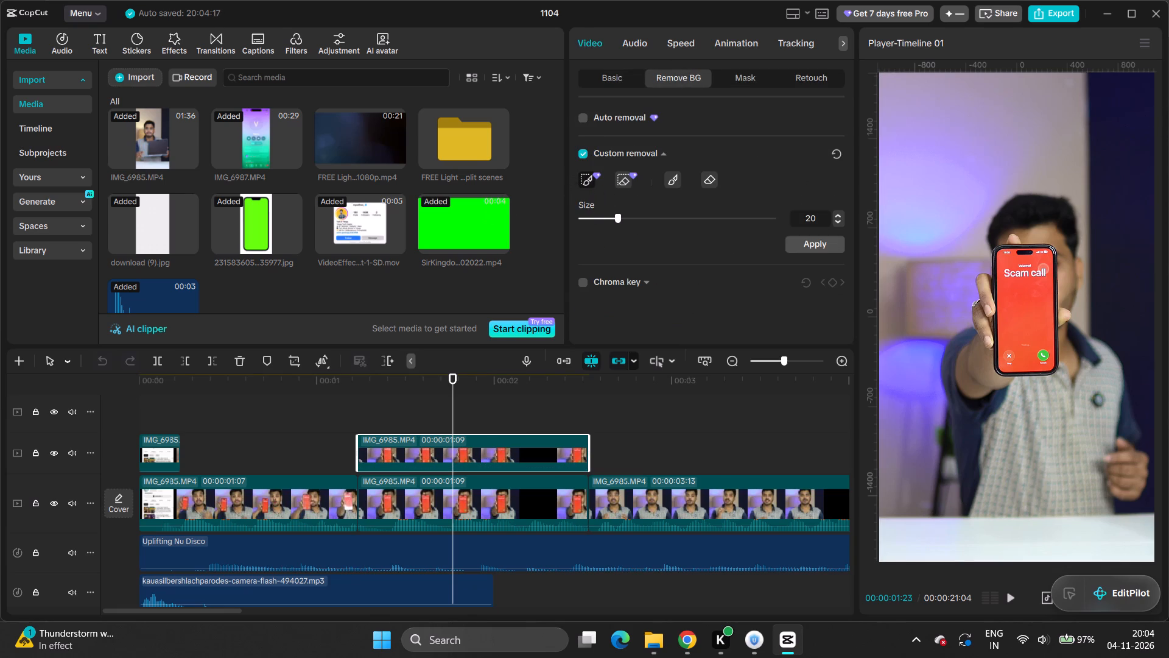
left_click_drag(1050, 249, 960, 352)
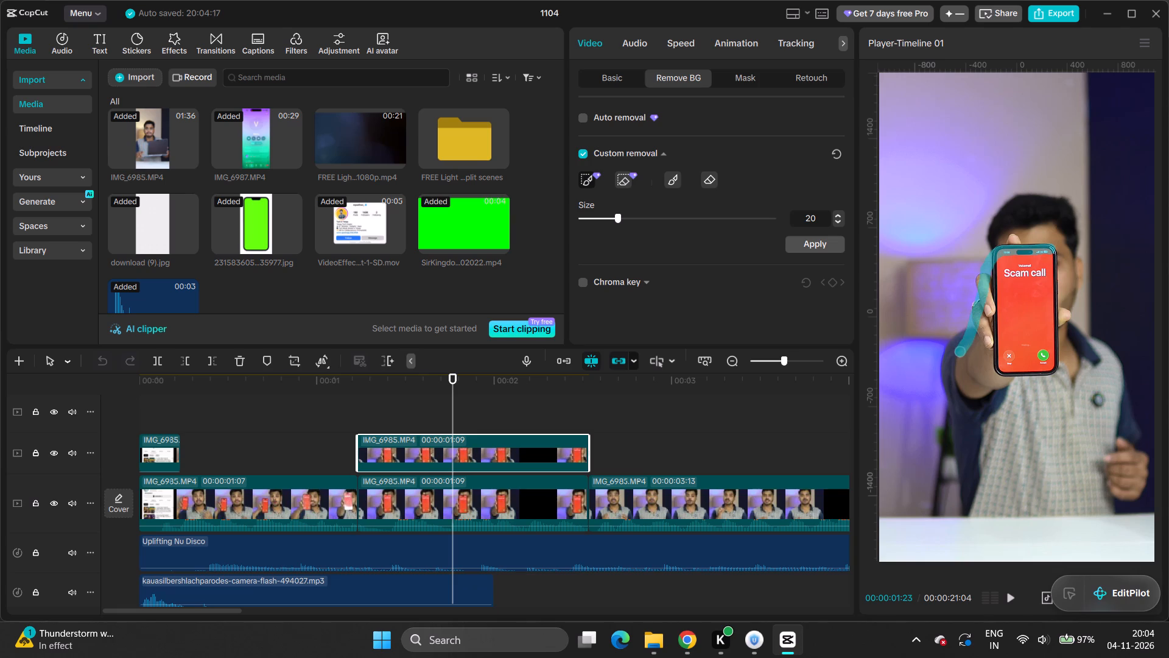
left_click_drag(960, 352, 971, 385)
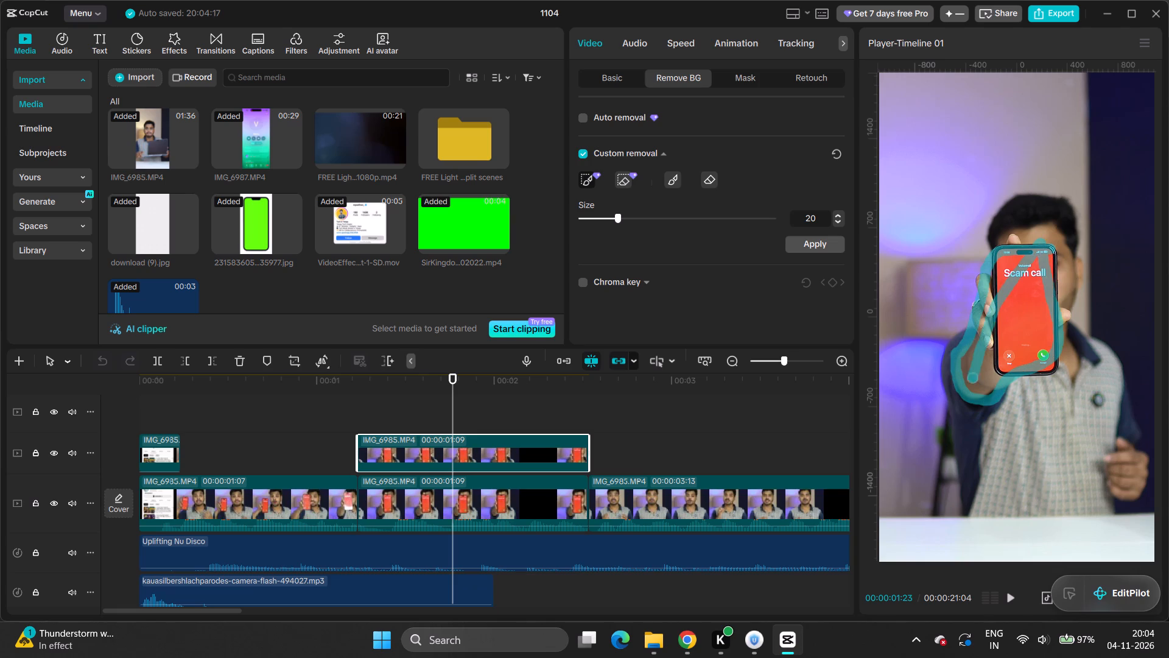
left_click_drag(971, 385, 963, 409)
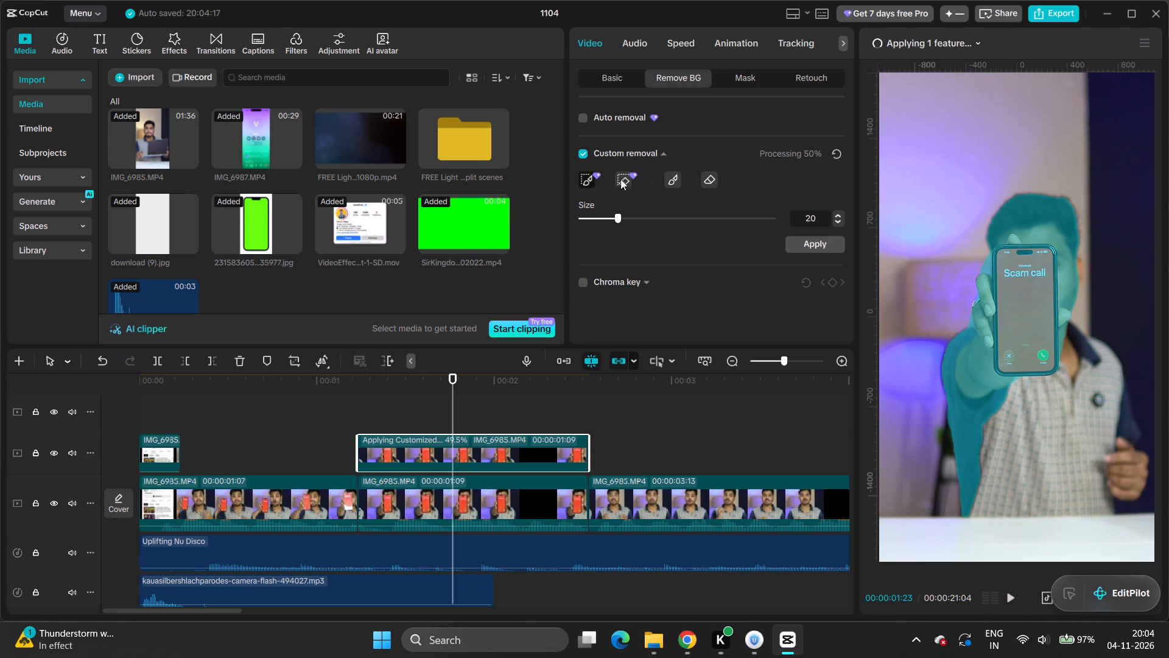
Remove the lower arm and the head from the cutout selection with the smart eraser, and apply the custom removal.
left_click(625, 179)
left_click_drag(1005, 405, 944, 475)
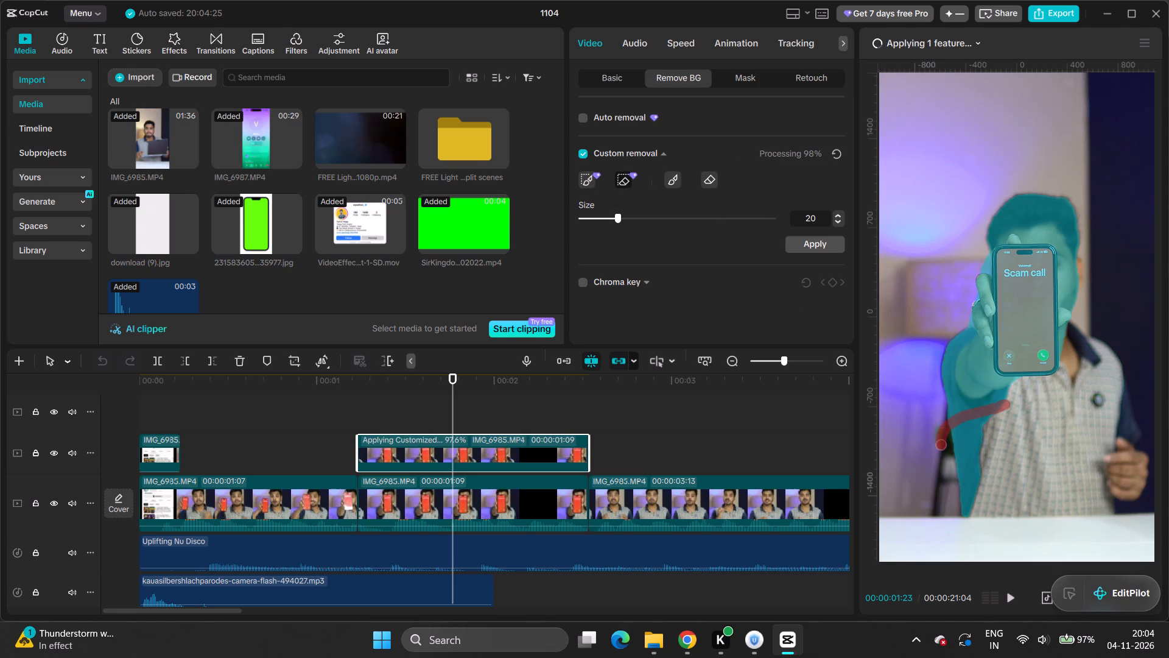
left_click_drag(944, 475, 966, 425)
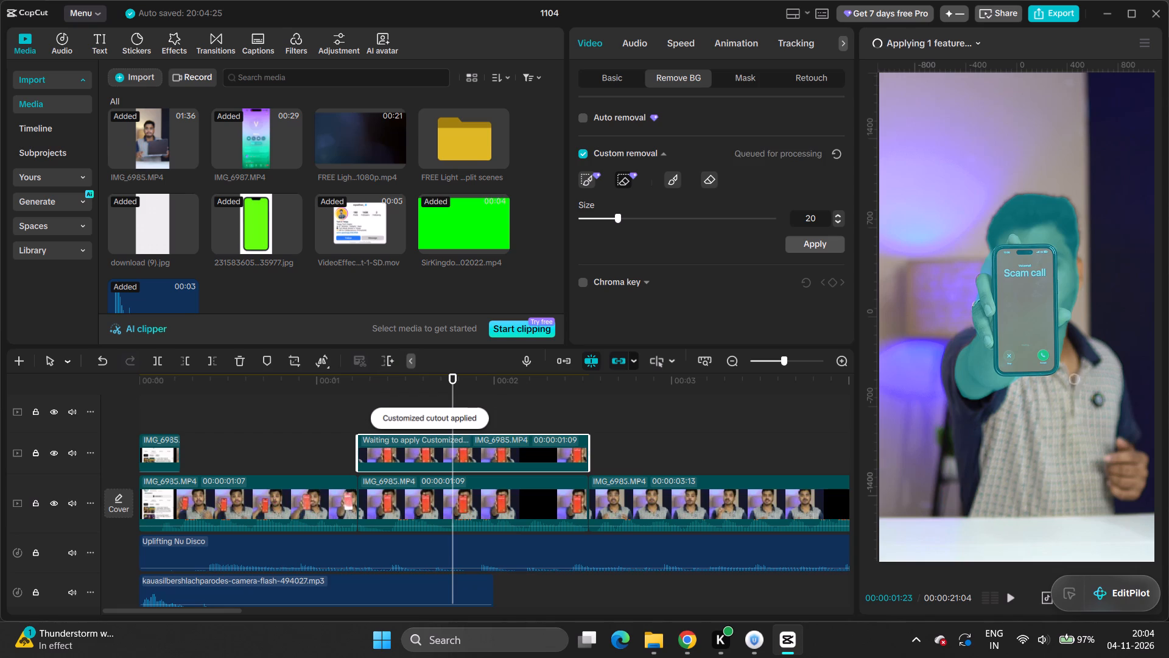
left_click_drag(991, 234, 1040, 219)
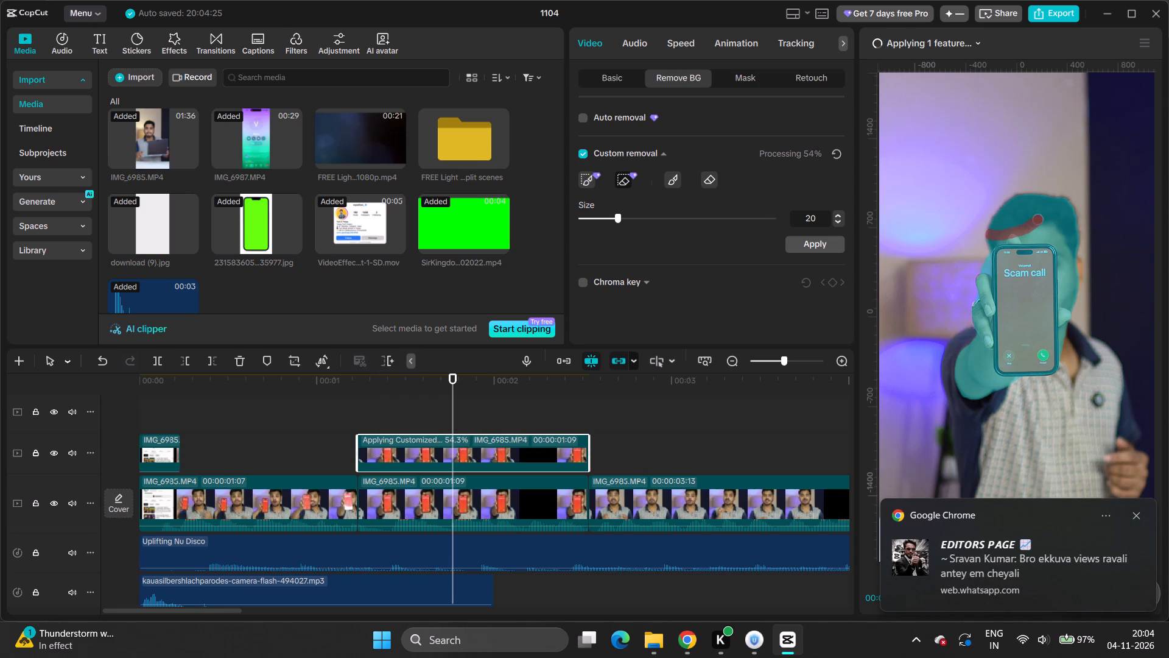
left_click_drag(1040, 219, 1067, 185)
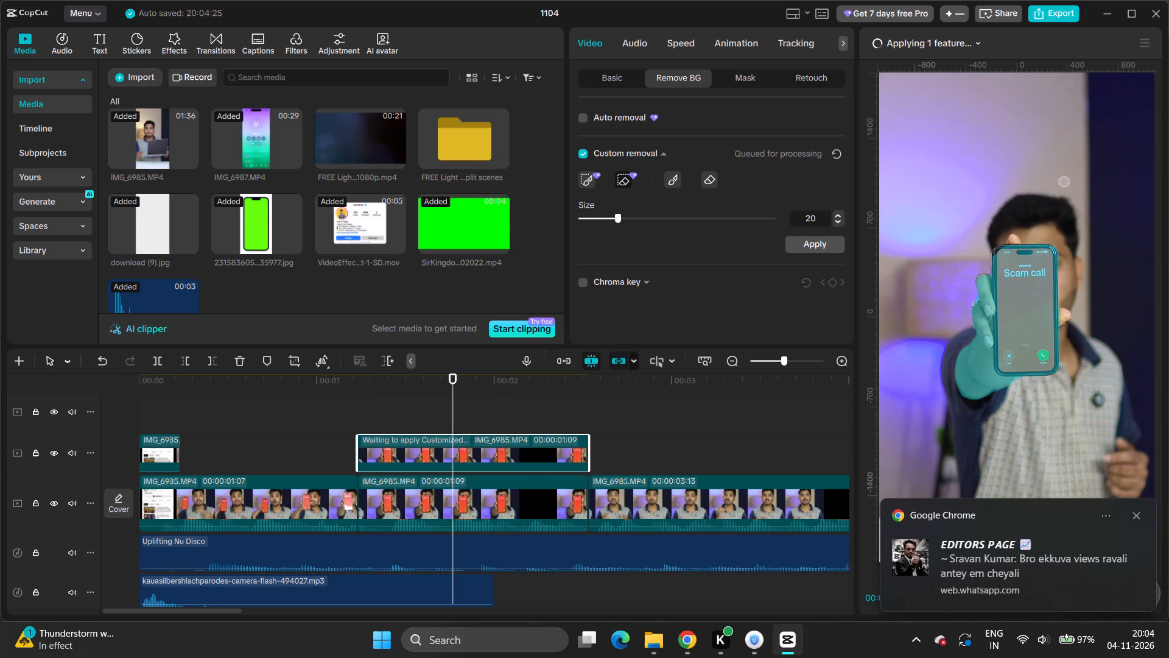
left_click(1136, 512)
left_click(805, 243)
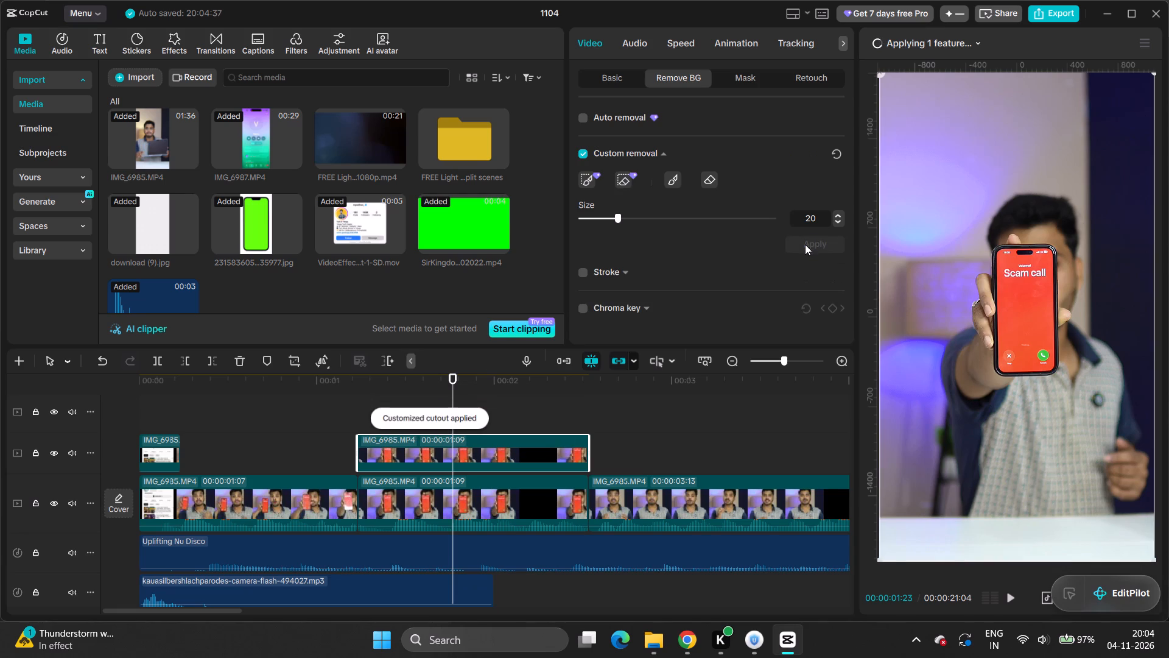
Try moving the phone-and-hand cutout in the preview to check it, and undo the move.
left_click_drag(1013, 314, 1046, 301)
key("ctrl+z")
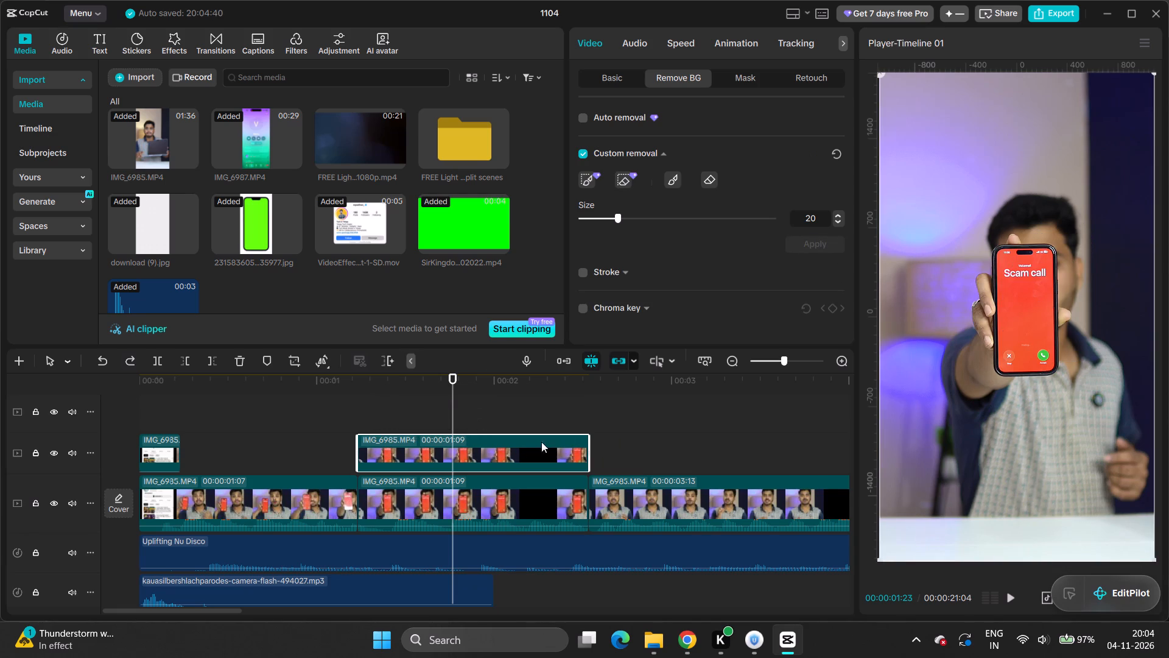
Replay the start of the cutout clip and add a Transform keyframe to it at 00:00:01:09.
left_click_drag(455, 412, 340, 436)
key("space")
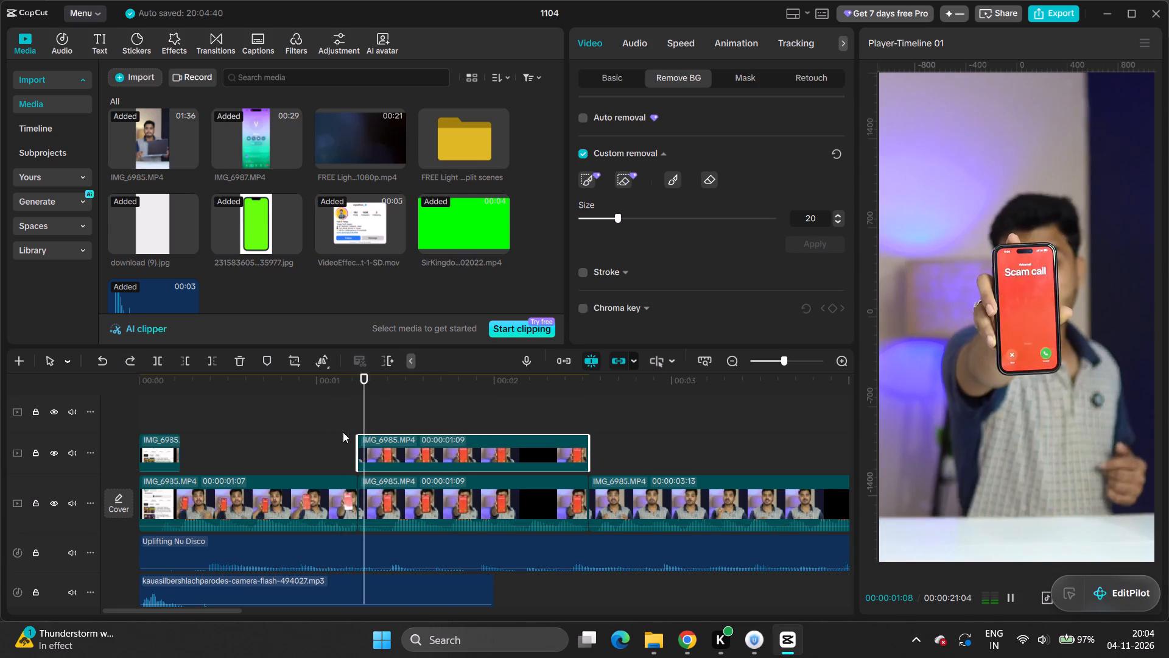
key("space")
left_click_drag(418, 409, 325, 433)
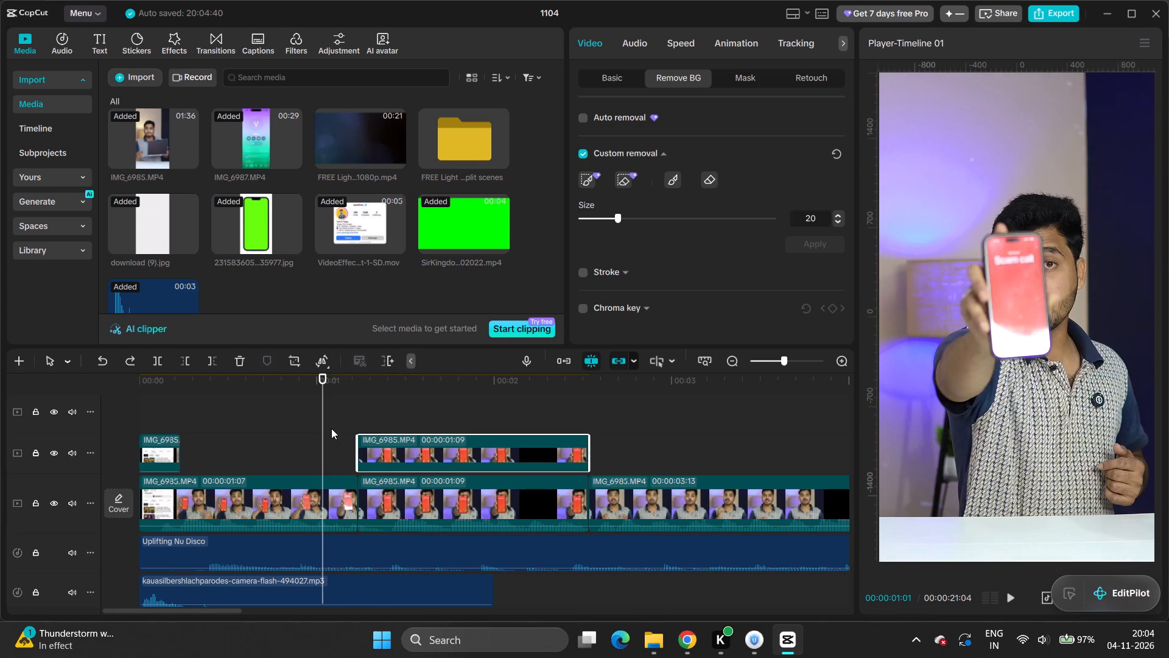
key("space")
key("space")
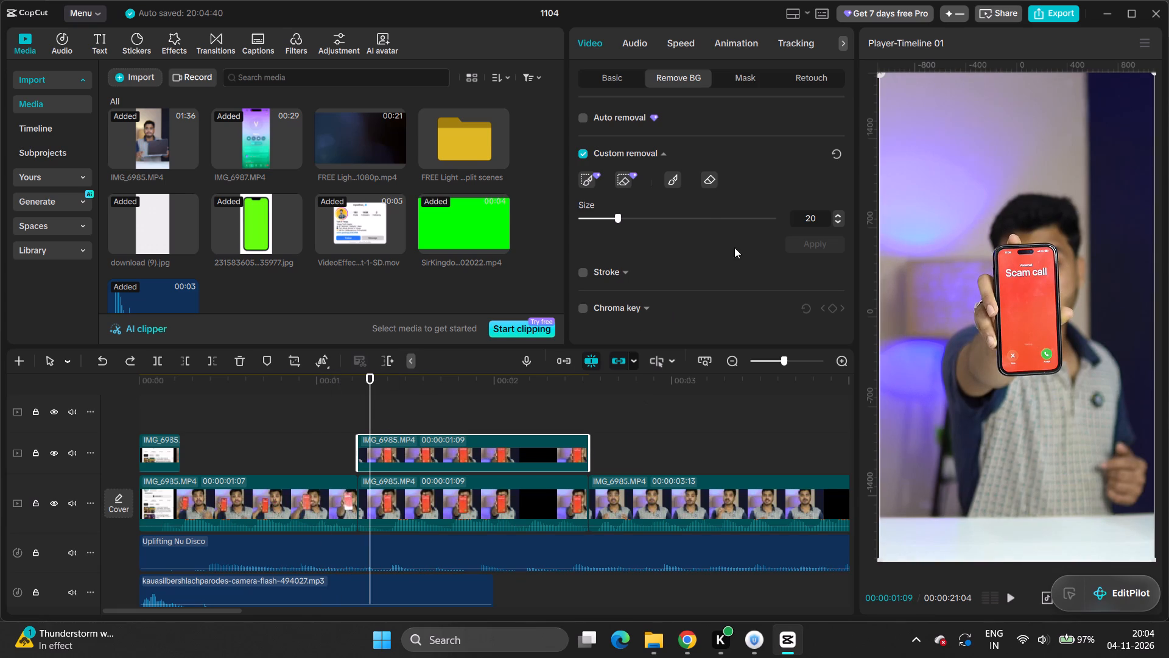
left_click(610, 74)
left_click(832, 116)
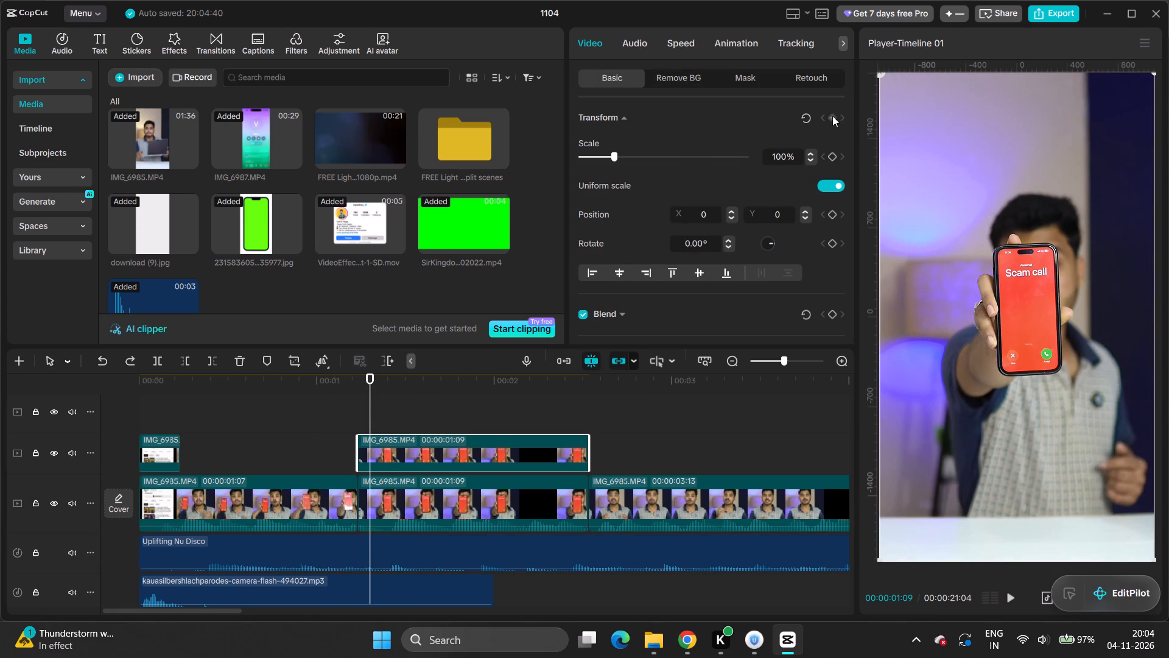
Add a second Transform keyframe to the cutout clip at 00:00:01:12 and set its scale to 148%.
left_click_drag(371, 415, 425, 411)
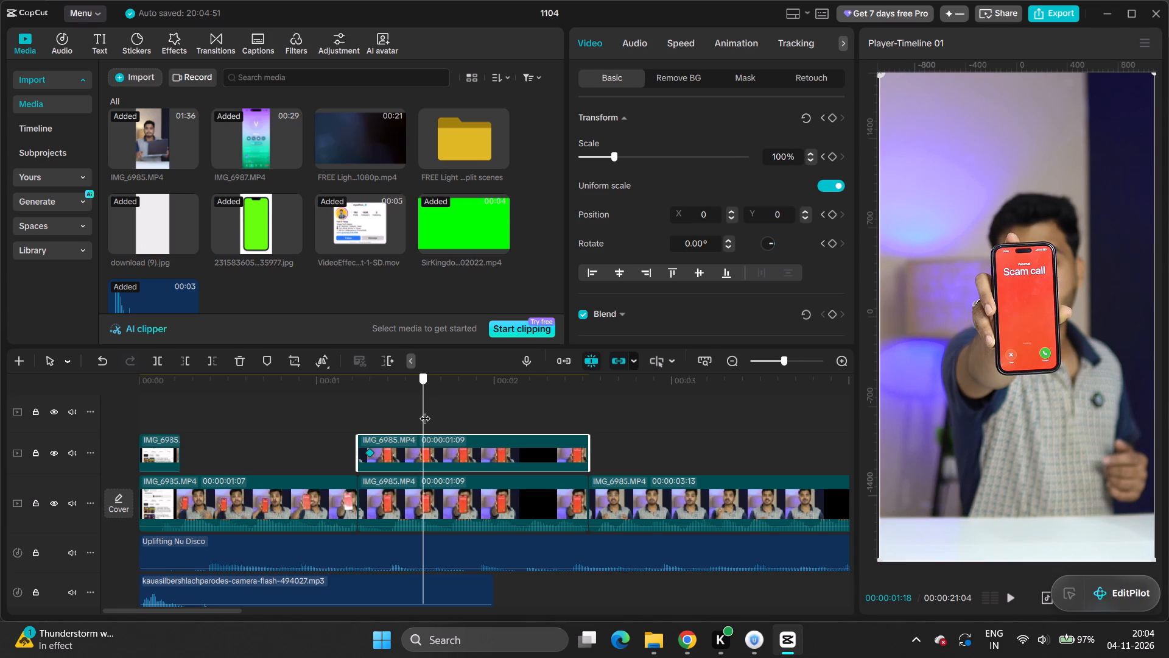
left_click_drag(425, 411, 387, 417)
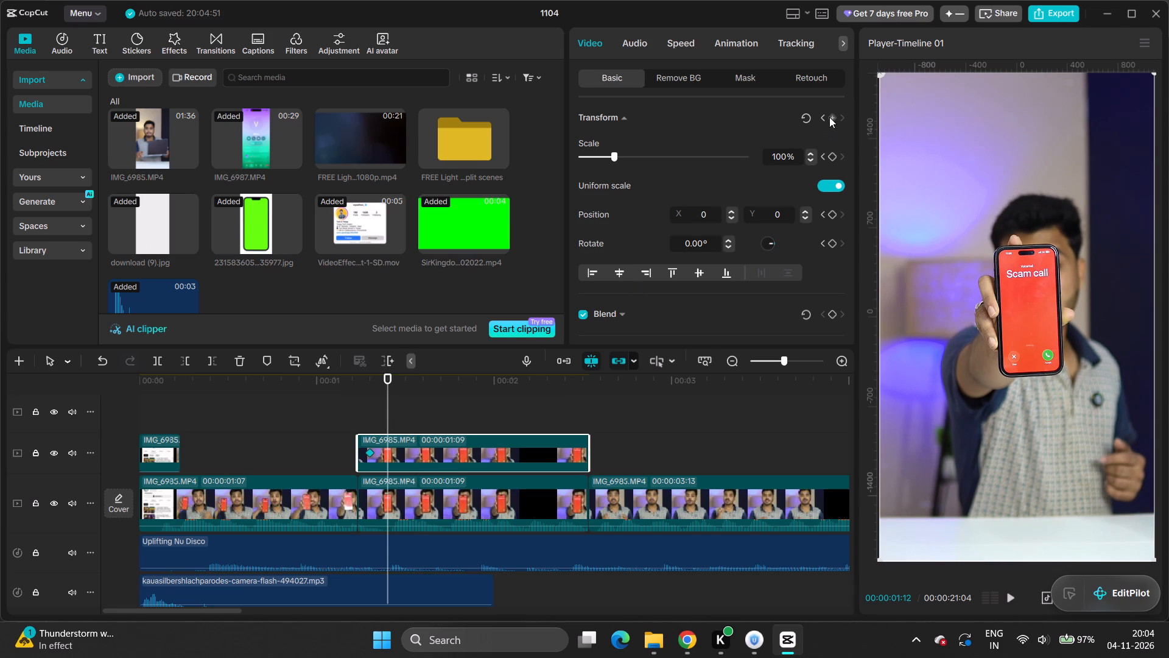
left_click(829, 117)
left_click_drag(616, 157, 626, 157)
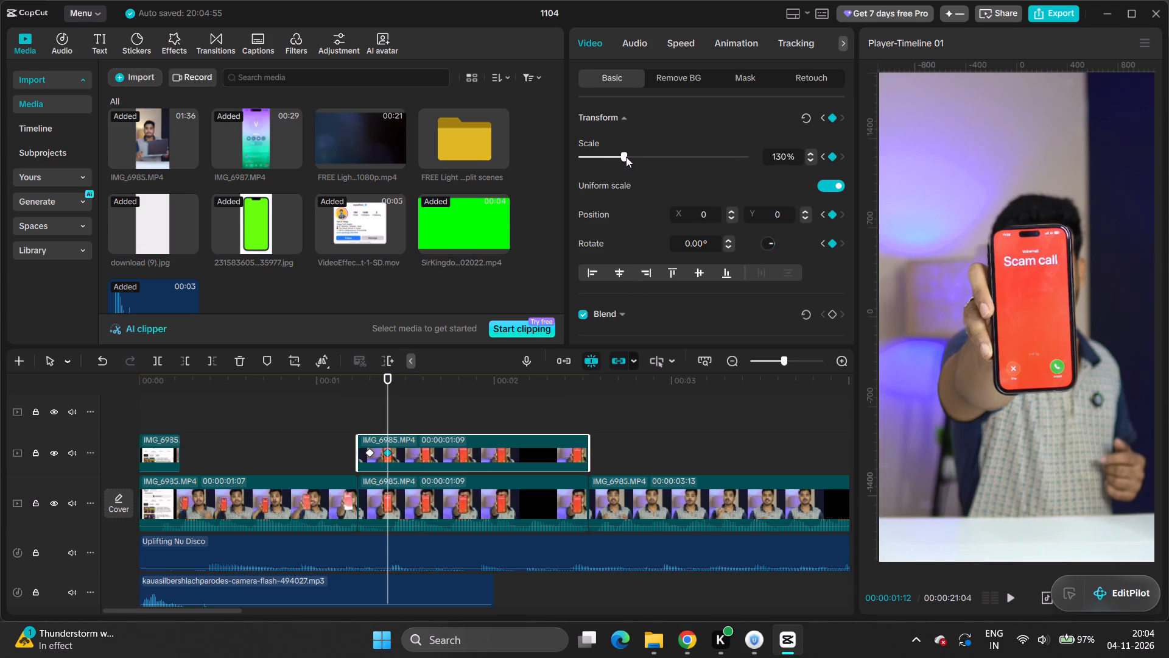
left_click_drag(626, 157, 632, 155)
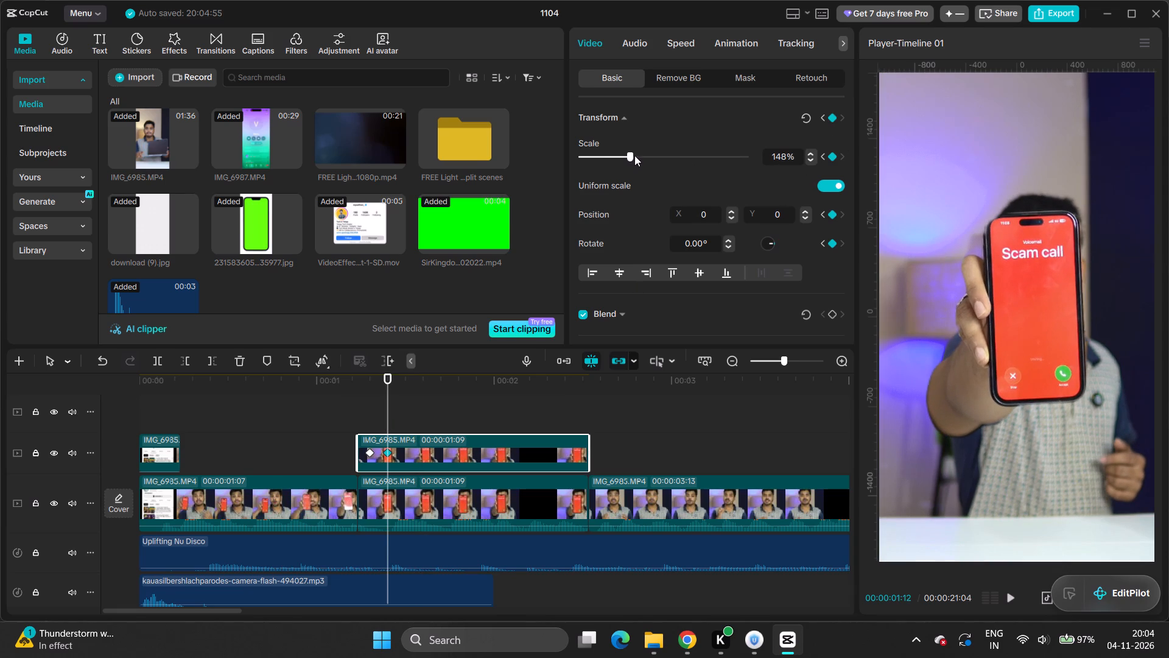
Apply Ease in at the cutout clip's second keyframe and Ease out at its first keyframe.
right_click(390, 448)
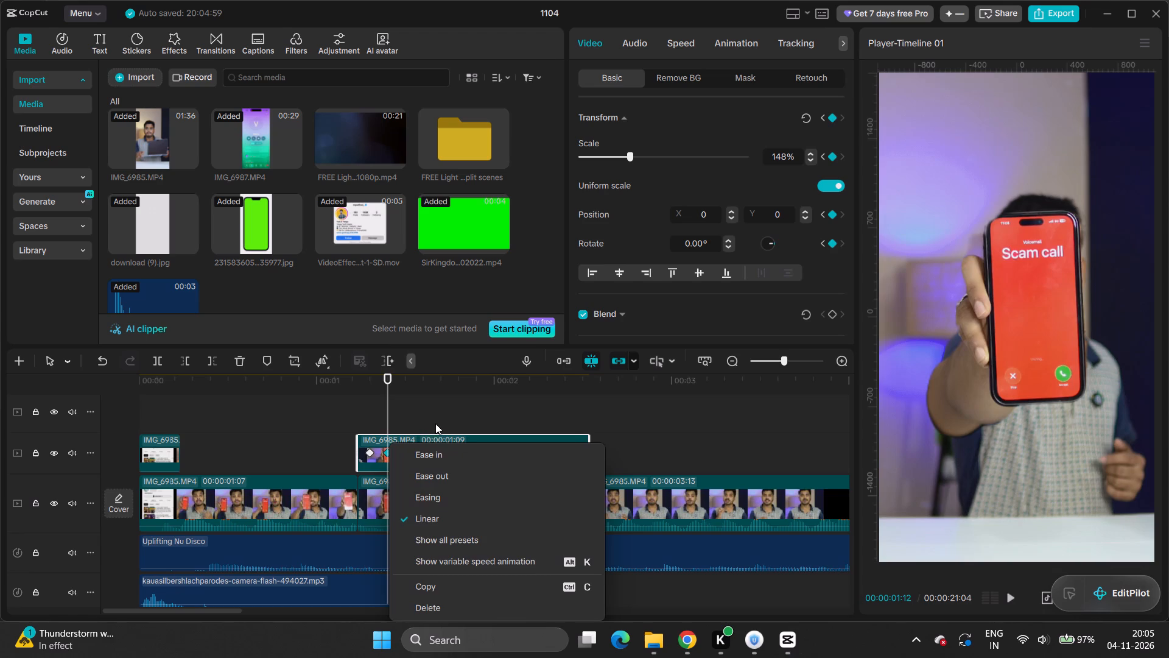
left_click(438, 450)
left_click(371, 450)
right_click(371, 450)
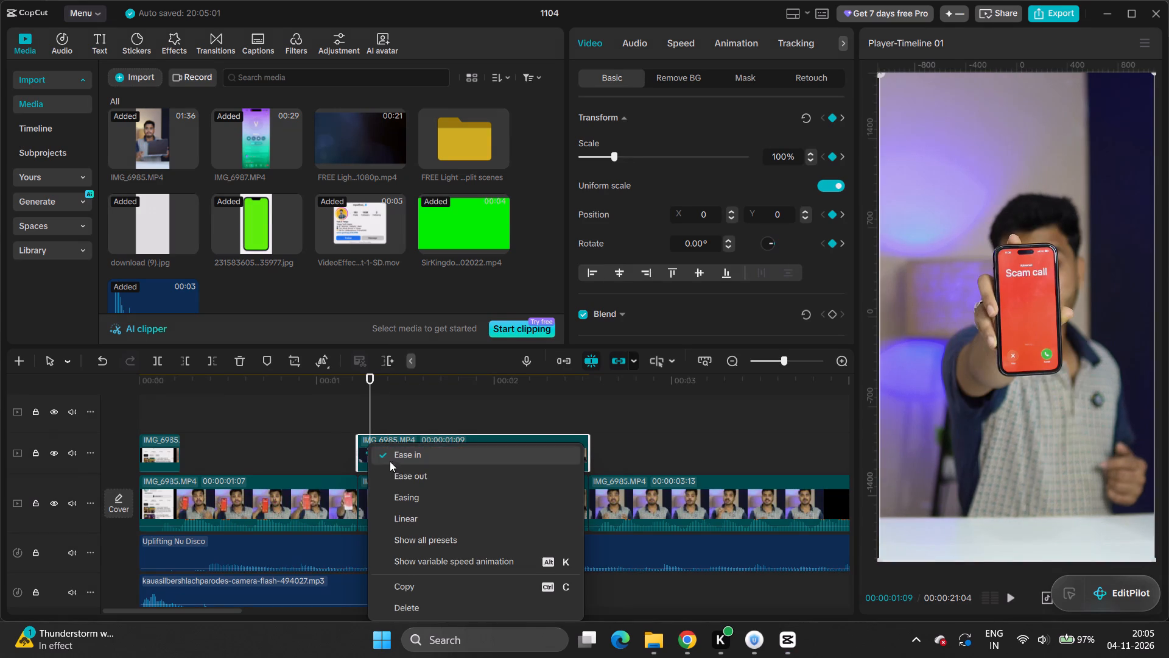
left_click(401, 476)
Move the cutout clip's first keyframe to the very start of the clip and play back the phone zoom.
left_click_drag(390, 413, 326, 436)
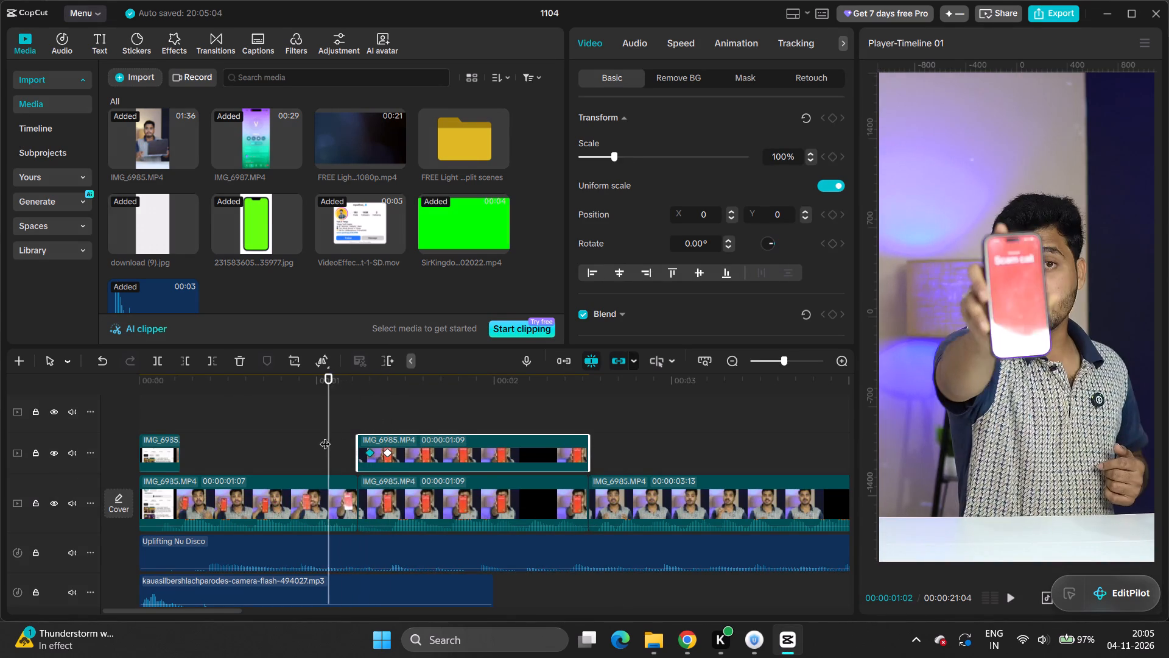
key("space")
key("space")
left_click_drag(369, 451, 357, 451)
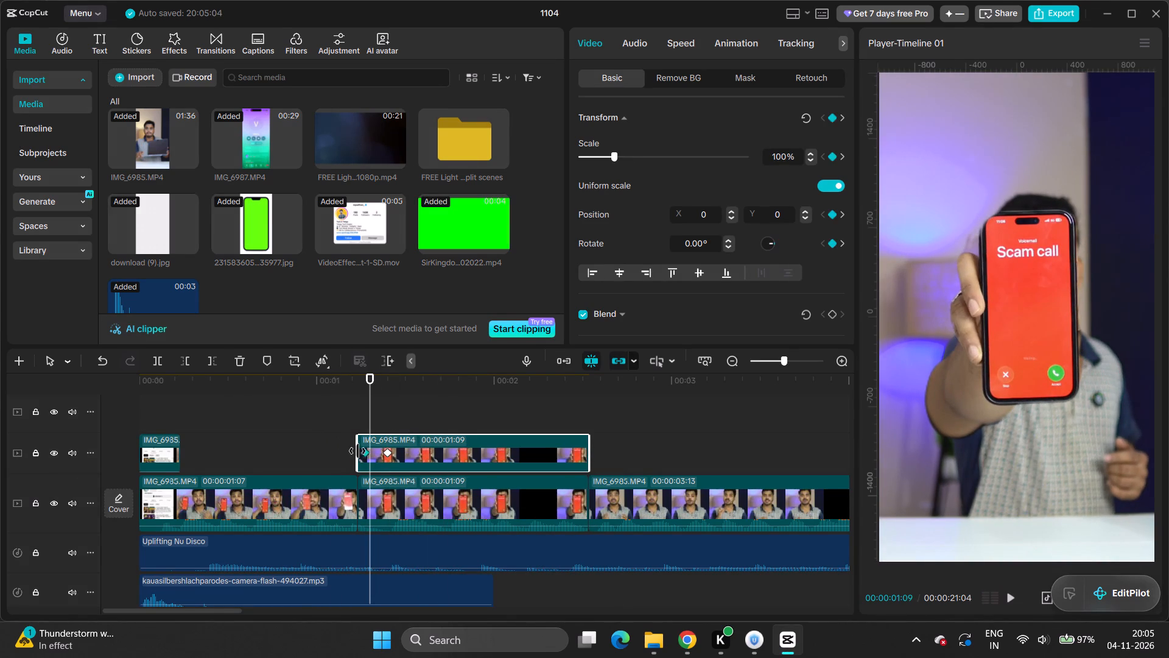
left_click_drag(357, 451, 349, 453)
left_click_drag(368, 418, 327, 432)
key("space")
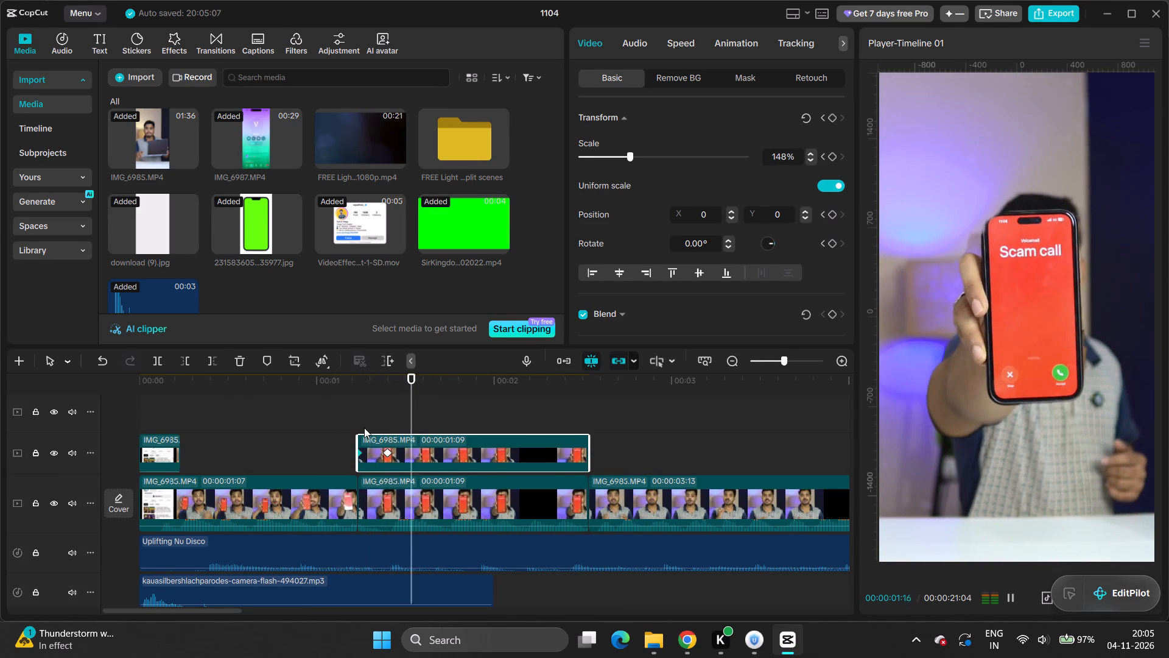
Move the cutout clip's second keyframe earlier to 00:00:01:11 and play back the phone zoom.
key("space")
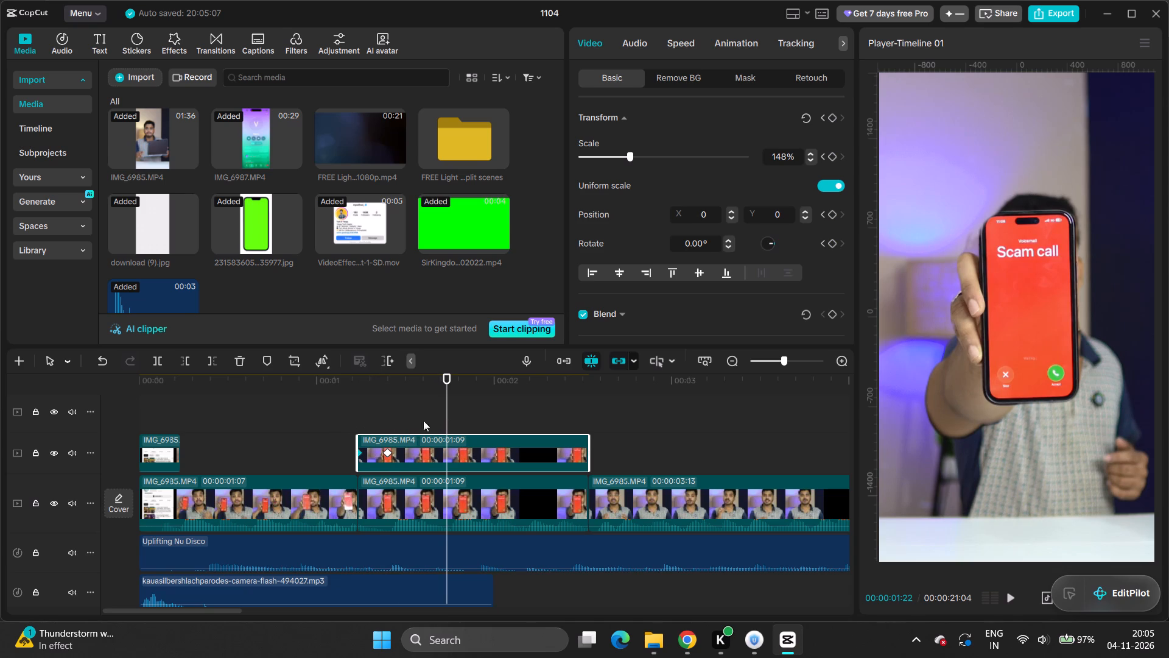
left_click_drag(386, 451, 379, 452)
left_click_drag(390, 416, 332, 444)
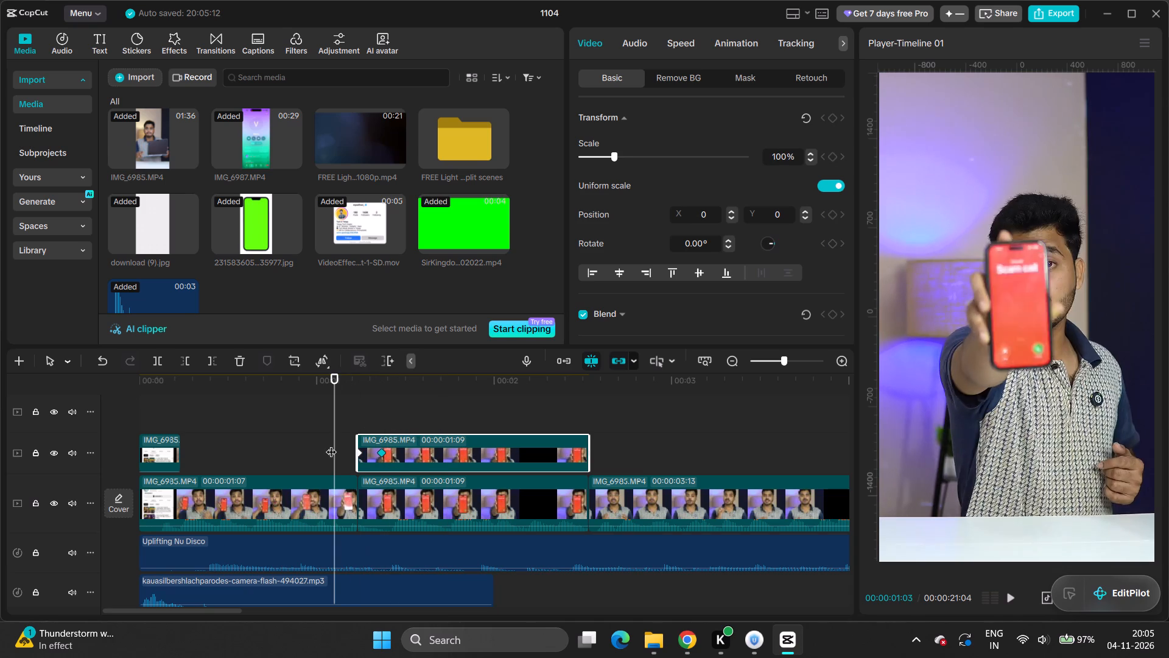
key("space")
key("space")
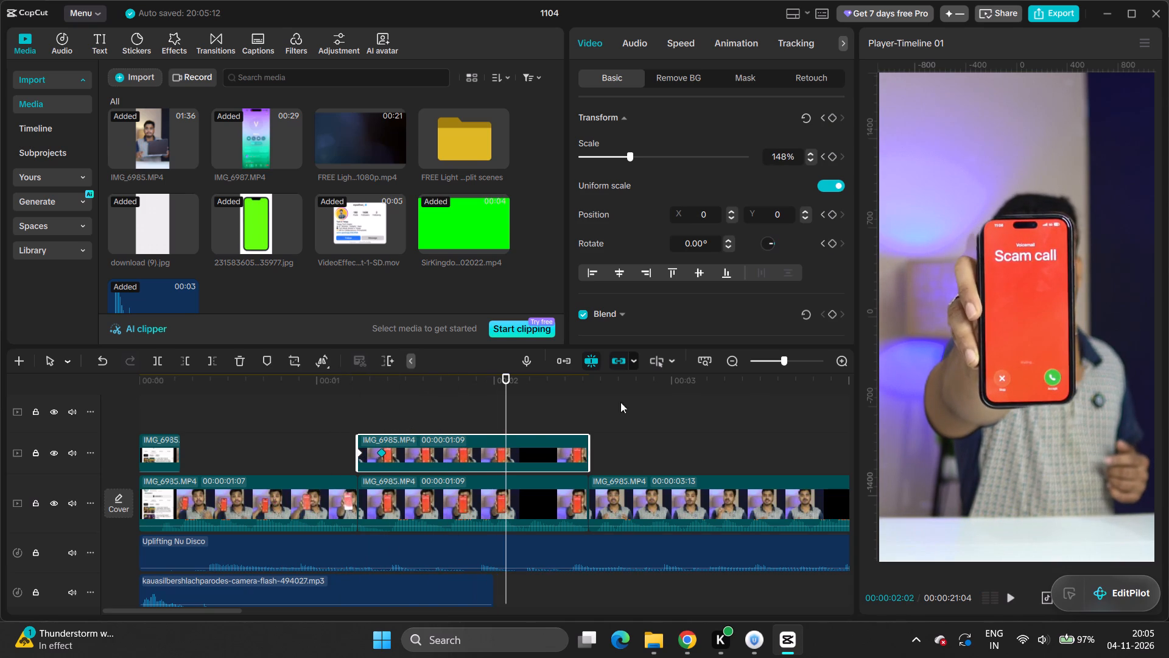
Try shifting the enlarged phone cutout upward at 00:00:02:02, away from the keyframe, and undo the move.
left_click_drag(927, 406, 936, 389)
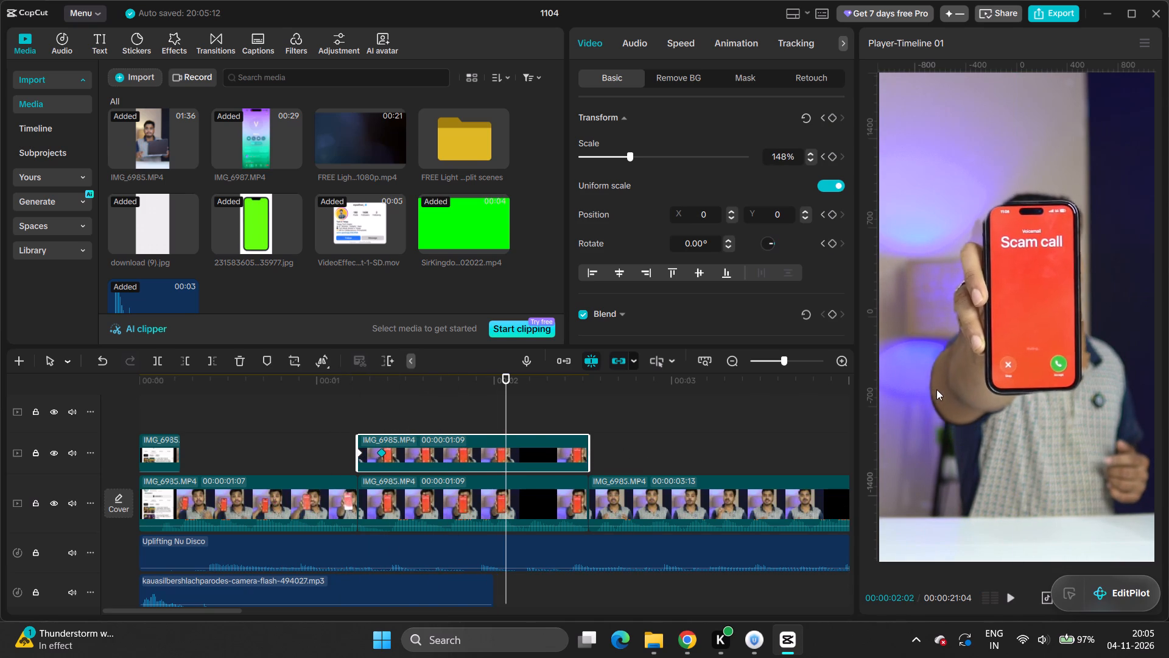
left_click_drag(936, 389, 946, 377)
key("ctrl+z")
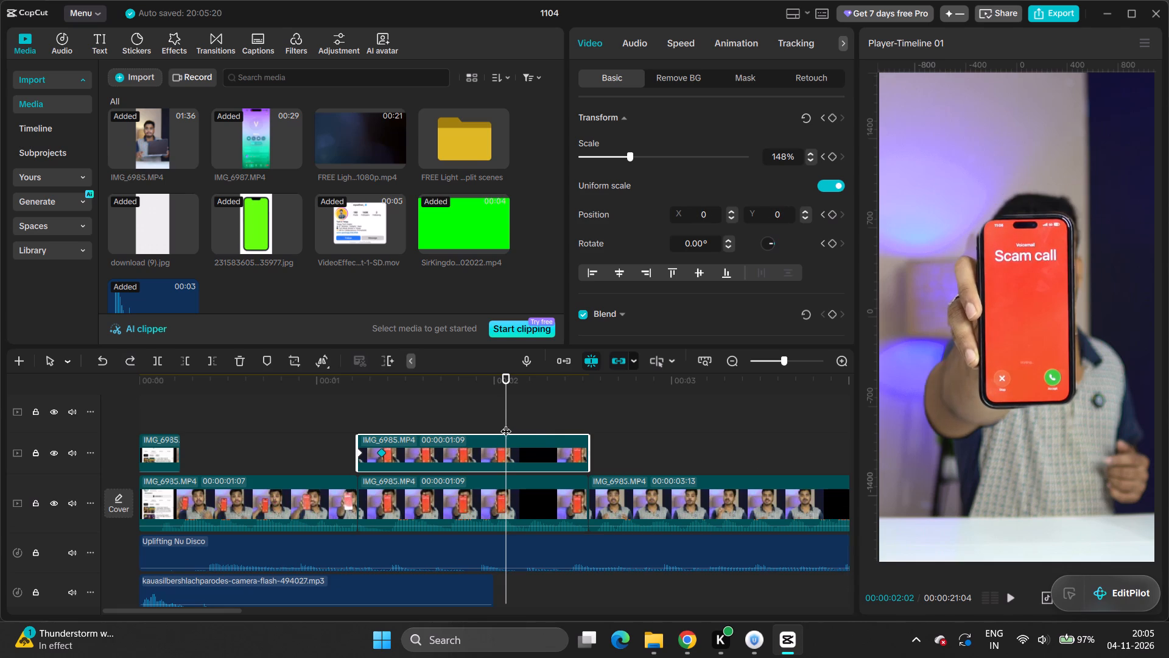
Reposition the phone cutout to X 125, Y 287 at its second keyframe and play back the pop-out.
left_click_drag(505, 416, 379, 448)
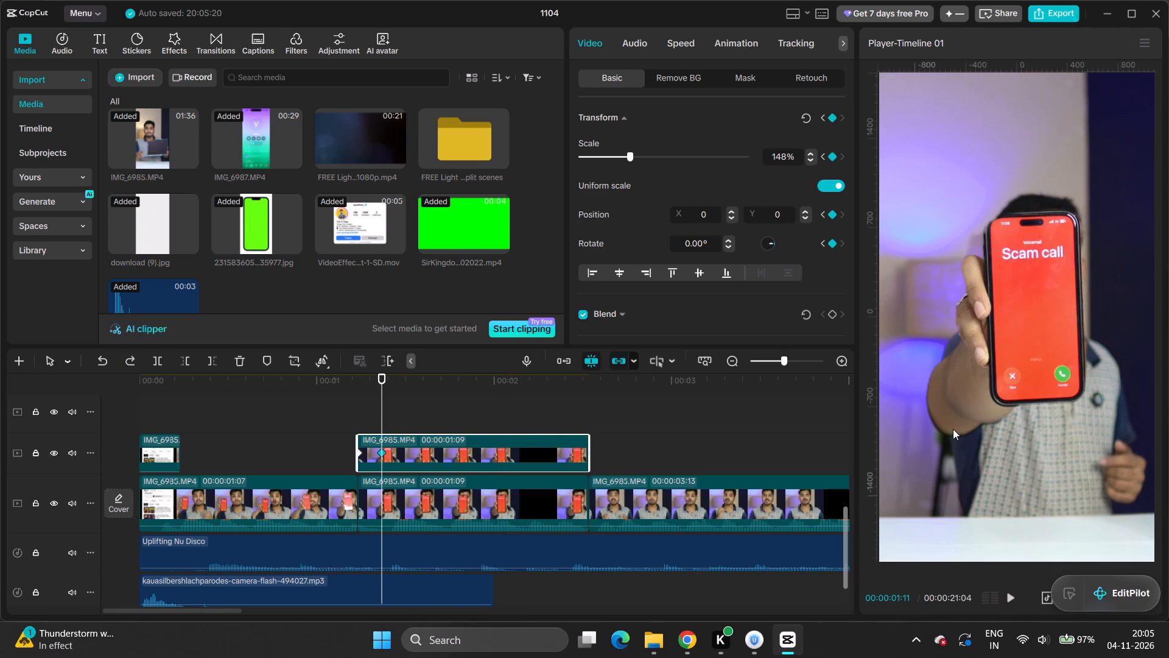
left_click_drag(953, 429, 971, 397)
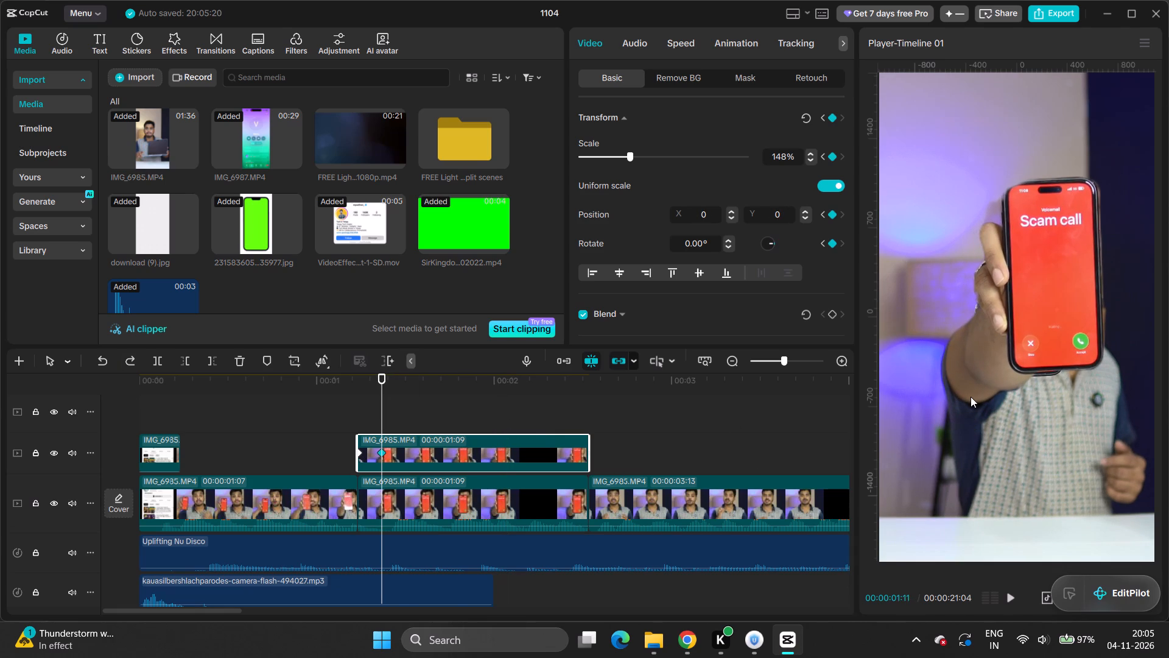
left_click_drag(971, 397, 969, 392)
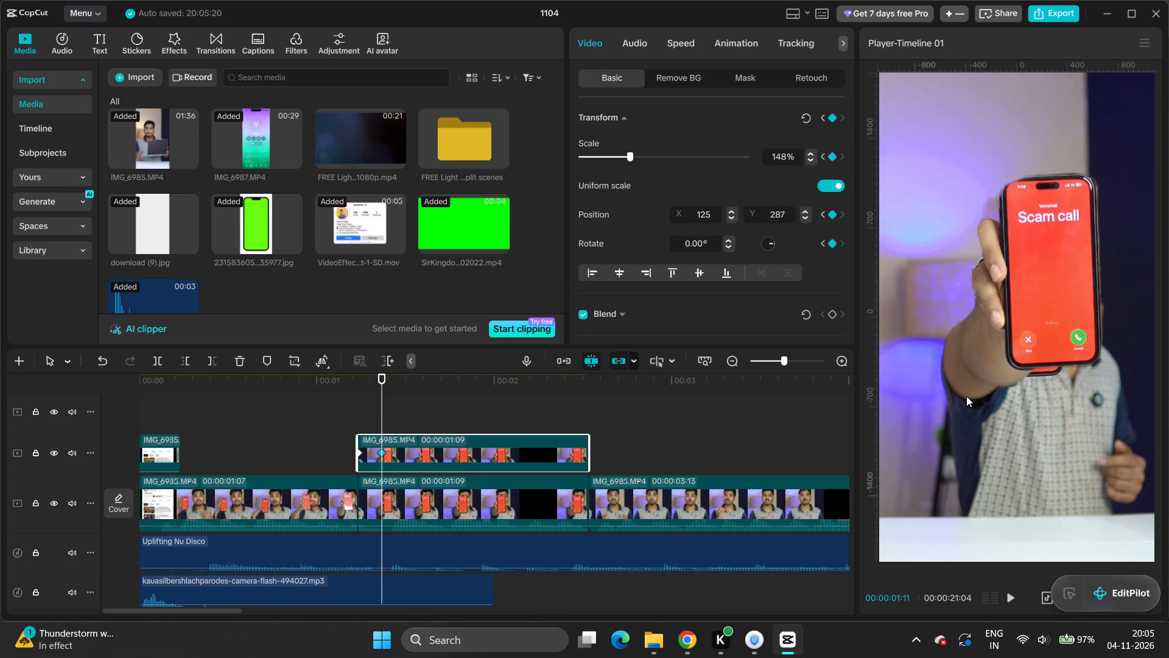
left_click_drag(377, 416, 337, 424)
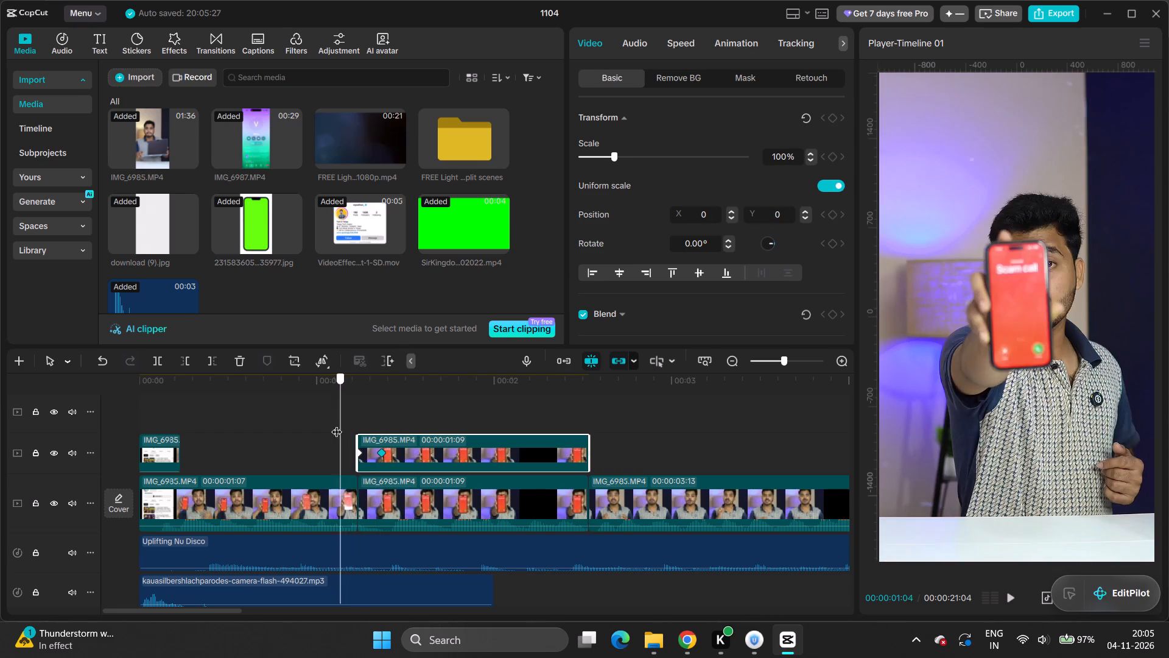
left_click_drag(337, 424, 324, 427)
key("space")
key("space")
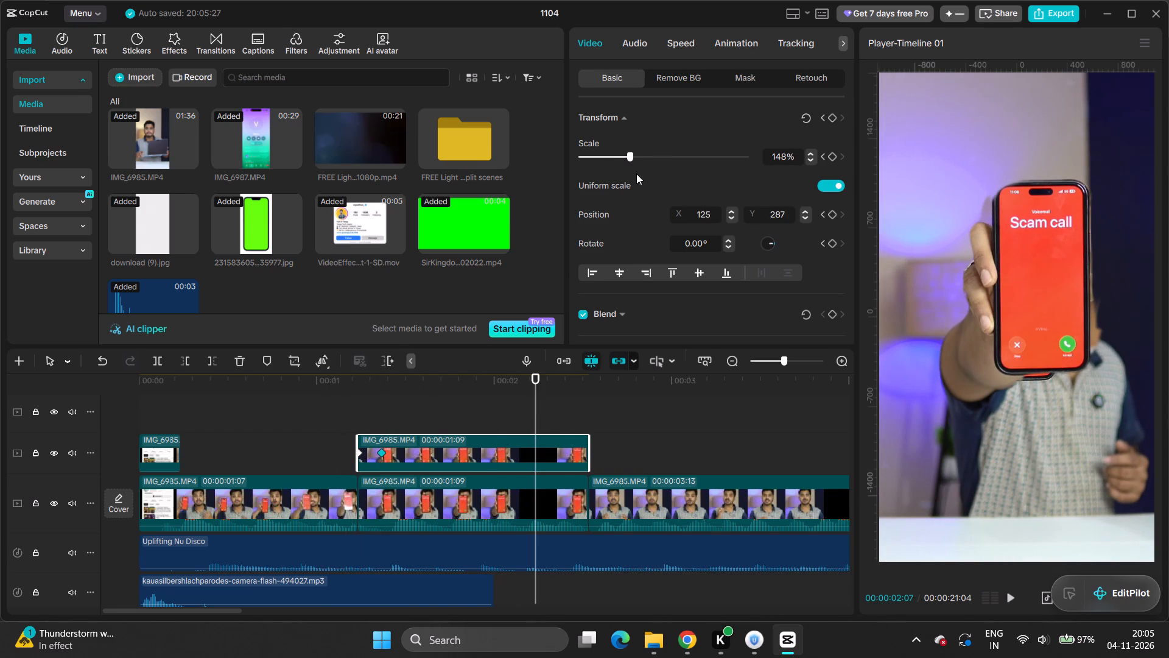
Brush the fingertip above the phone's top edge into the custom background removal at 00:00:02:07 and replay the shot.
left_click(671, 83)
left_click(581, 183)
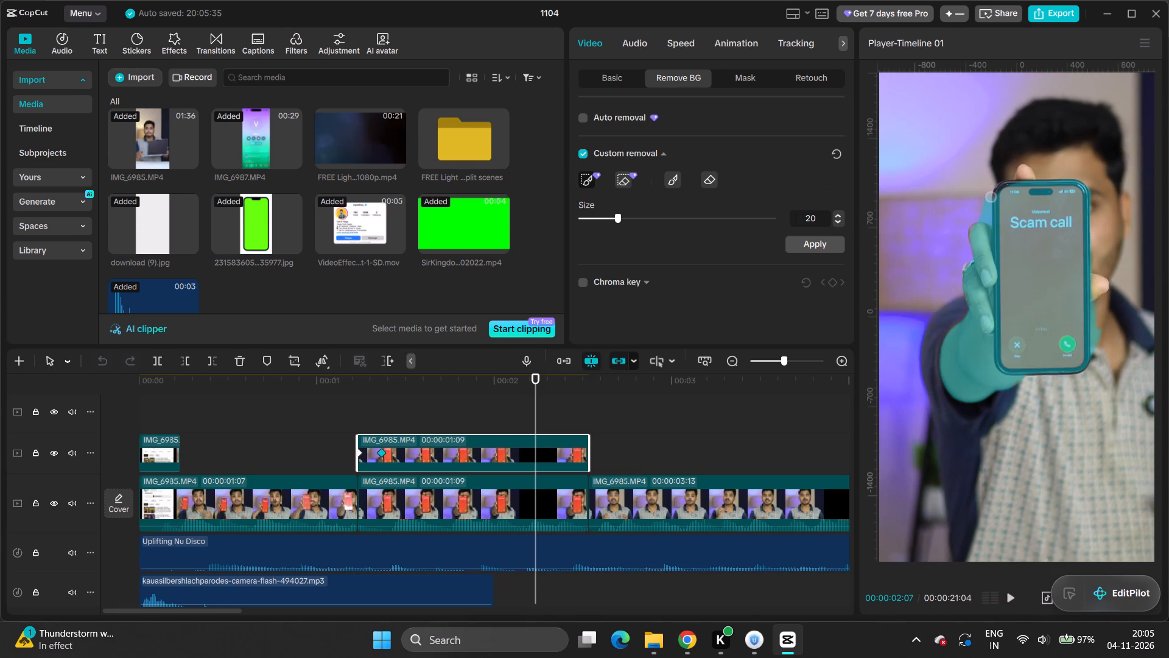
left_click_drag(993, 198, 1015, 183)
left_click_drag(1015, 183, 1031, 178)
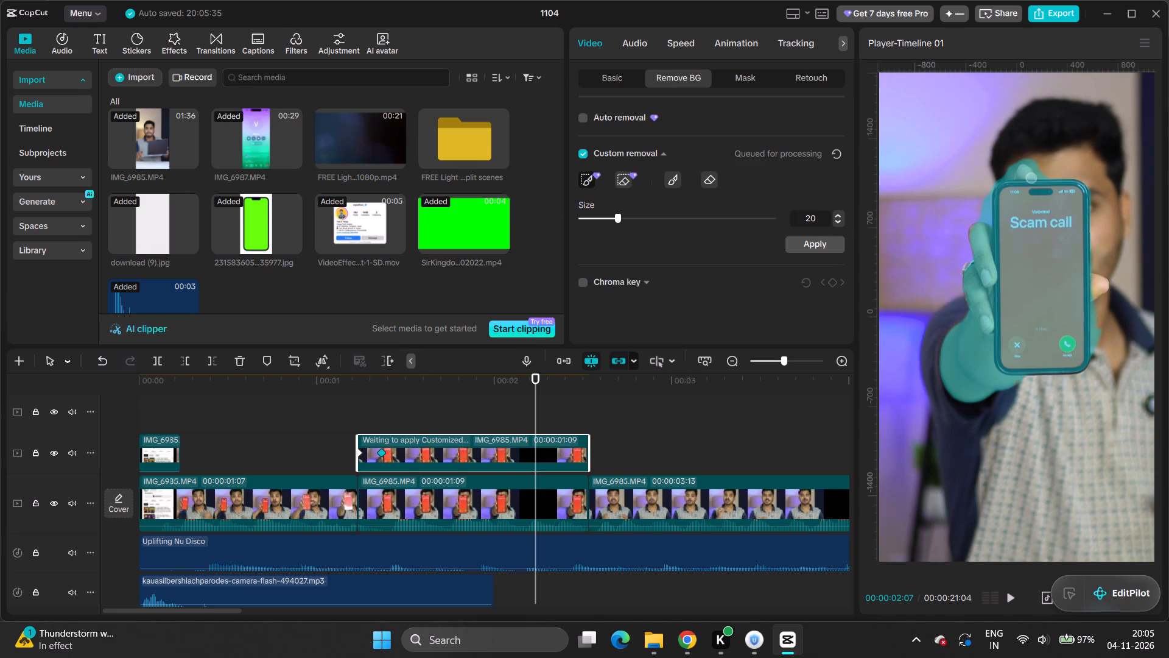
left_click(626, 182)
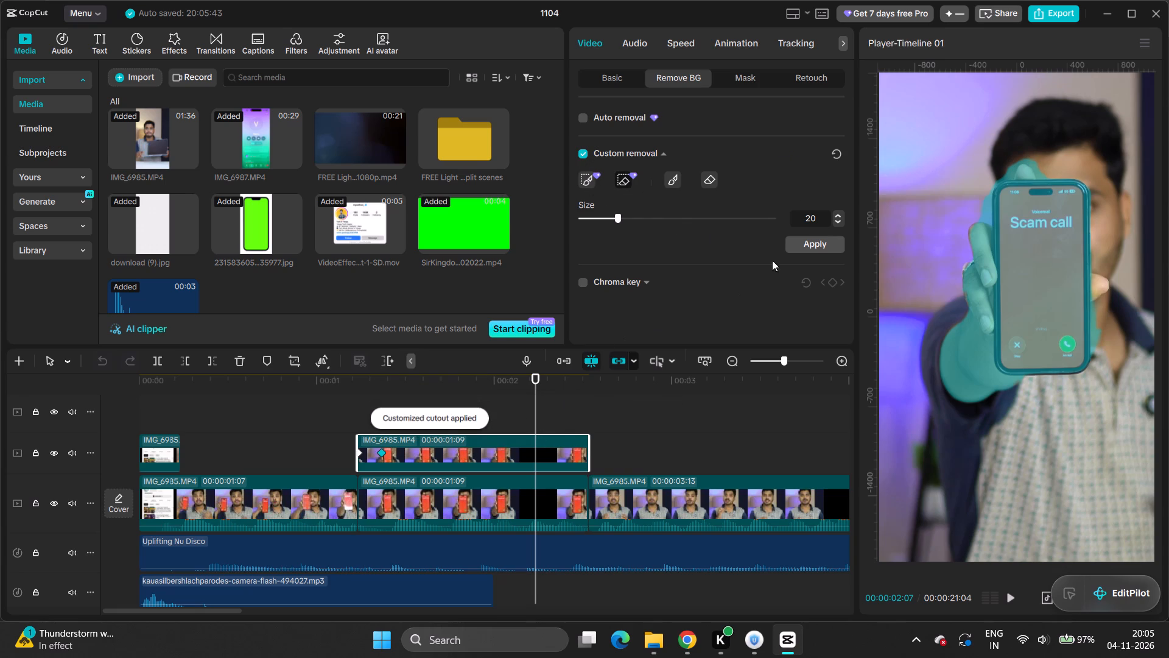
left_click(532, 400)
left_click(516, 417)
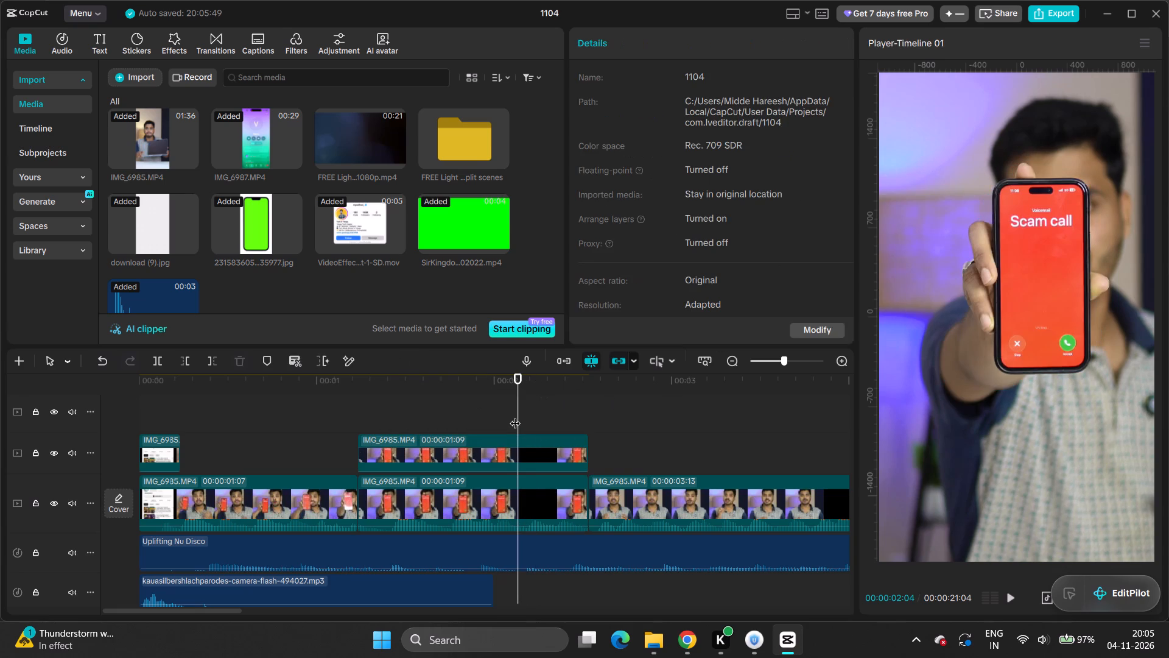
left_click_drag(516, 411, 340, 422)
key("space")
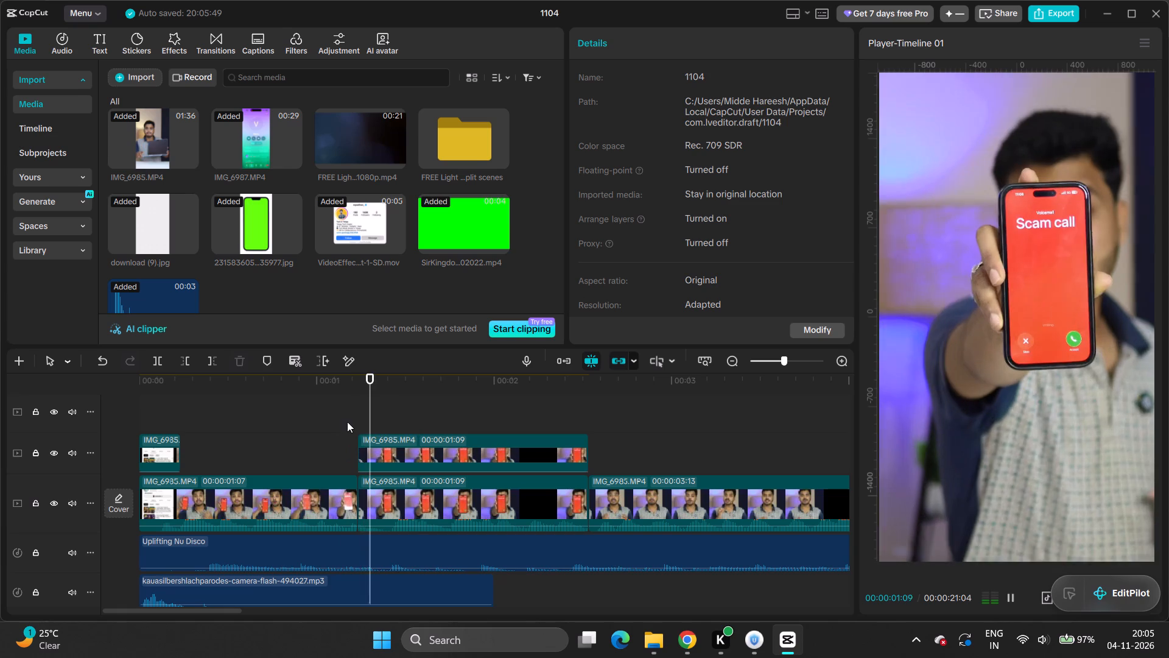
key("space")
left_click_drag(419, 413, 377, 422)
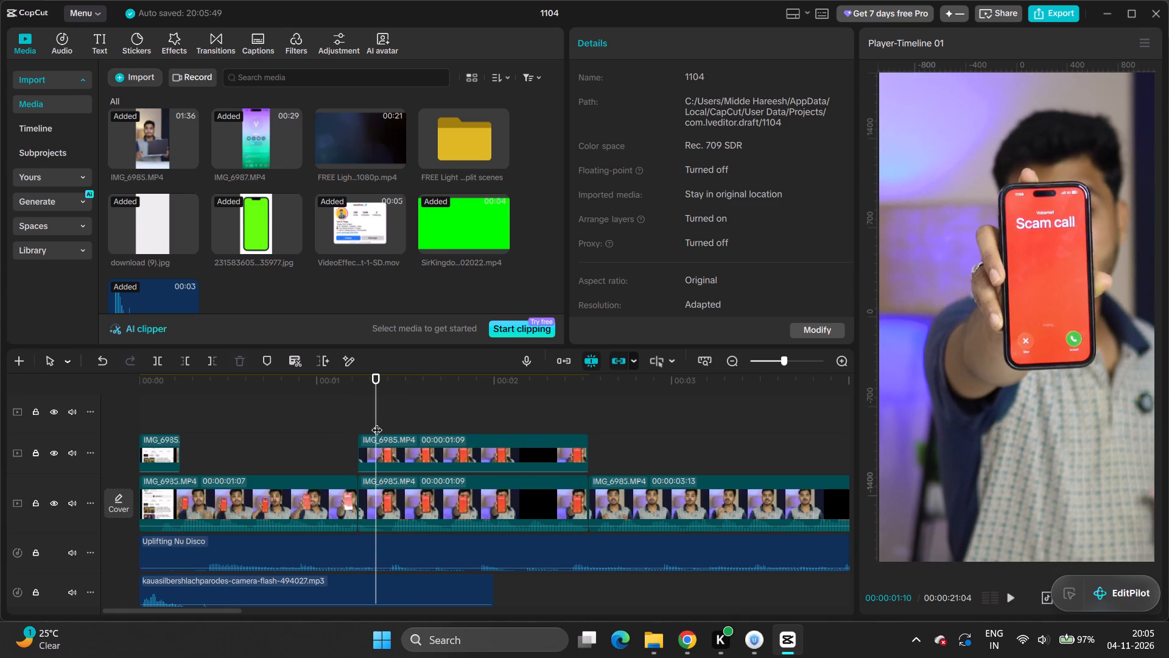
Apply the refined custom removal to the phone-and-hand cutout clip and play back the pop-out.
left_click(482, 459)
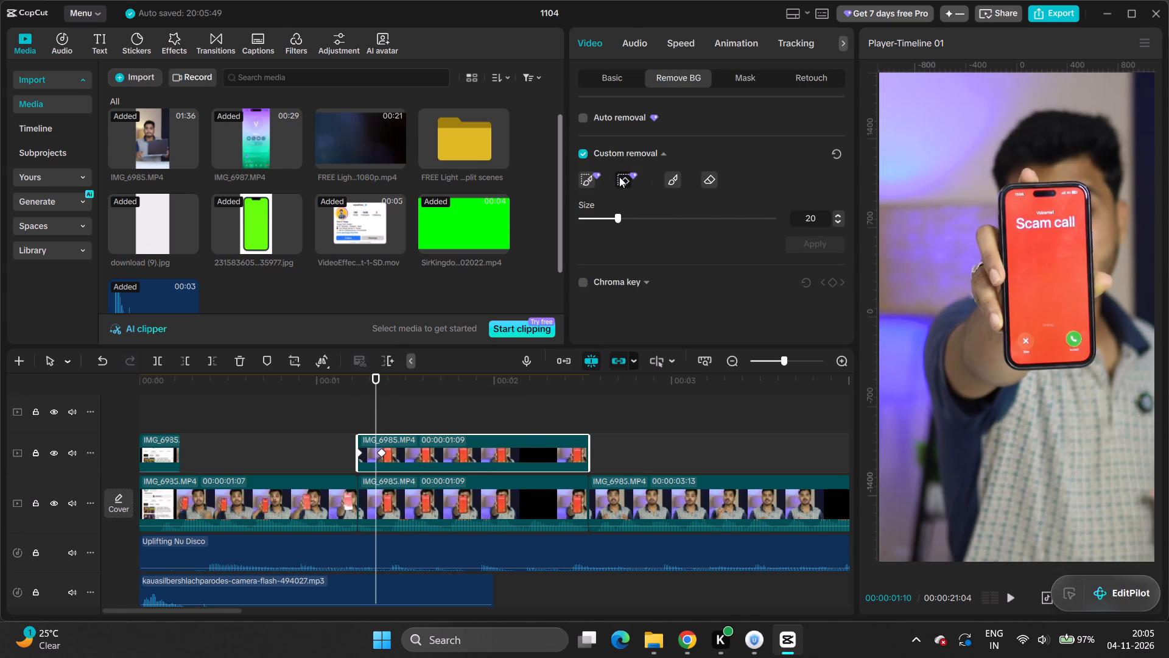
left_click(581, 182)
left_click(813, 242)
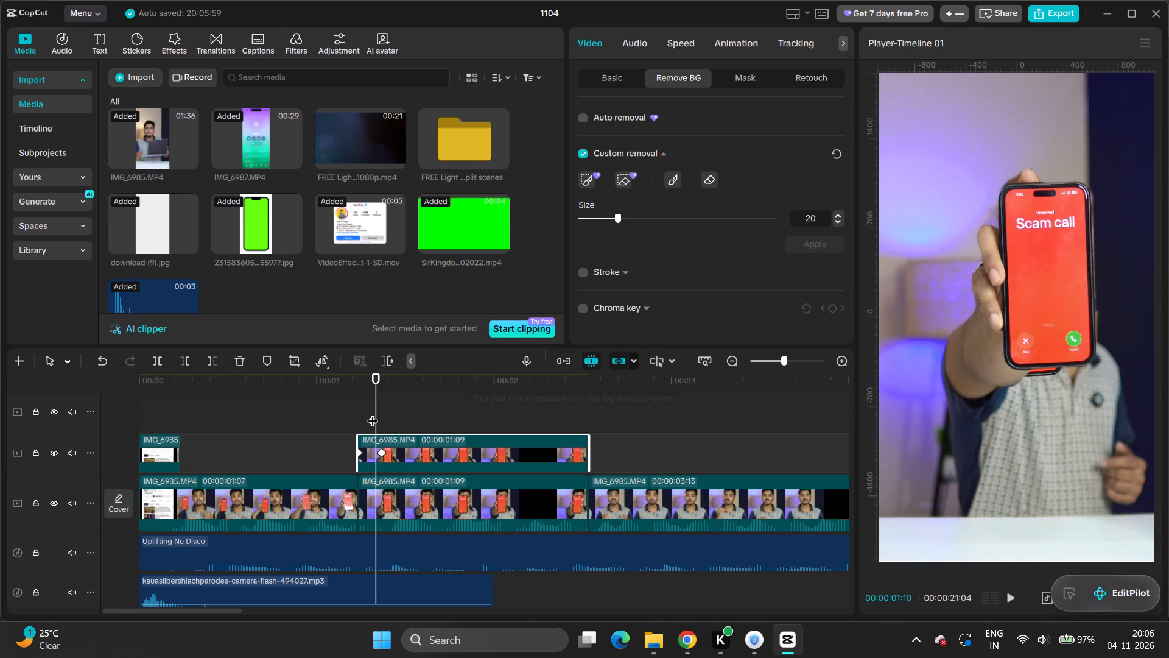
left_click_drag(375, 410, 334, 424)
key("space")
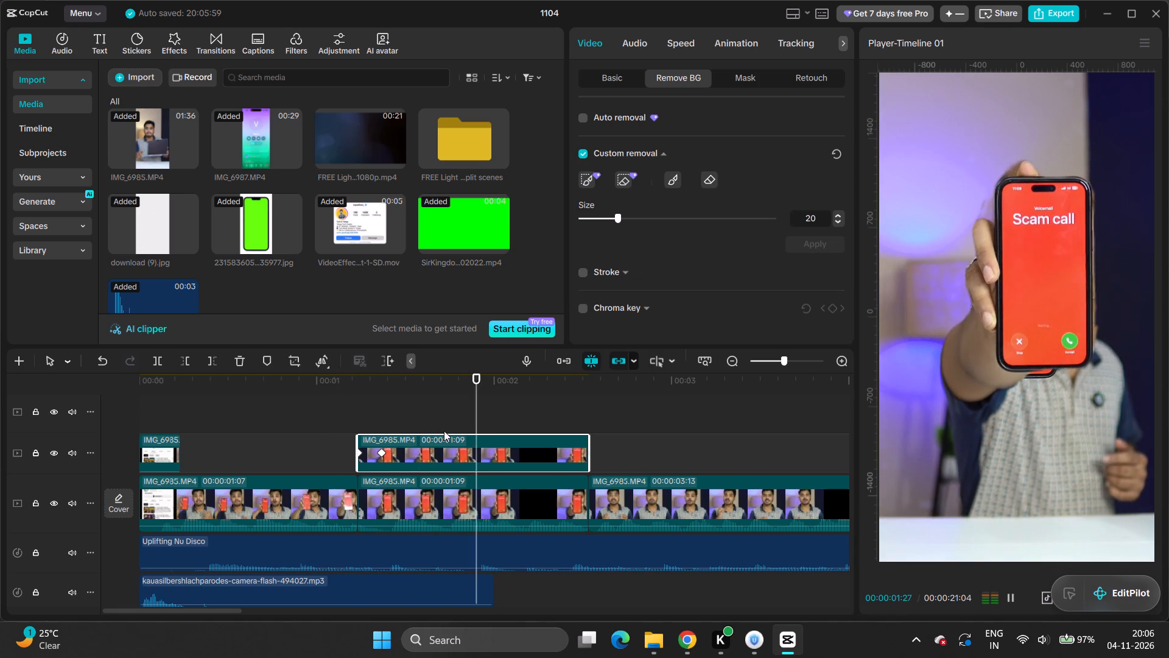
key("space")
key("space")
key("space")
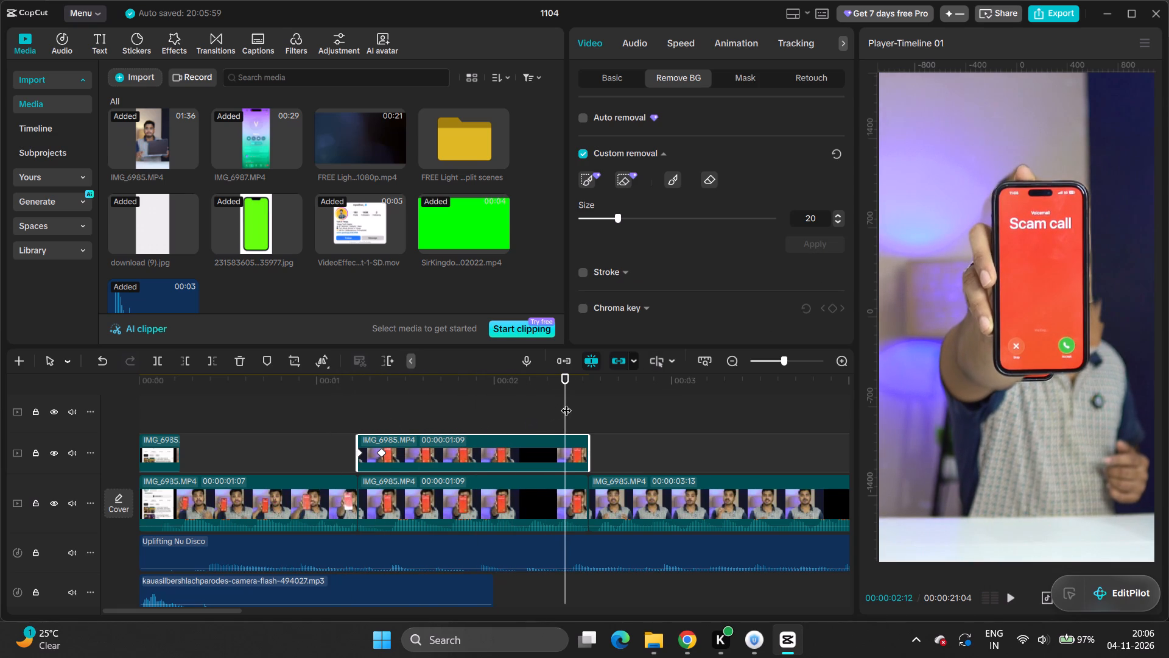
Erase stray background beside the fingers from the custom cutout at 00:00:01:11, apply the removal and replay the shot.
left_click_drag(565, 402, 378, 433)
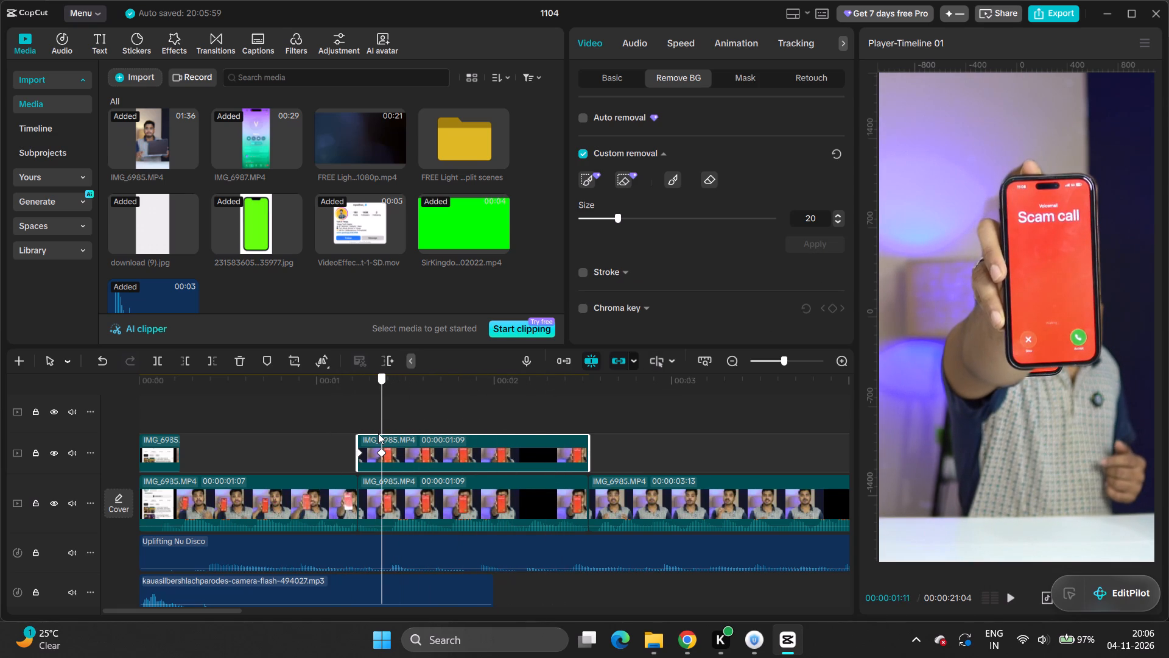
left_click_drag(378, 433, 380, 433)
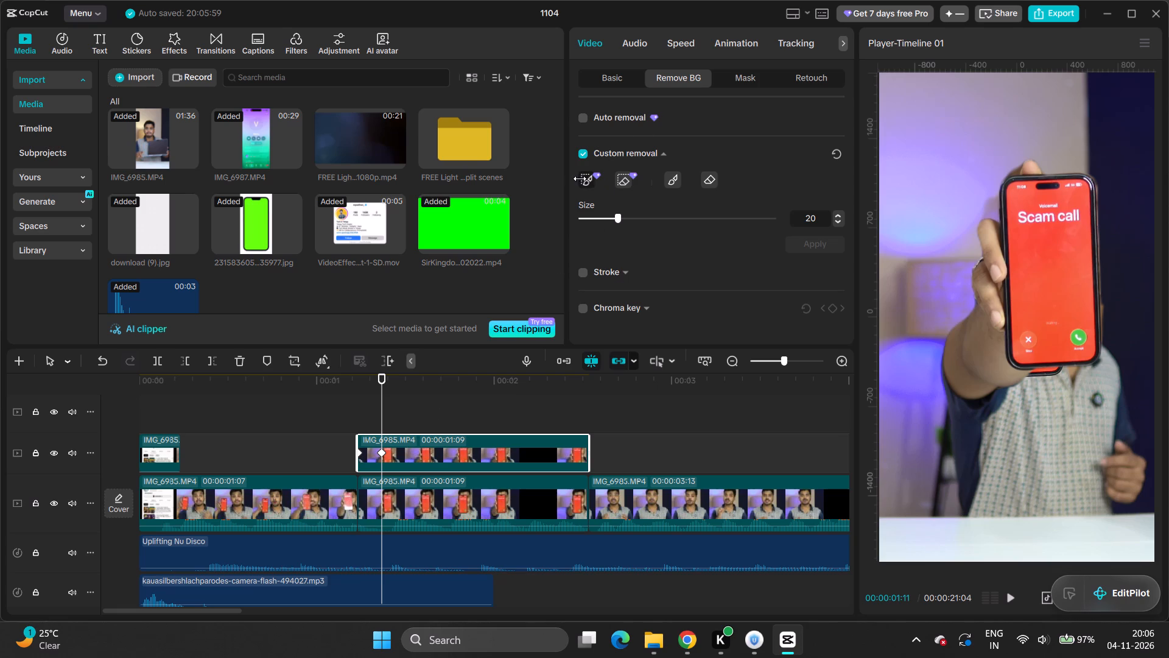
left_click(585, 181)
left_click(617, 175)
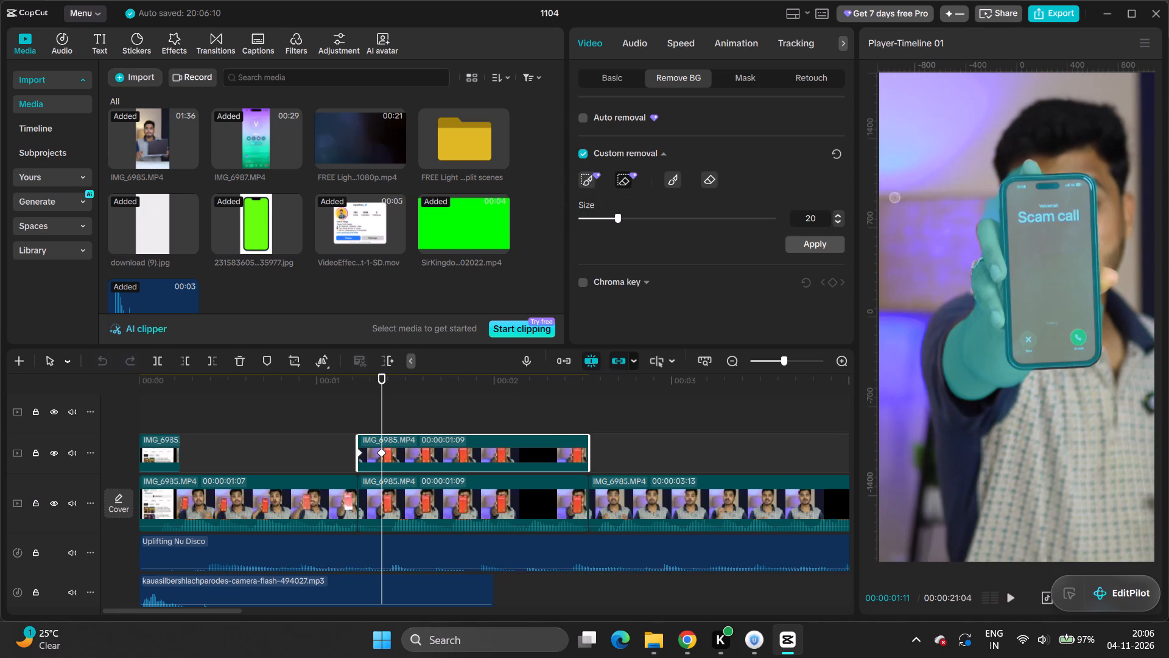
left_click(992, 213)
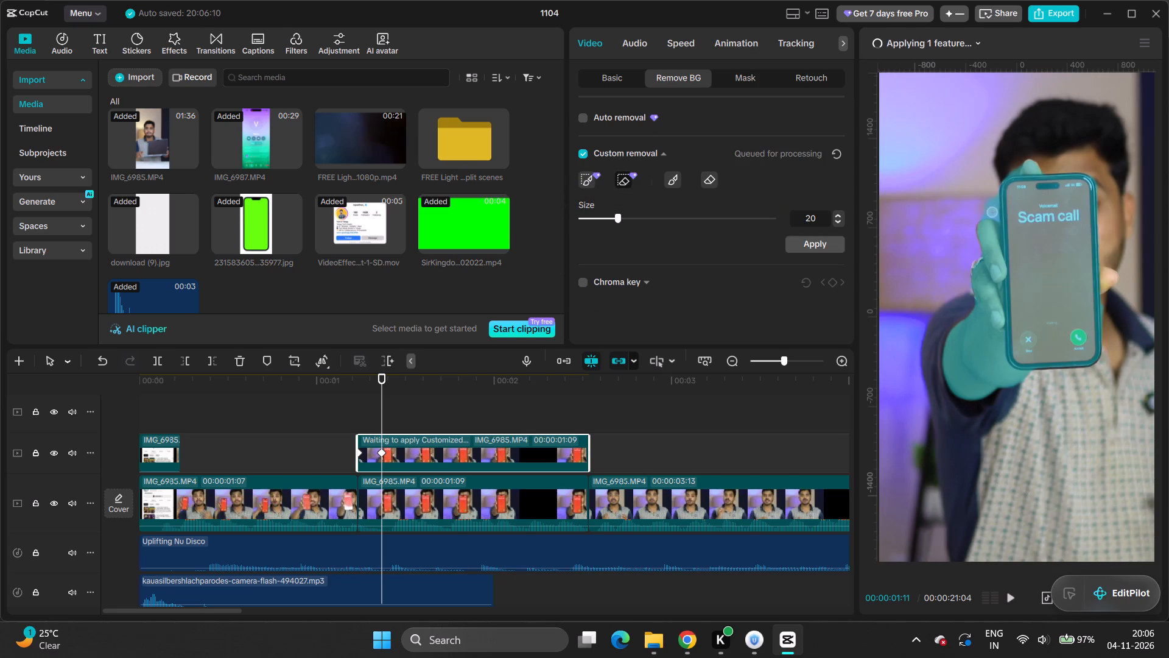
left_click_drag(992, 213, 991, 199)
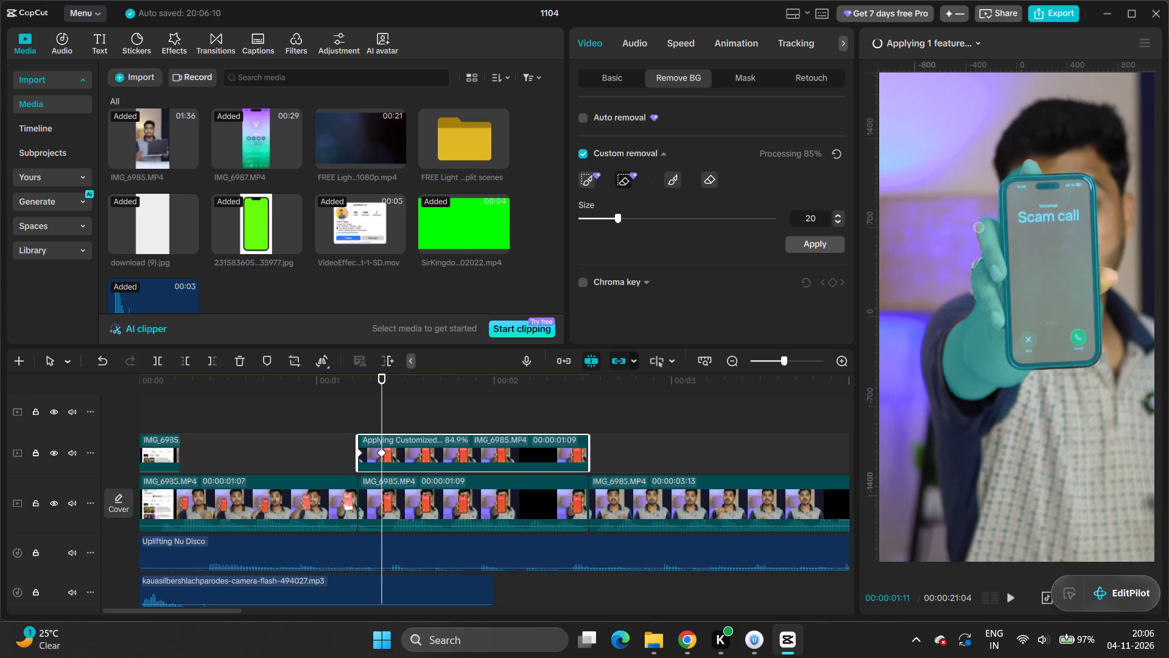
left_click(812, 239)
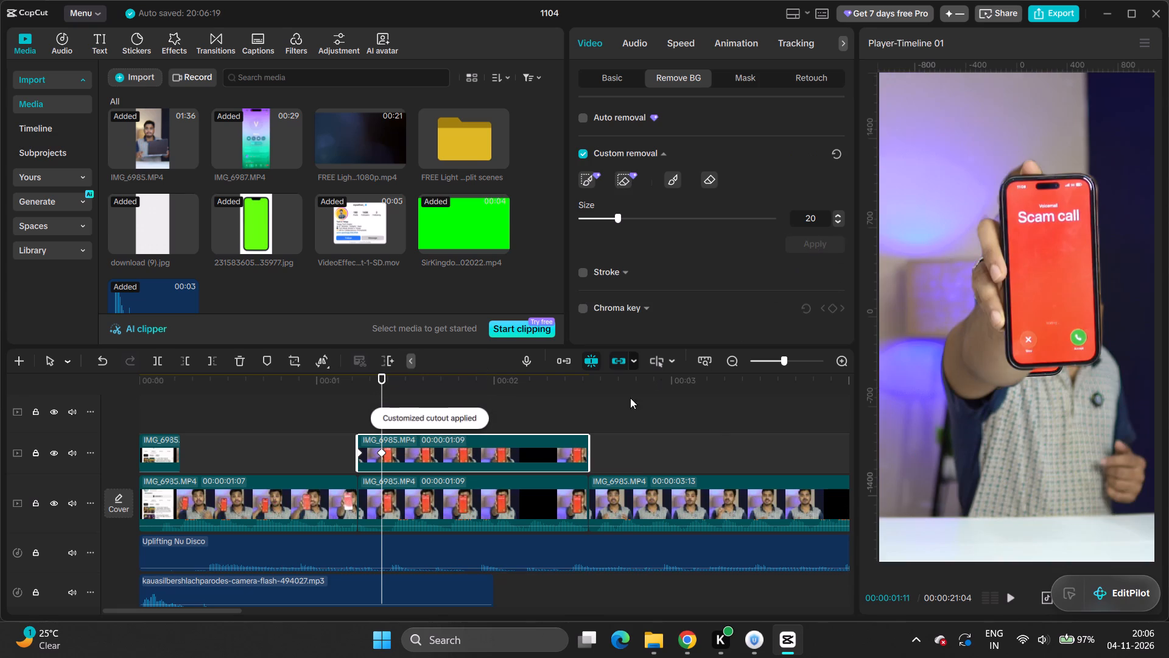
left_click_drag(384, 395, 334, 404)
key("space")
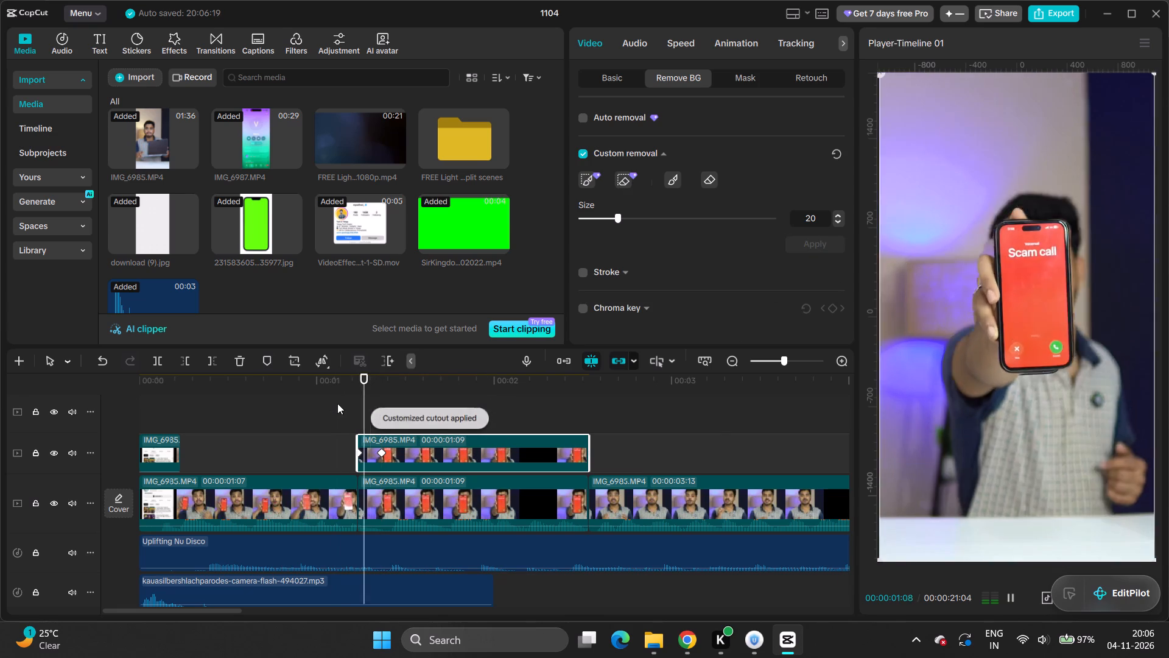
key("space")
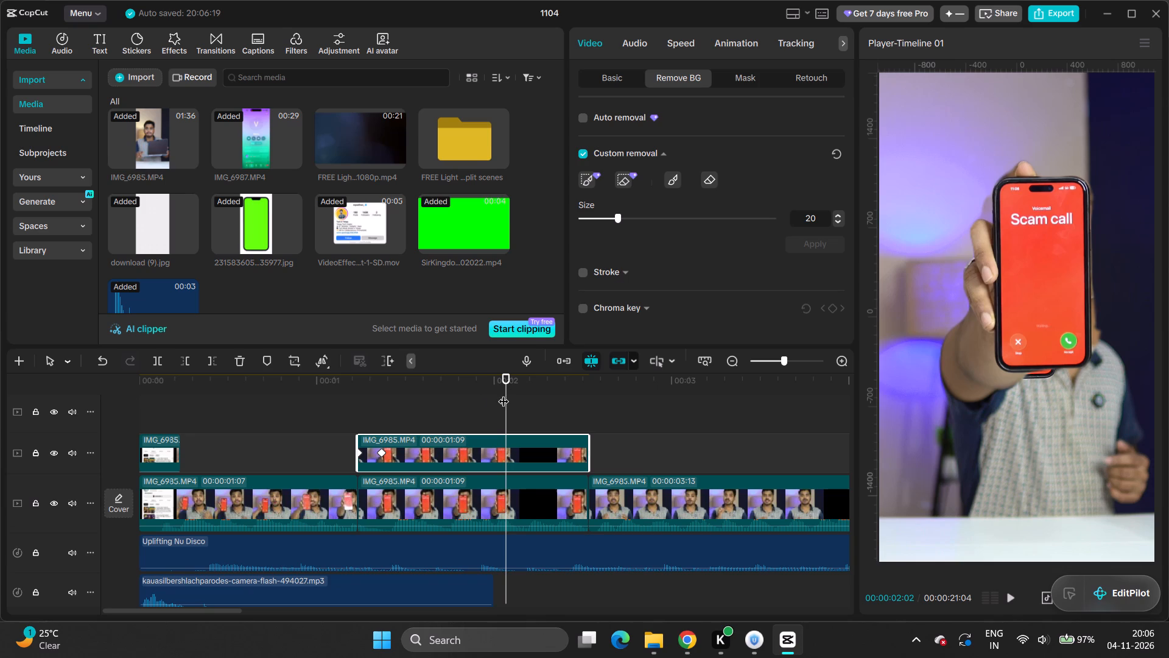
key("space")
key("space")
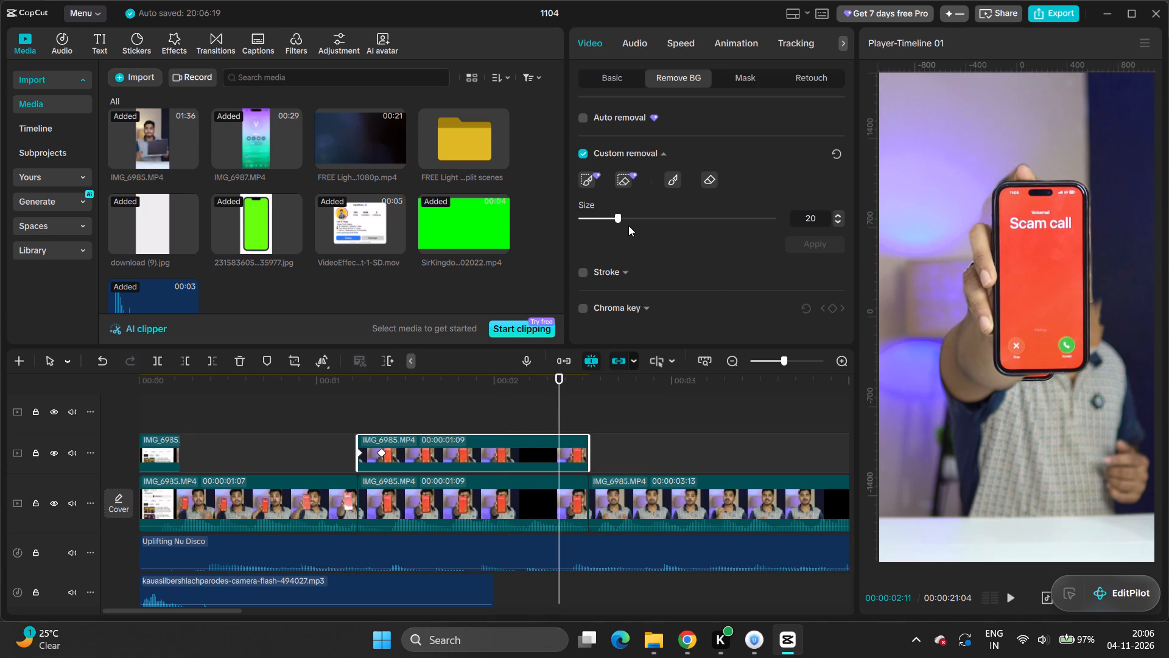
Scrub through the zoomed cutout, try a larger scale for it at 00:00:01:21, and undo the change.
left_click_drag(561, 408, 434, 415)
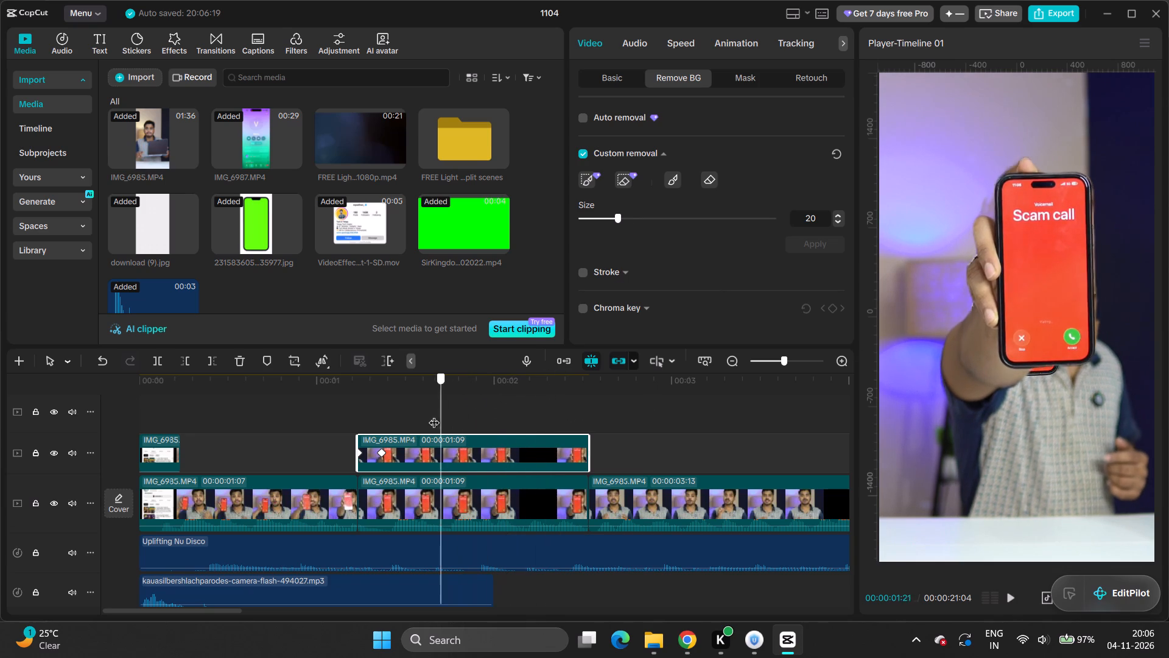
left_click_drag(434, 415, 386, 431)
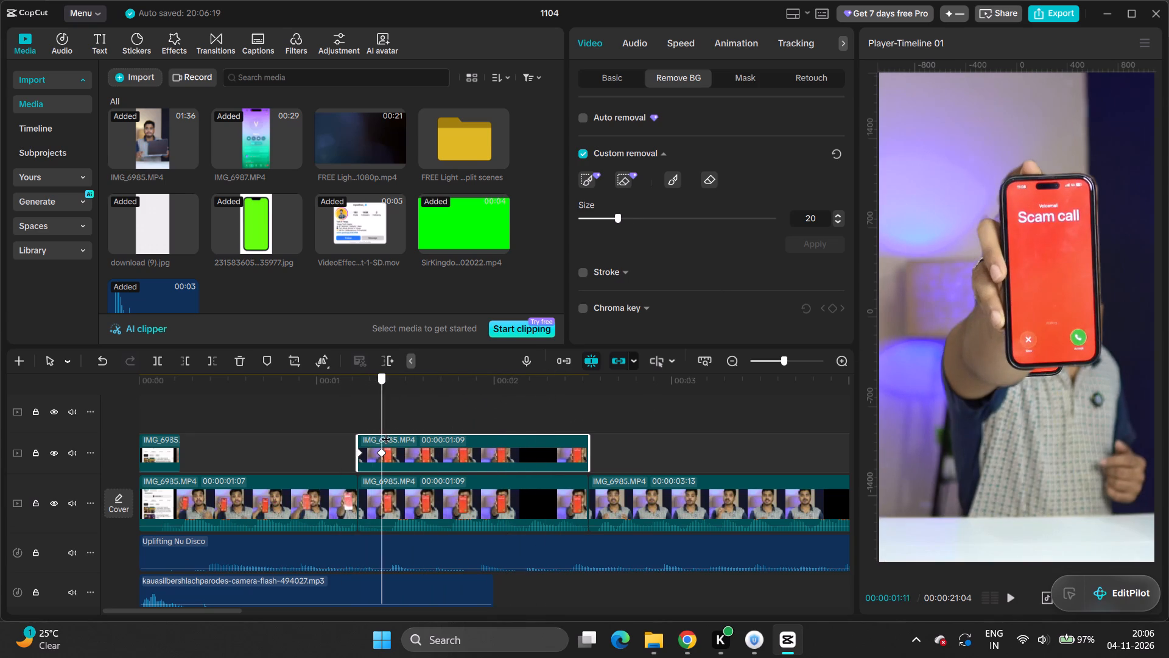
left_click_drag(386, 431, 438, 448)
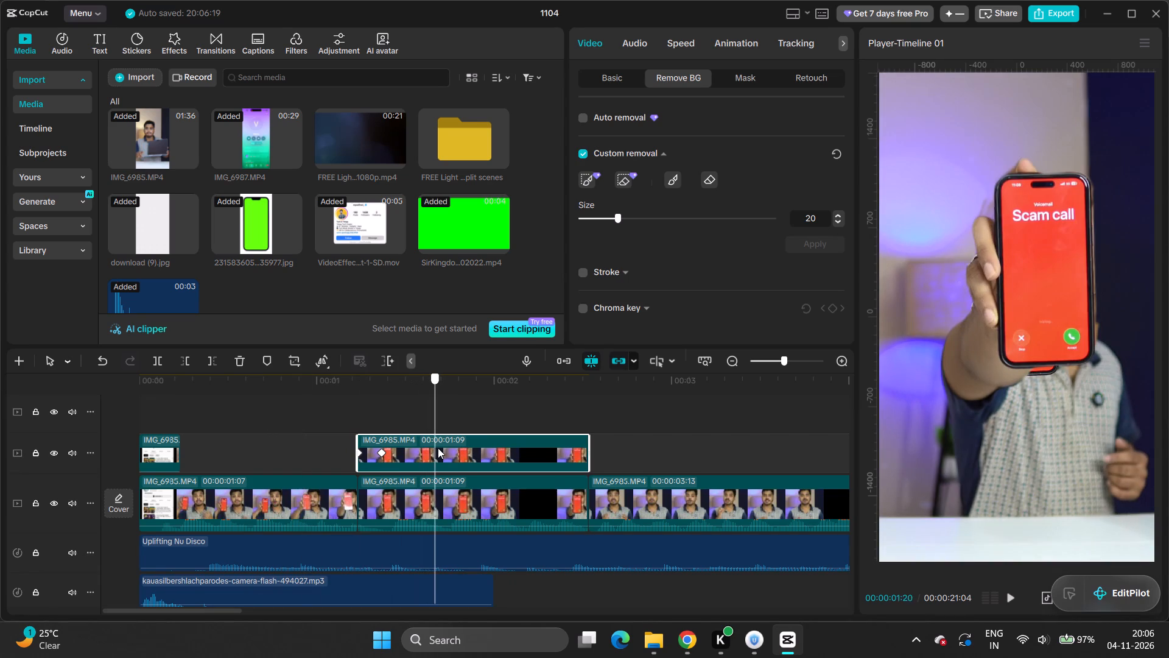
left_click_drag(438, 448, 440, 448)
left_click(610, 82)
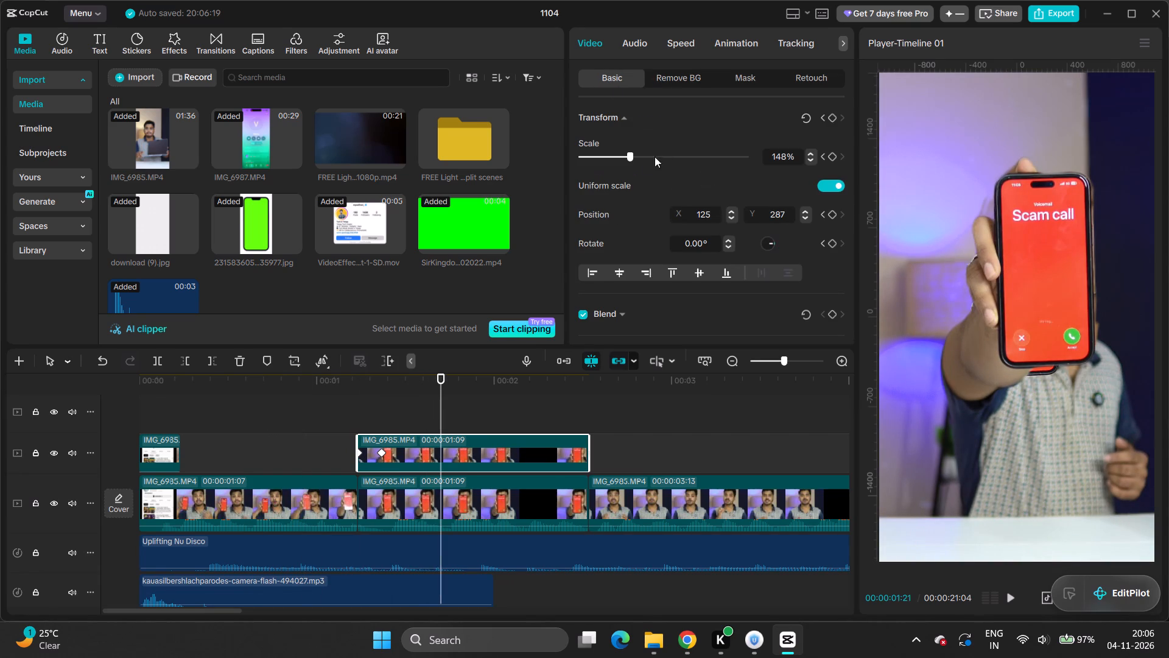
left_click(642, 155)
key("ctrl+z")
Set the phone-and-hand cutout's keyframe at 00:00:01:11 to 140% scale and position X 122, Y 179, and replay the pop-out.
left_click_drag(441, 406, 384, 426)
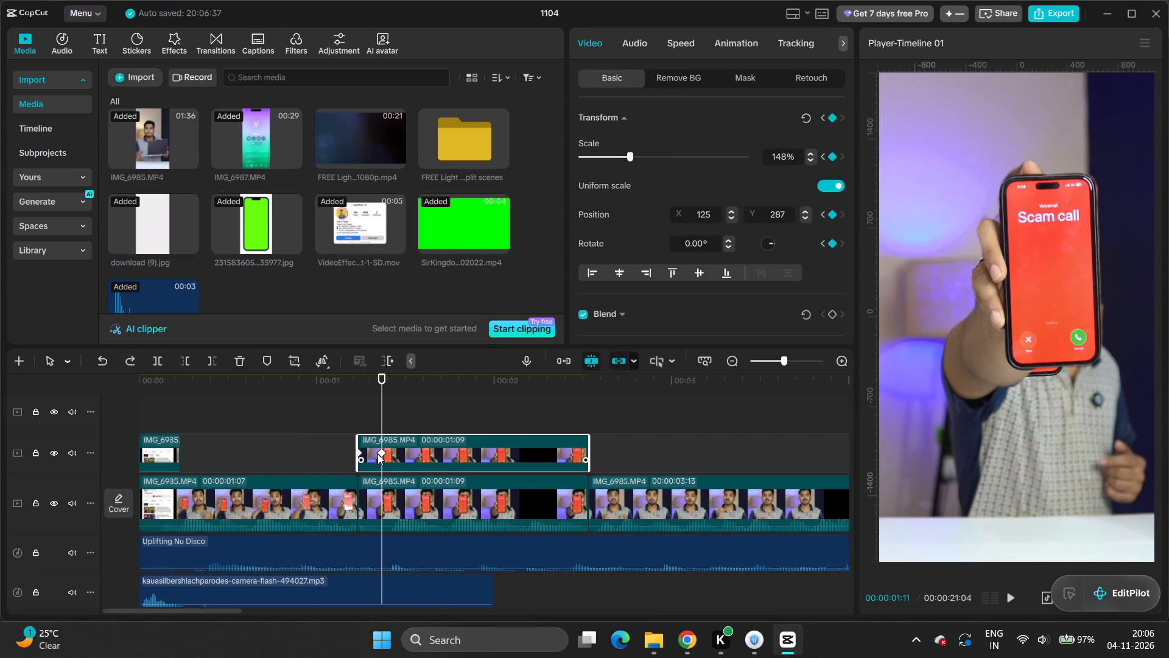
left_click(379, 451)
triple_click(811, 152)
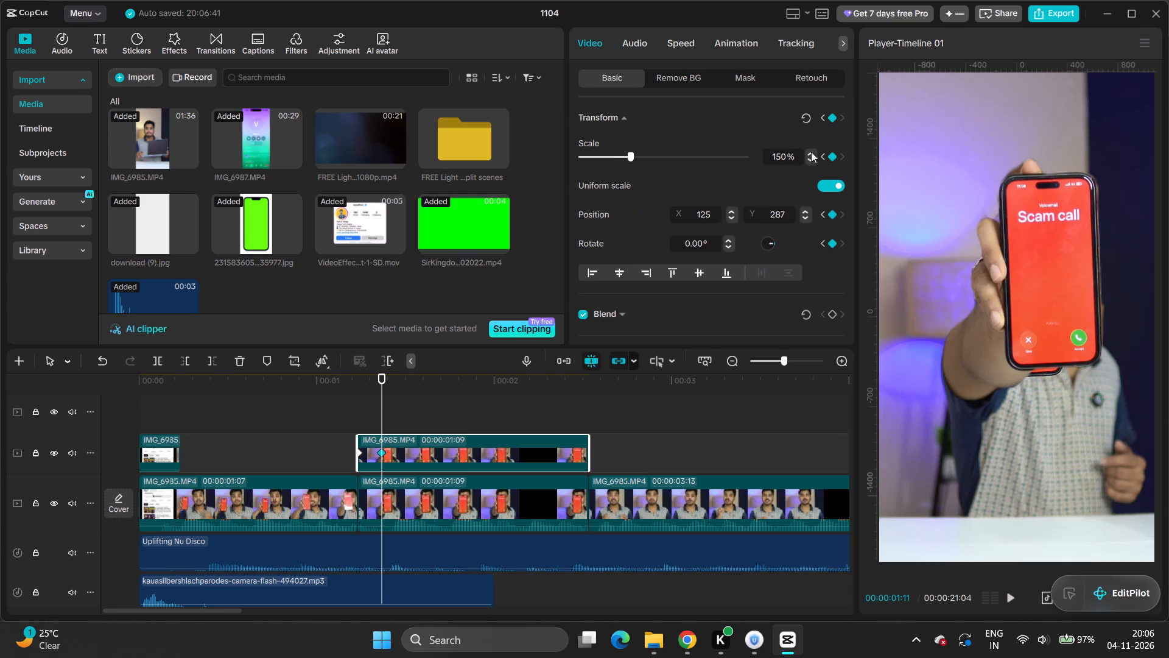
double_click(811, 152)
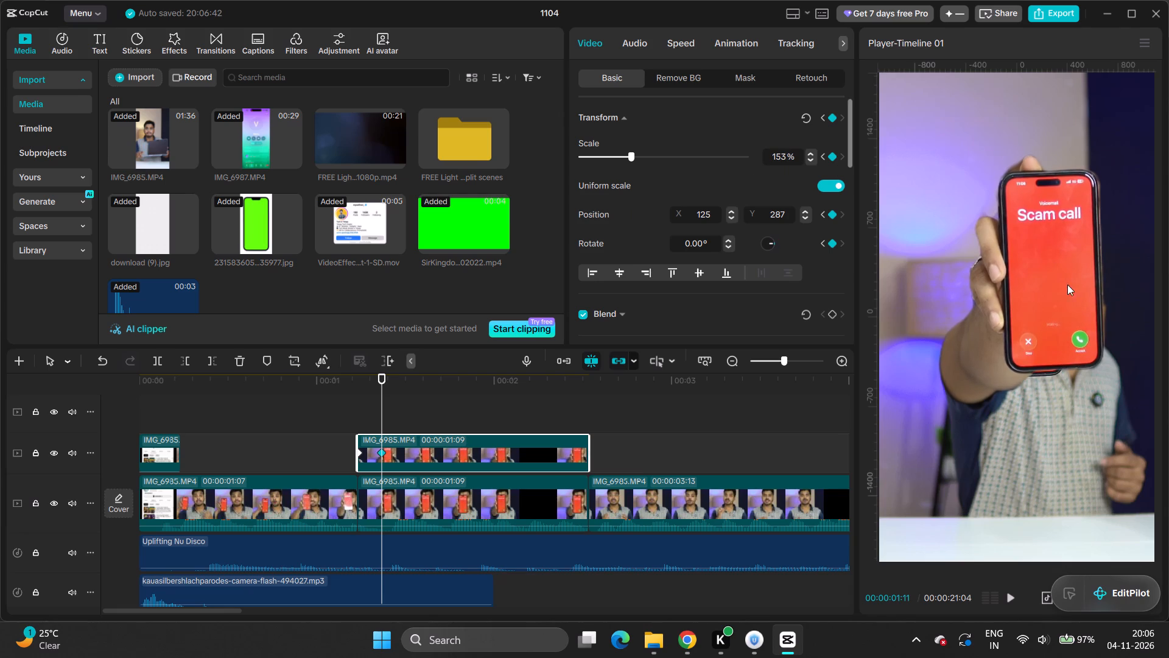
left_click_drag(1061, 297, 1062, 306)
triple_click(812, 163)
left_click(810, 163)
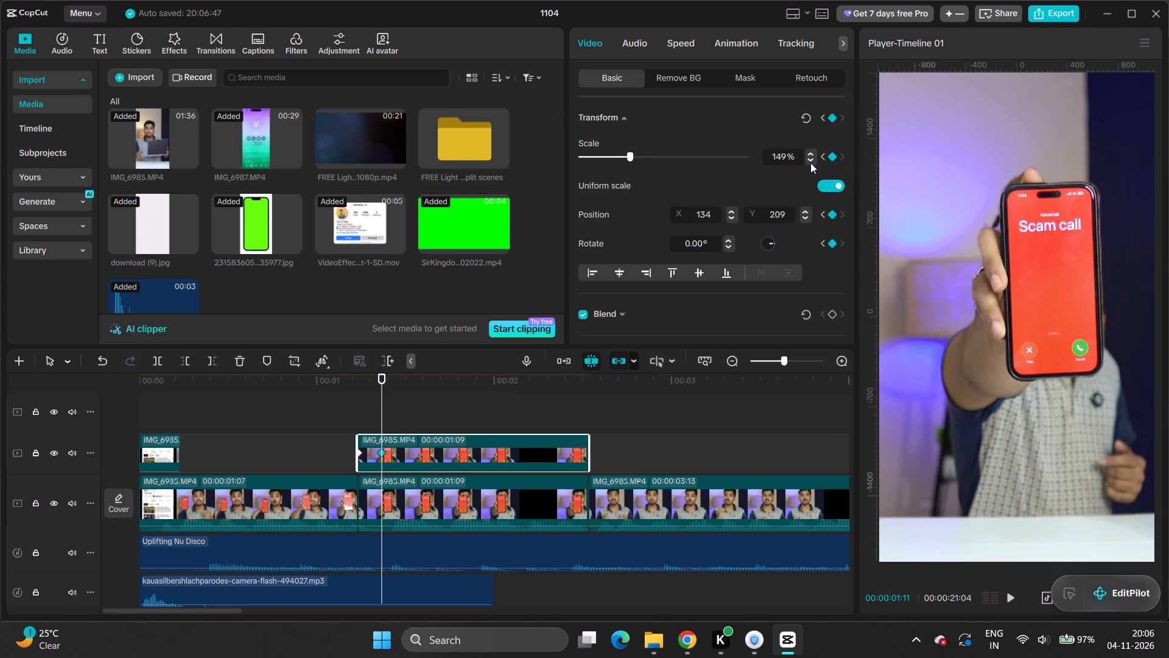
triple_click(810, 163)
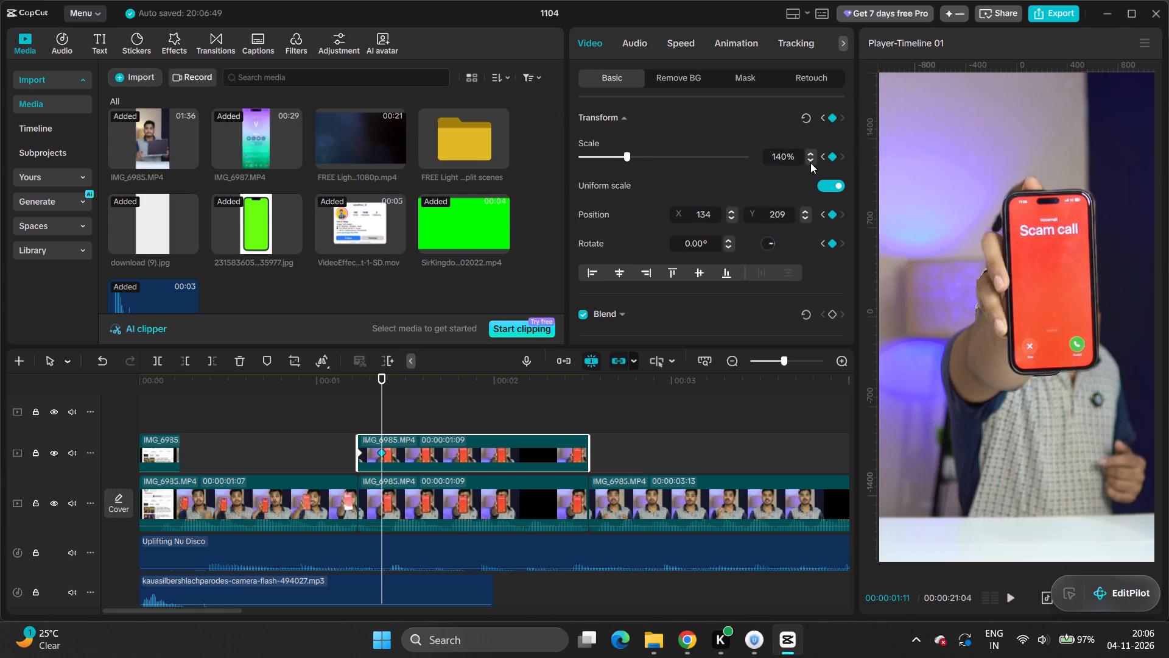
left_click(1074, 303)
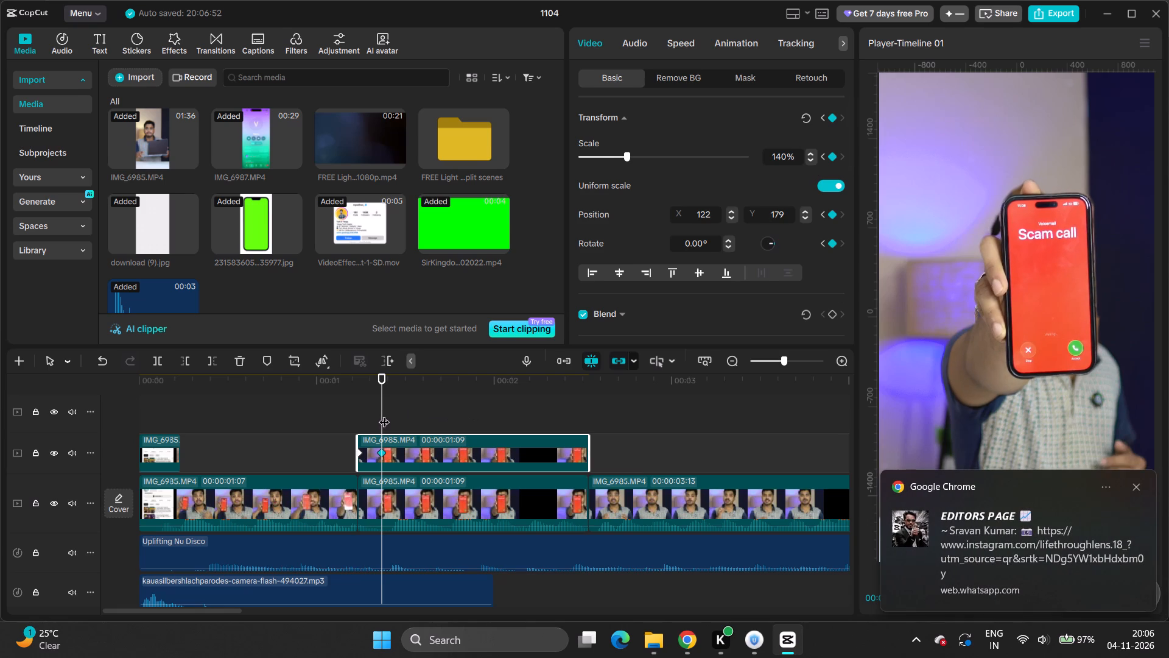
left_click_drag(383, 414, 329, 423)
key("space")
key("space")
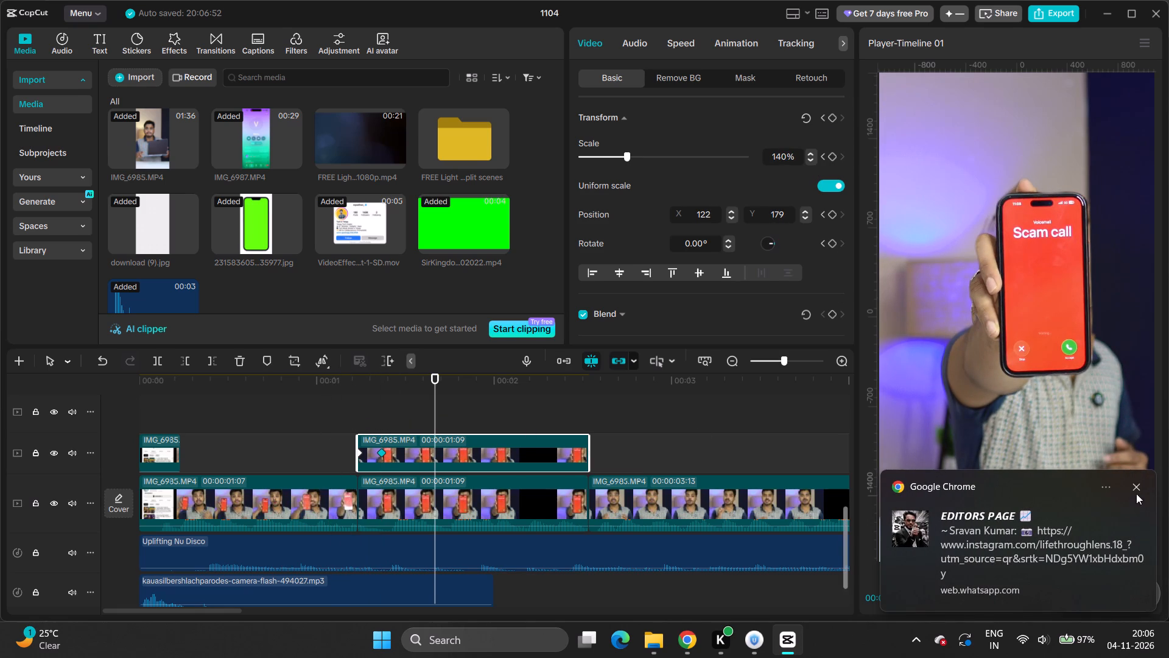
left_click(1137, 488)
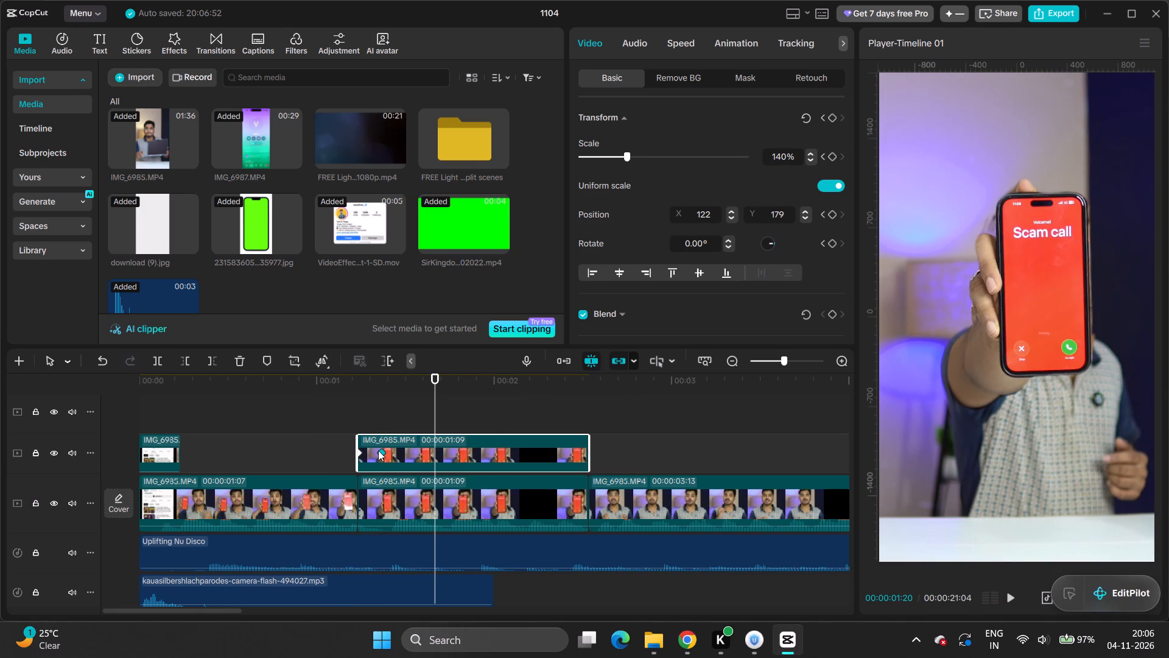
Choose an option for the cutout's keyframe at 00:00:01:11 and replay the pop-out from before the cutout clip.
right_click(379, 451)
left_click(429, 458)
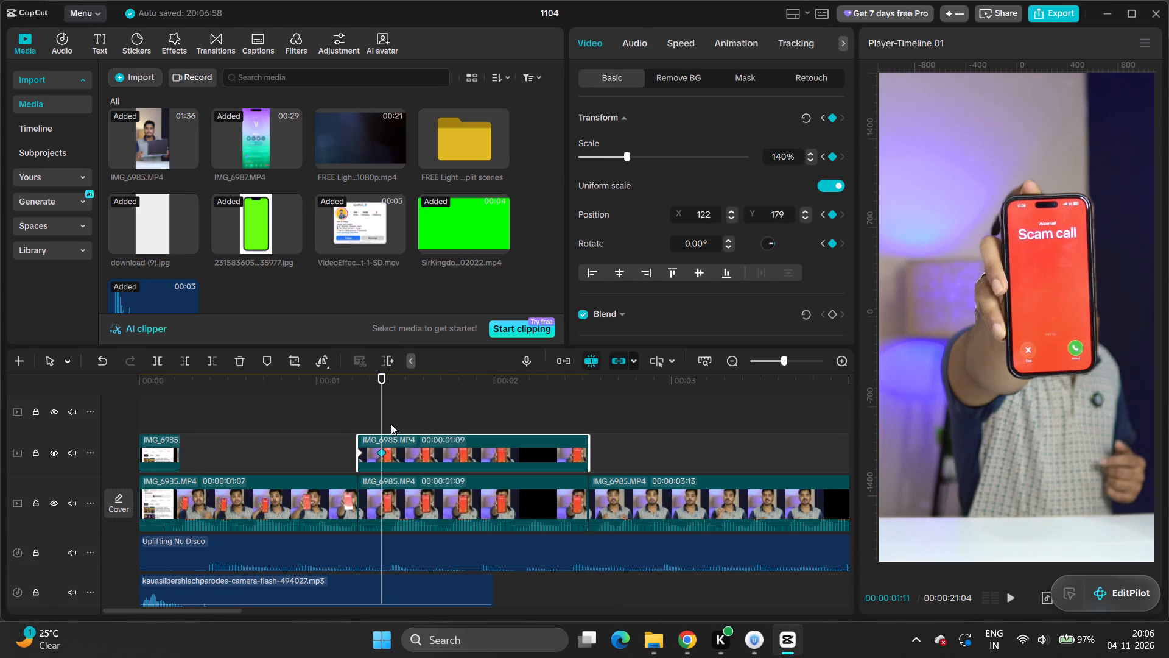
left_click_drag(381, 419, 331, 438)
key("space")
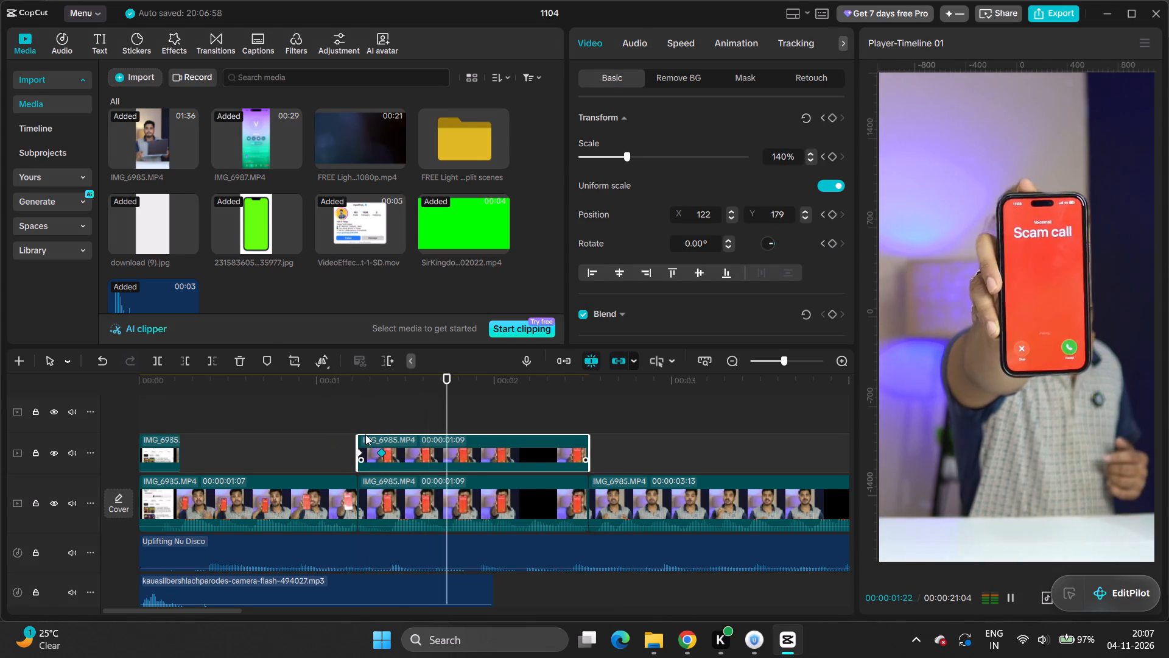
key("space")
left_click_drag(536, 406, 295, 444)
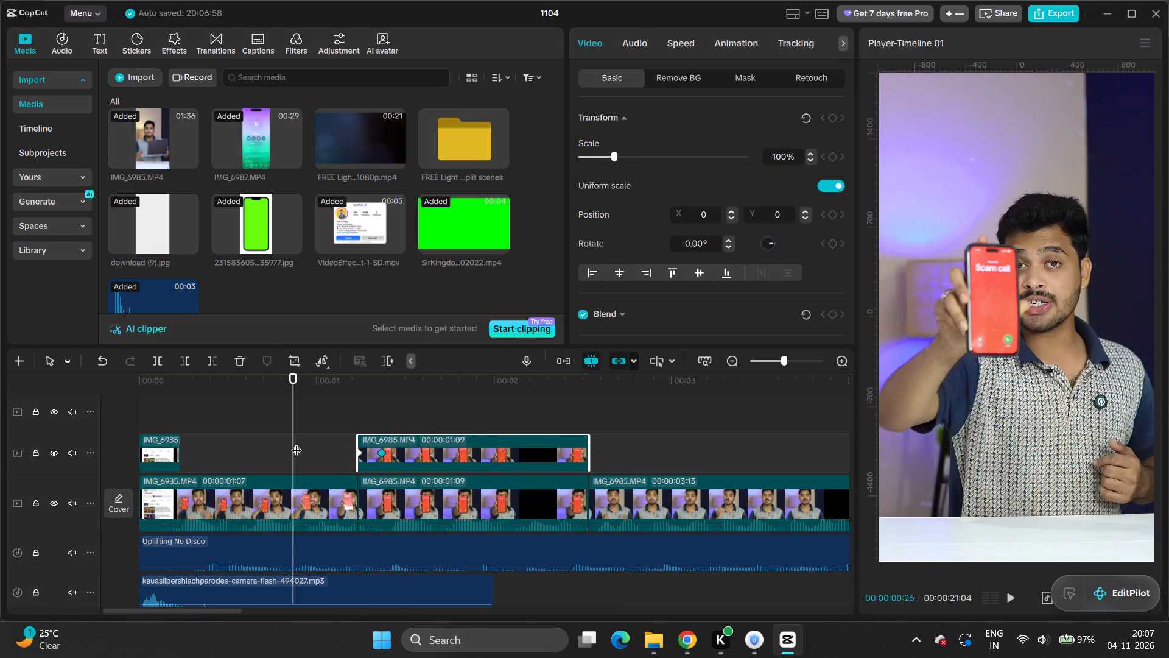
key("space")
key("space")
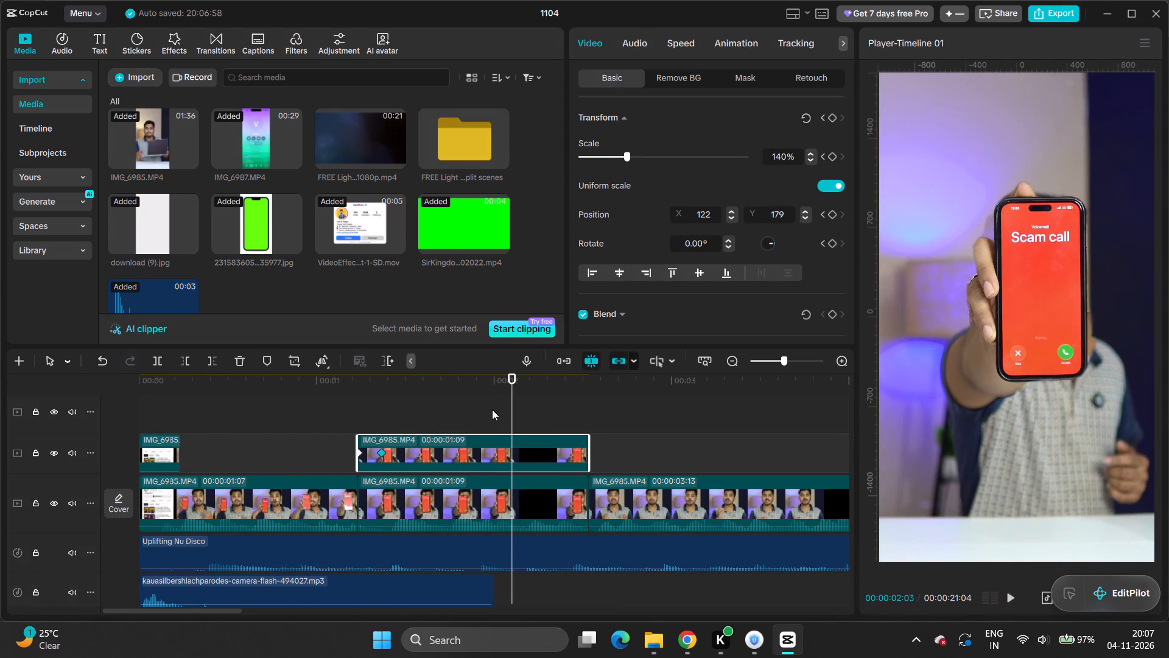
left_click_drag(509, 402, 351, 435)
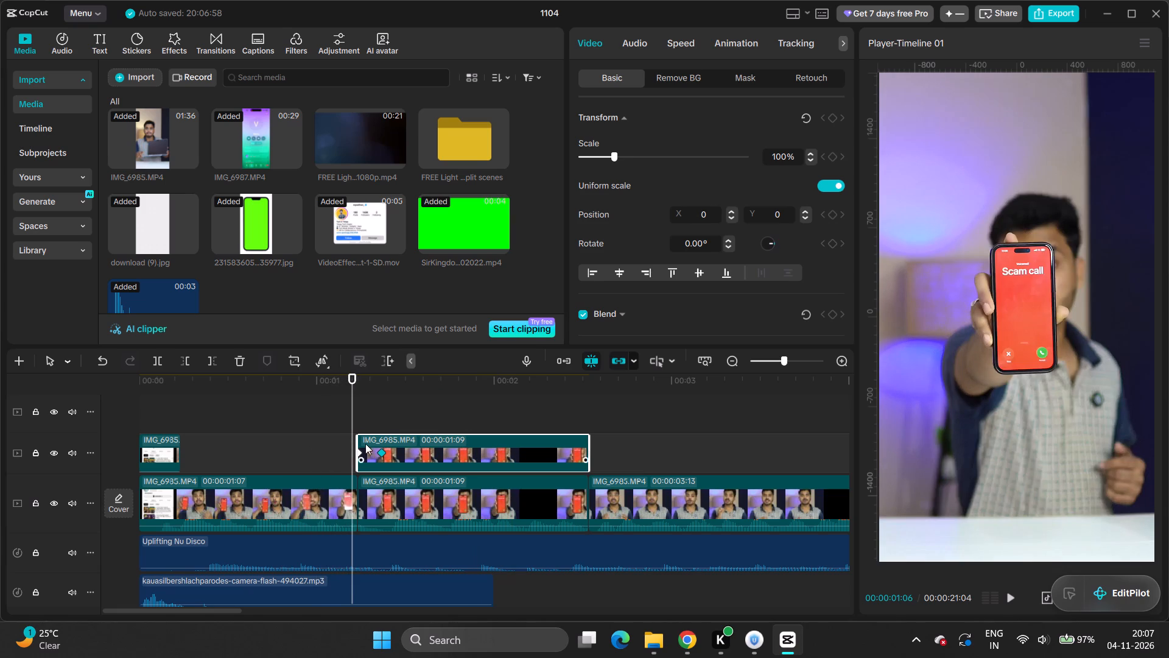
Move the cutout's second keyframe earlier, to about 00:00:01:09, and replay the faster pop-out.
left_click_drag(380, 452, 368, 455)
left_click_drag(384, 420, 339, 437)
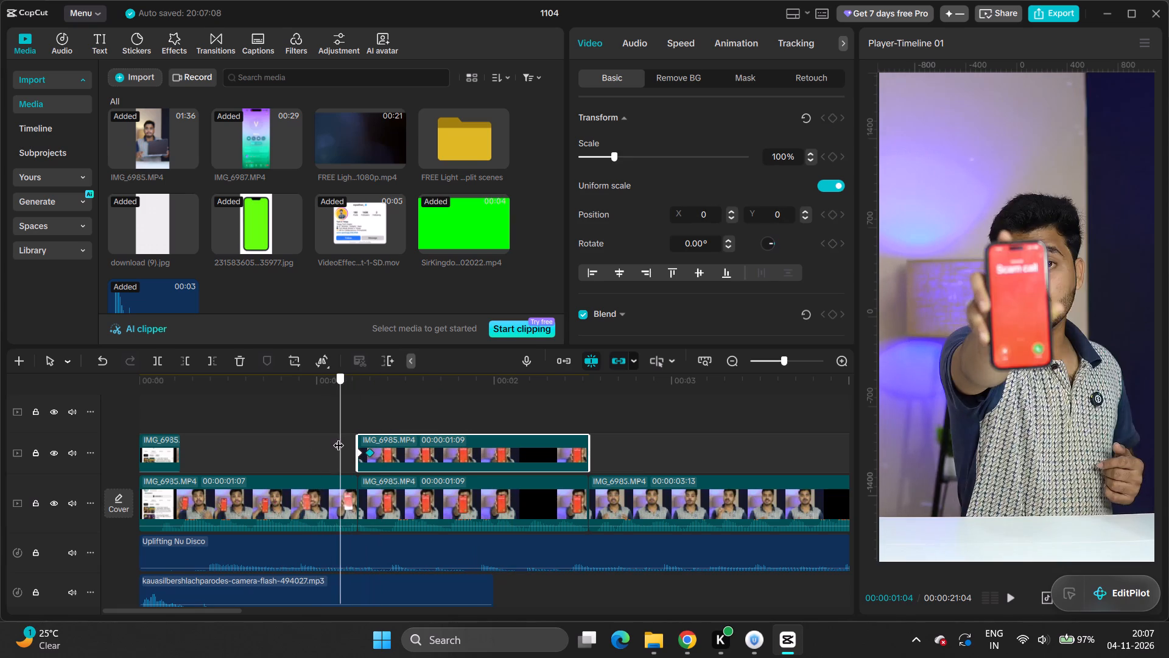
key("space")
key("space")
left_click_drag(510, 411, 353, 433)
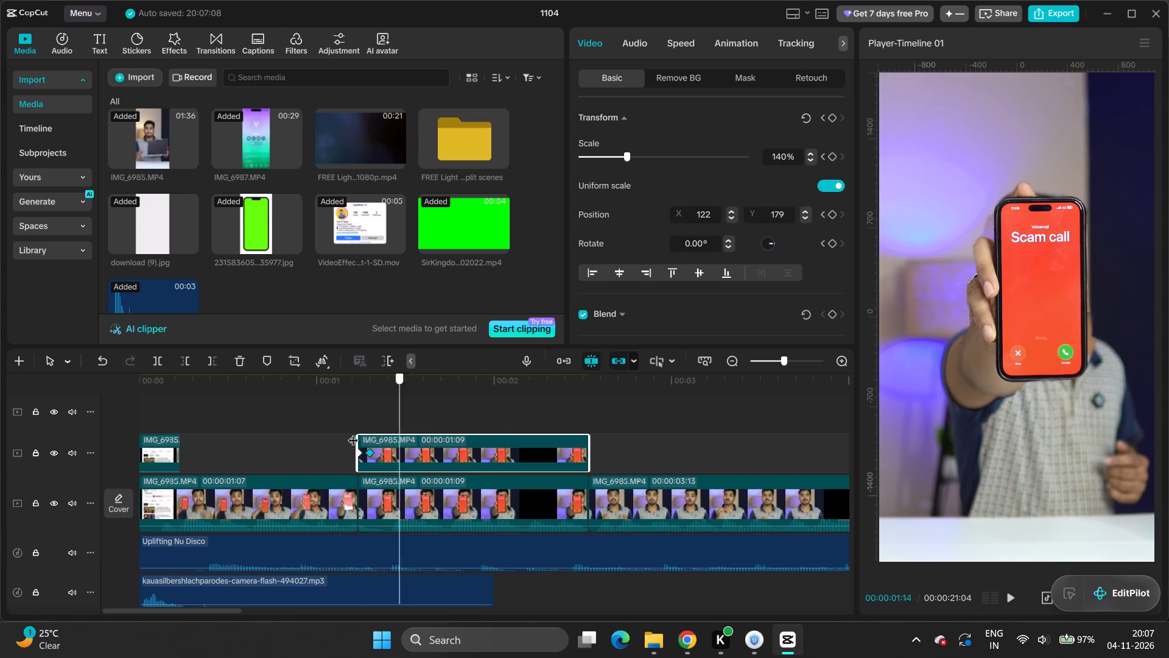
left_click_drag(353, 433, 300, 442)
key("space")
key("space")
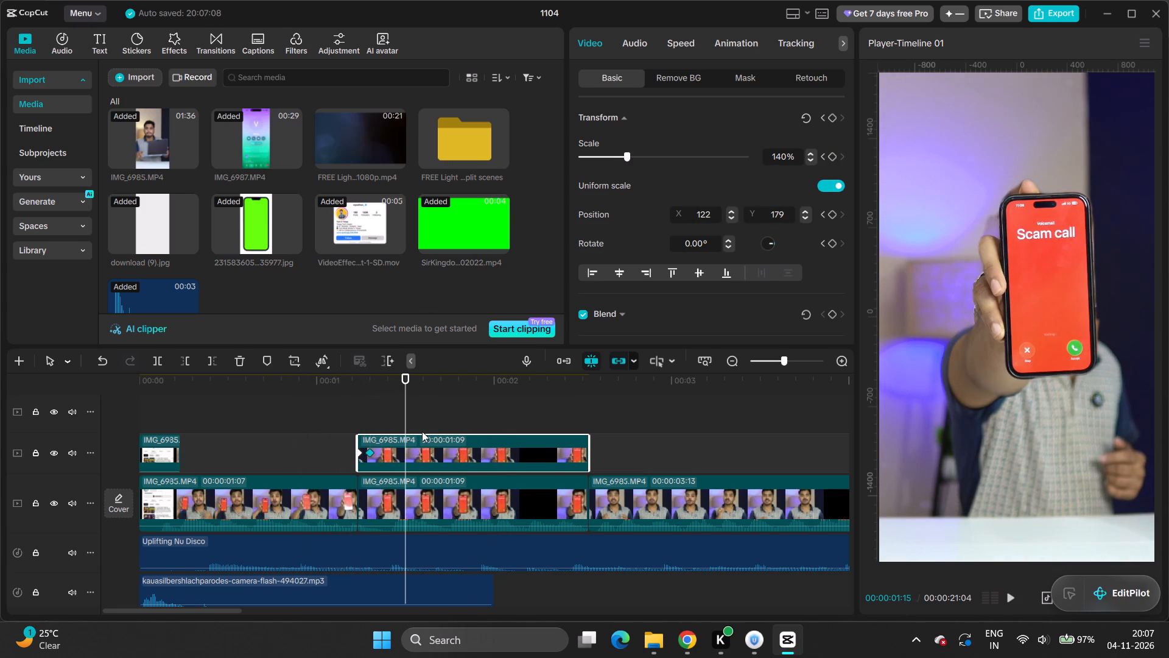
Position the playhead at 00:00:01:15 and search the video effects library for "glowing li".
left_click(175, 47)
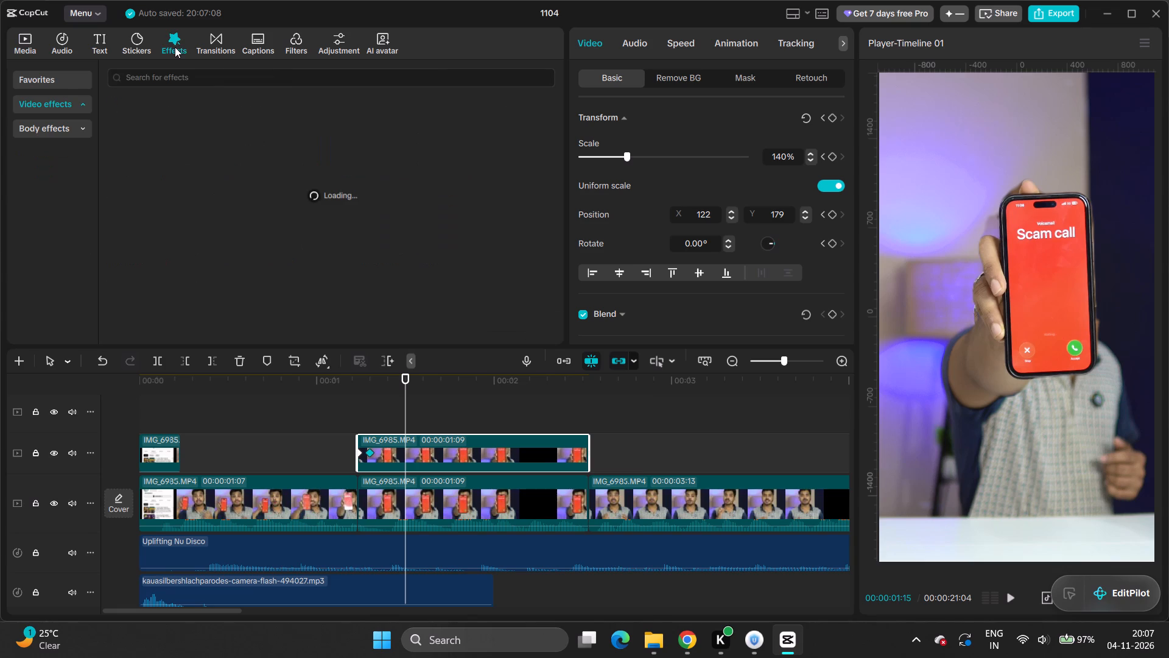
left_click(532, 402)
left_click_drag(528, 406, 490, 415)
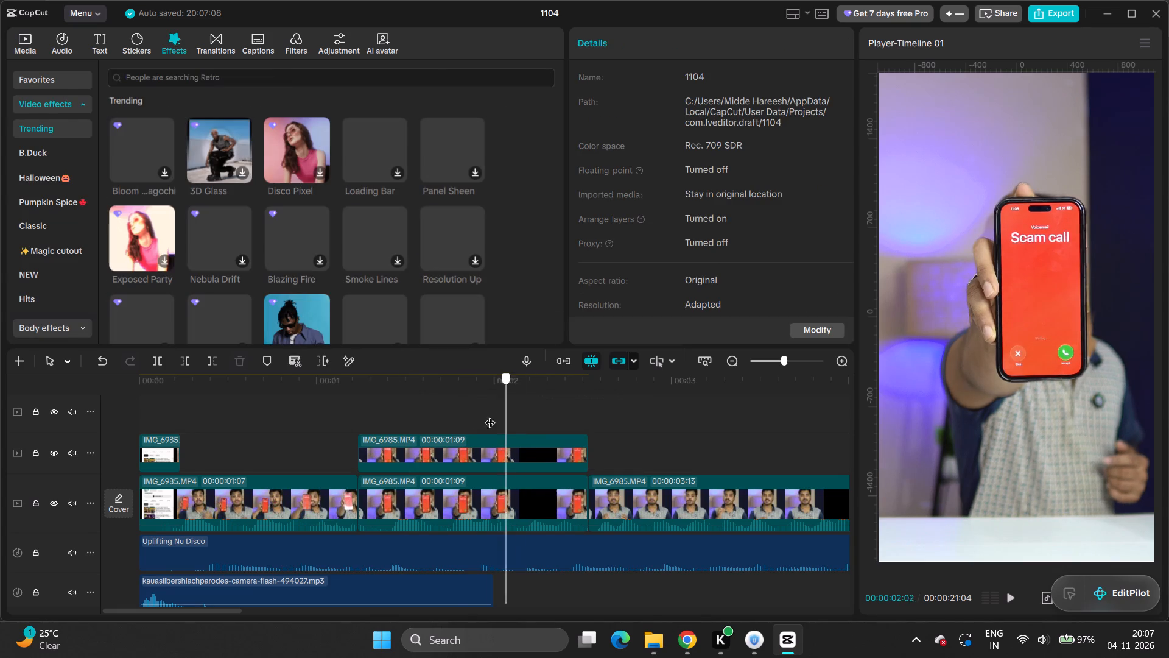
left_click_drag(490, 415, 408, 431)
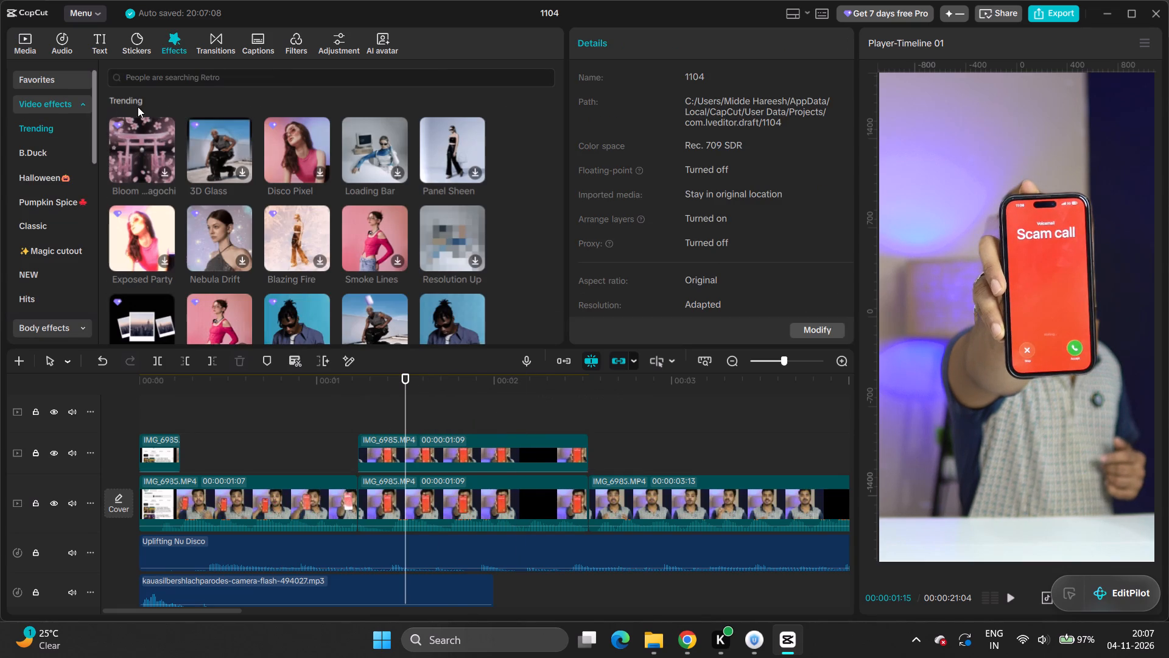
left_click(230, 78)
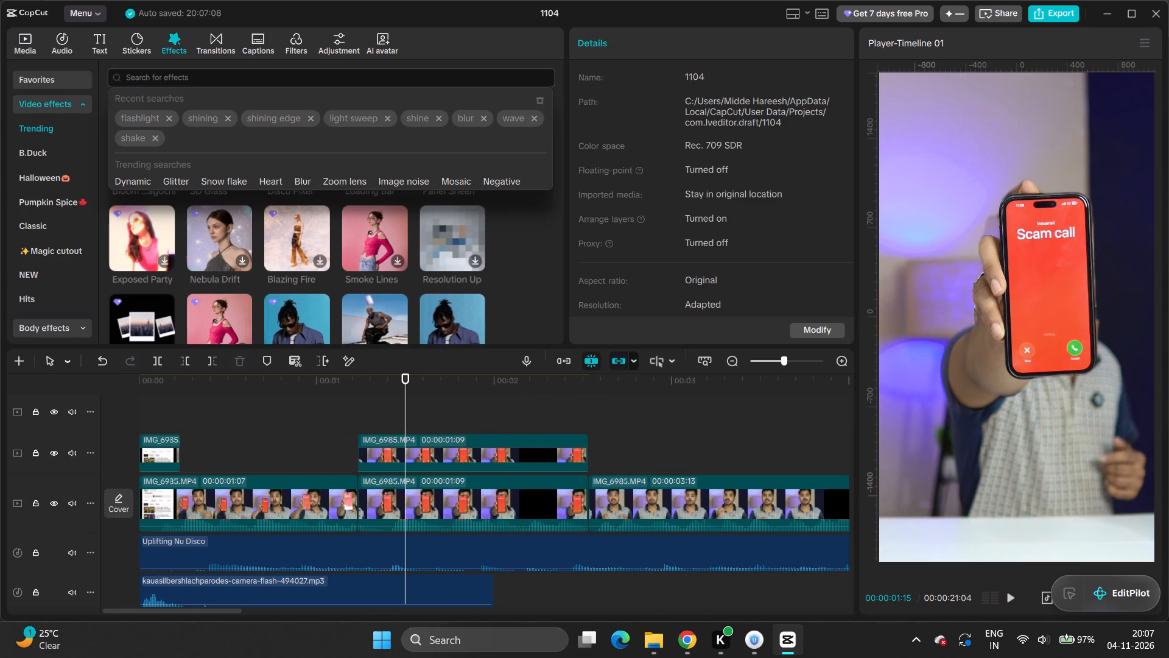
type("glowing")
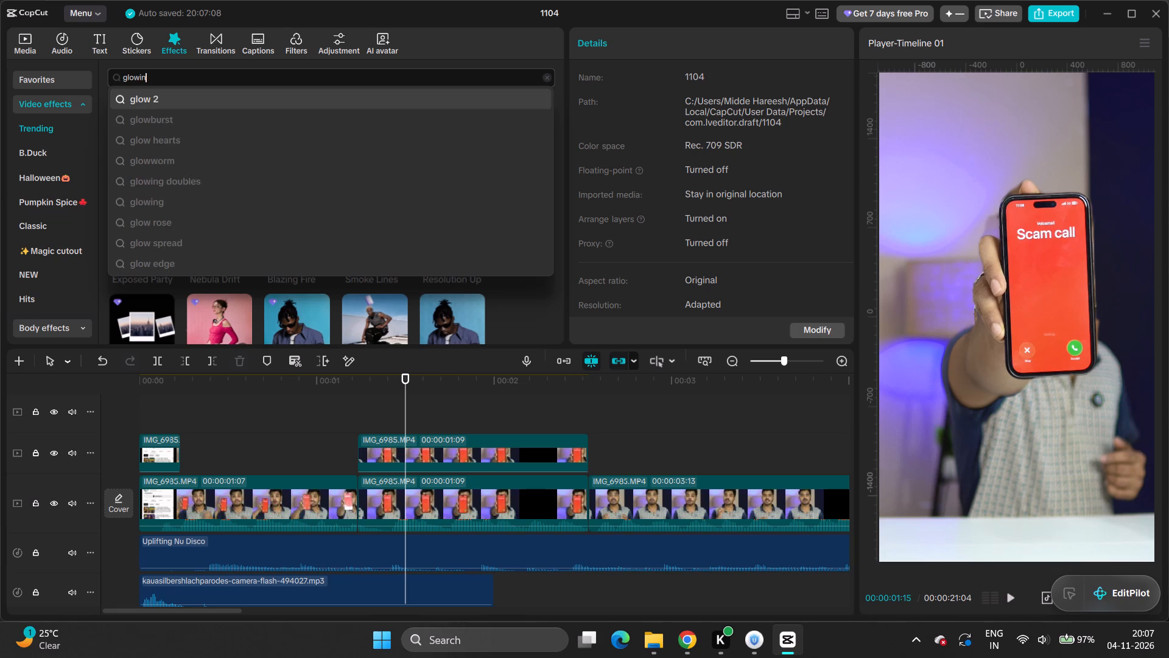
key("space")
type("li")
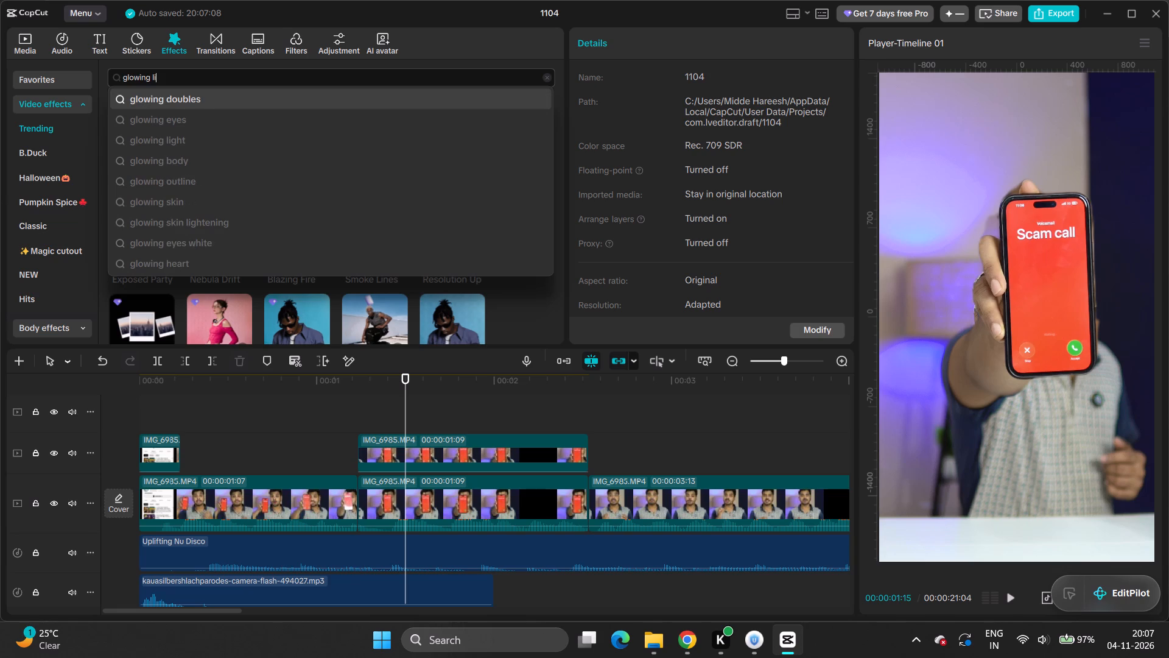
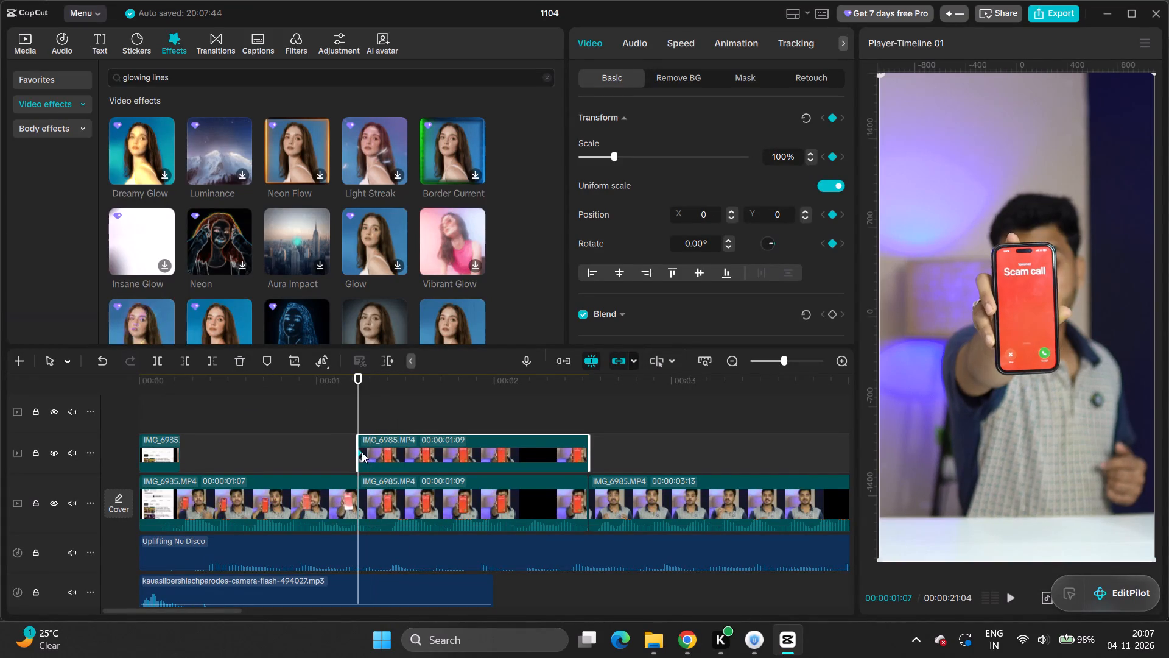
Delete the phone-and-hand cutout's keyframe at 00:00:01:07.
left_click(239, 366)
Refine the cutout's custom background removal at brush size 20, erasing the hand and arm so only the phone is kept, and apply it.
left_click(687, 82)
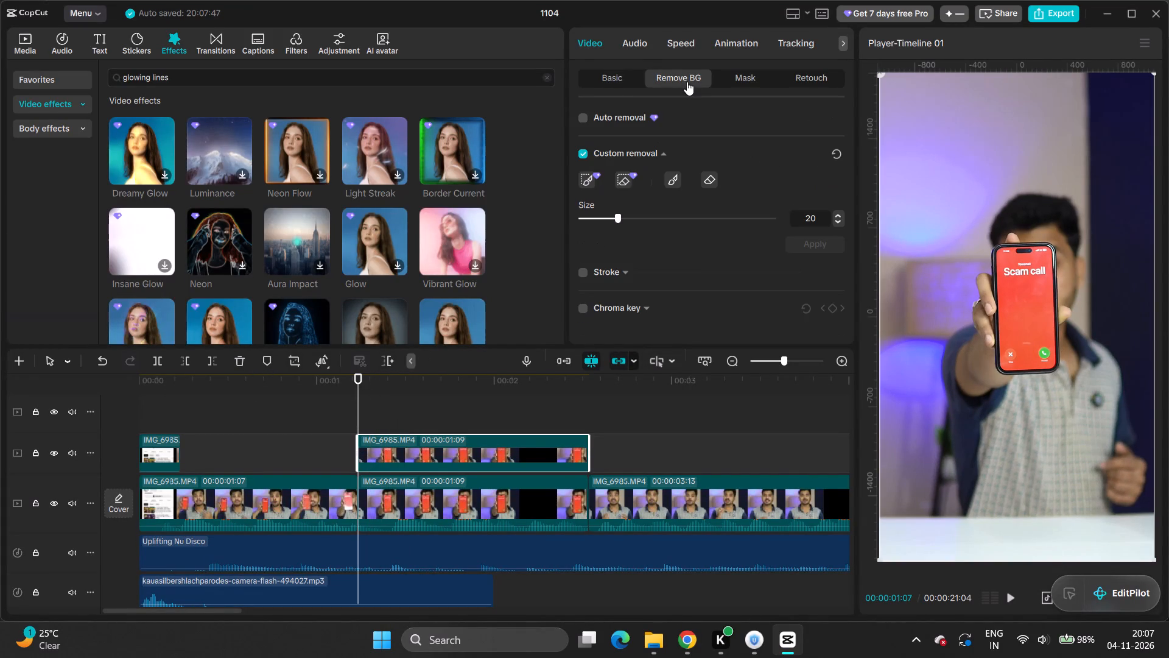
left_click(586, 178)
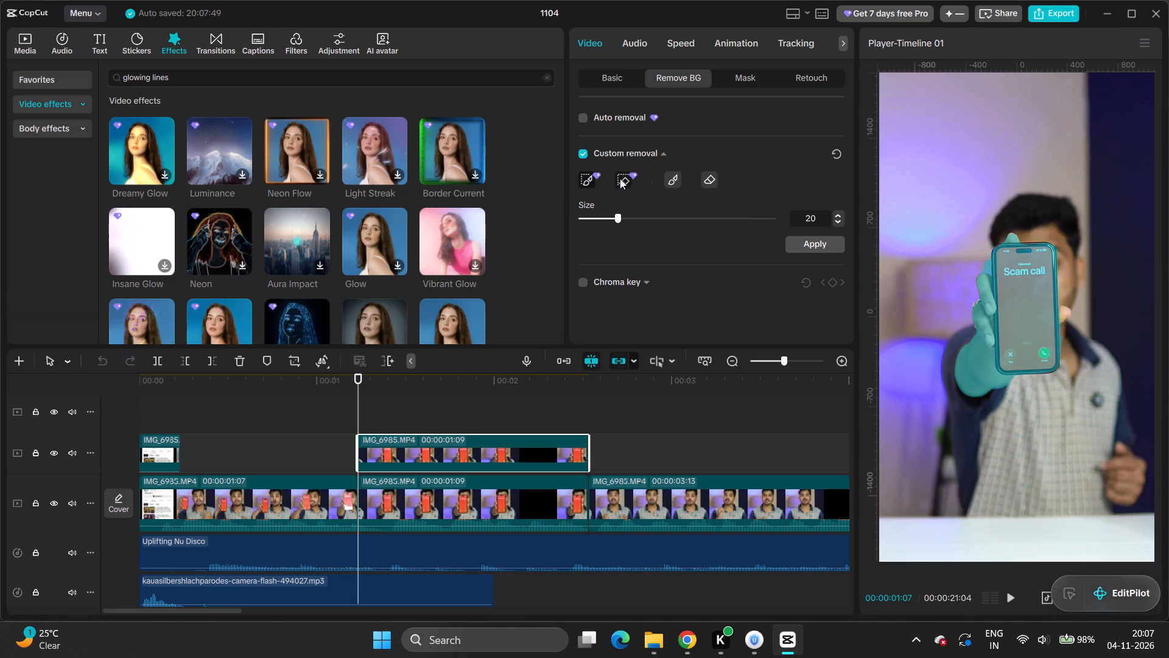
left_click(620, 179)
left_click_drag(986, 266, 985, 330)
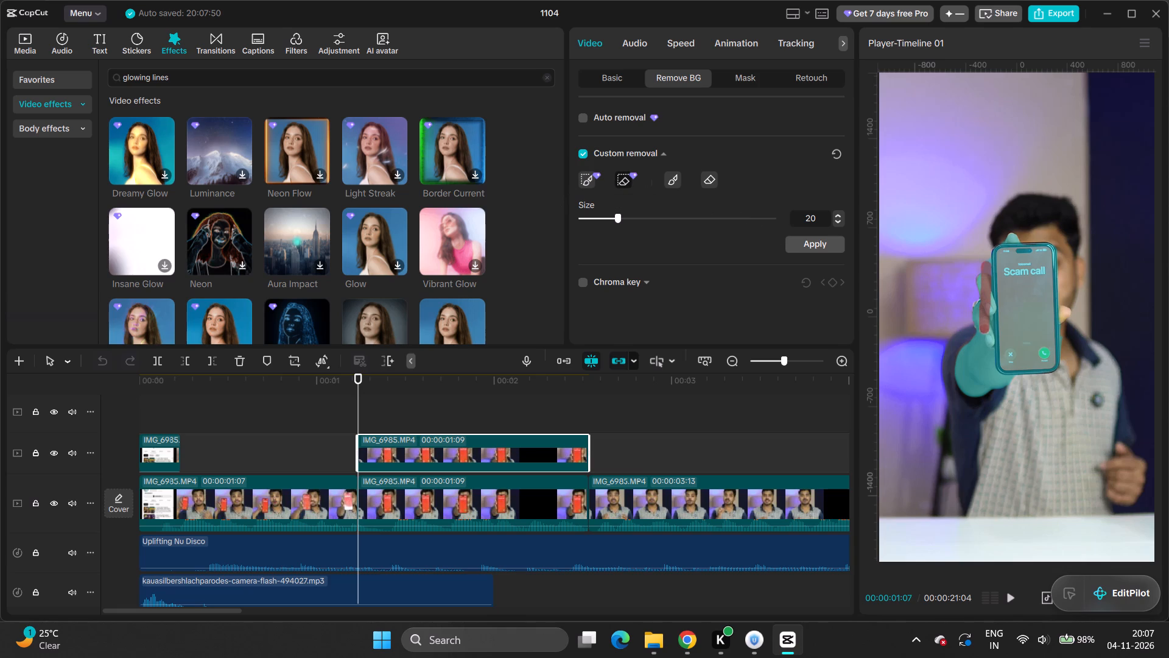
left_click_drag(985, 330, 968, 373)
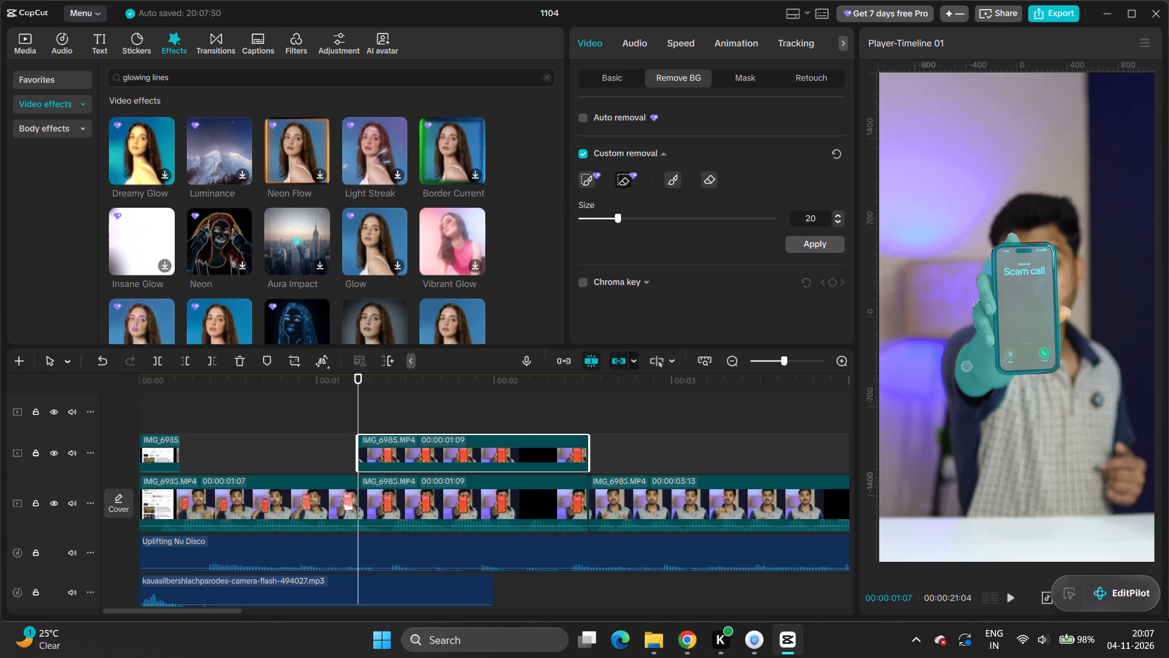
left_click(585, 177)
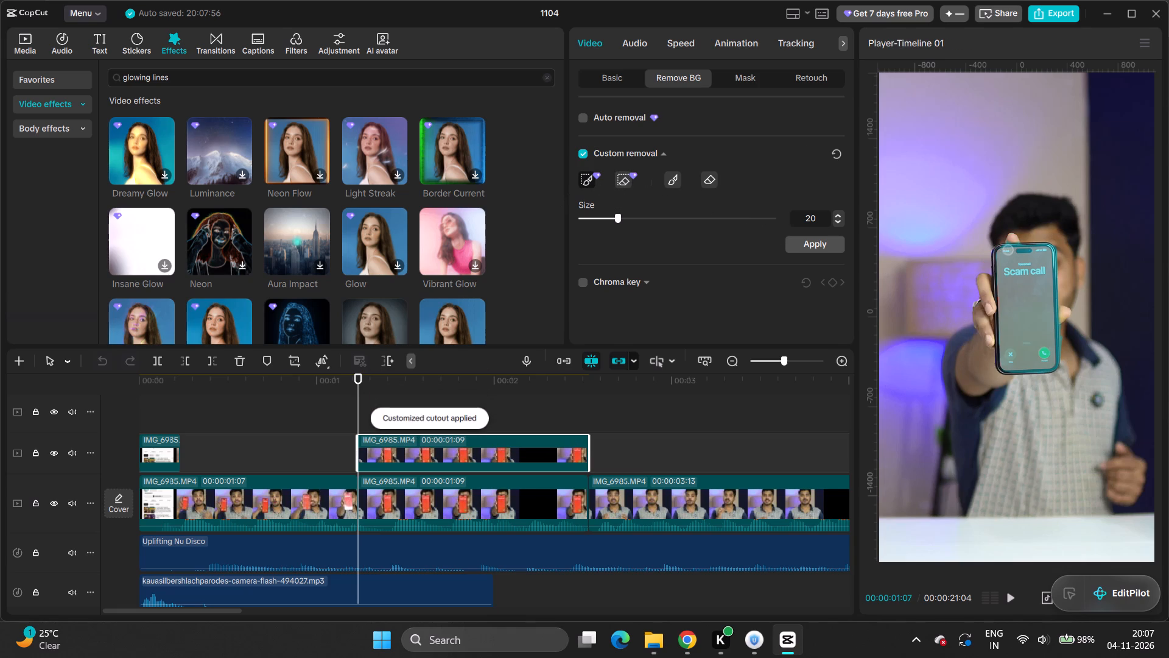
left_click_drag(1005, 248, 995, 272)
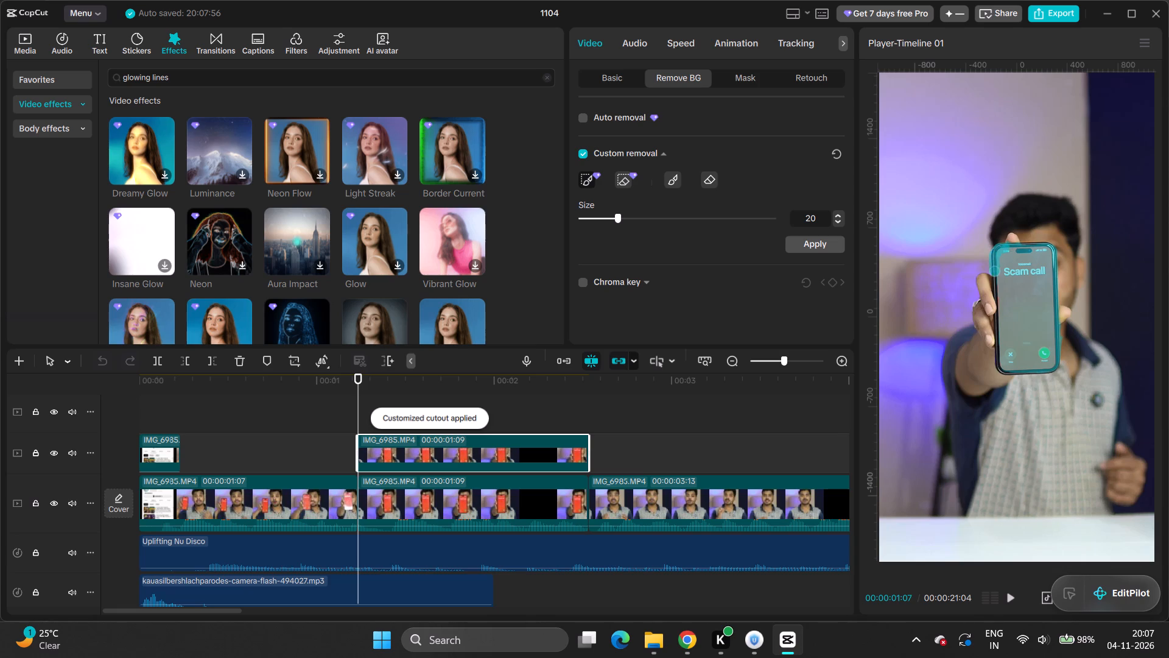
left_click_drag(995, 272, 995, 358)
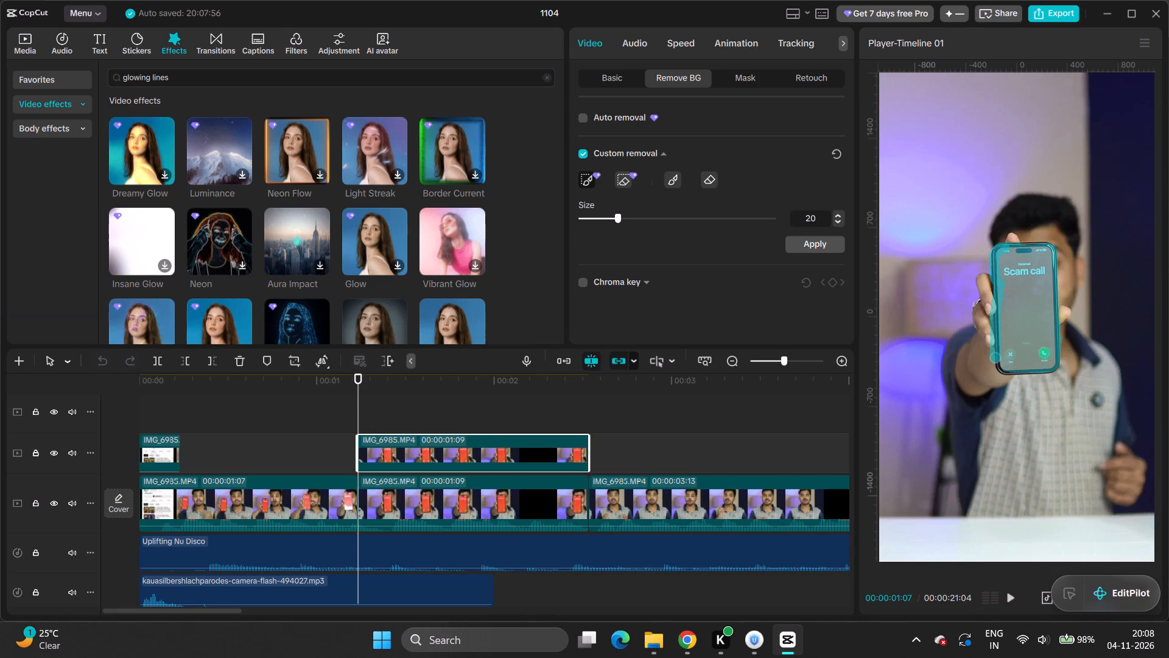
left_click_drag(995, 358, 1010, 375)
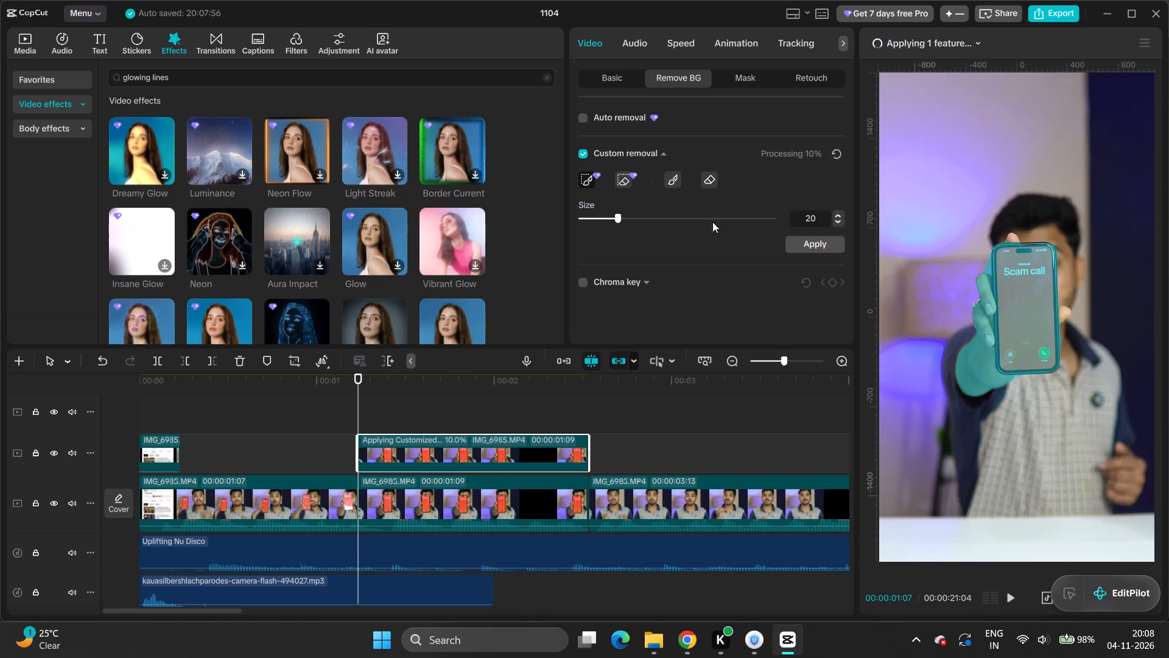
left_click(625, 175)
left_click_drag(978, 274, 985, 307)
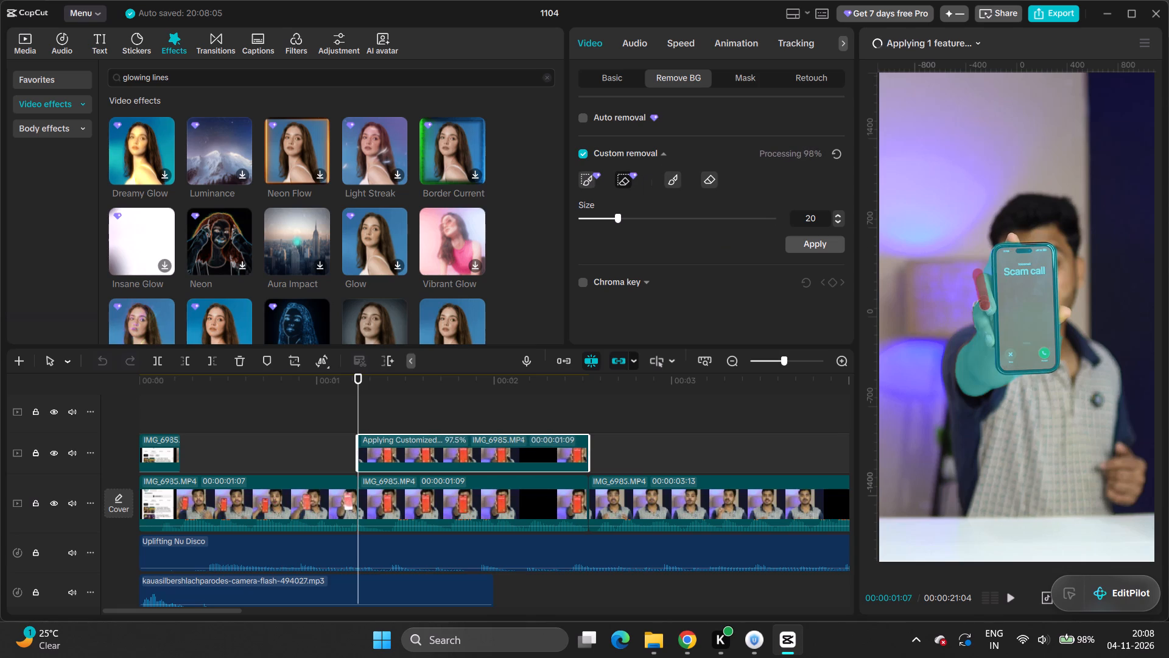
left_click_drag(985, 307, 976, 378)
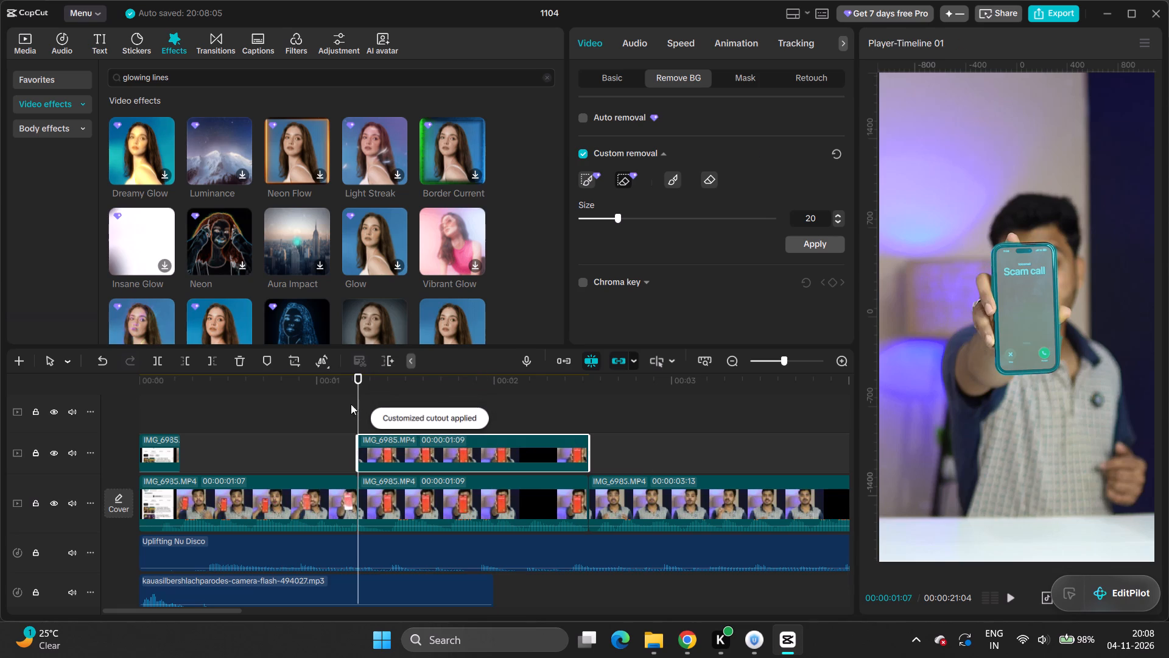
left_click(837, 247)
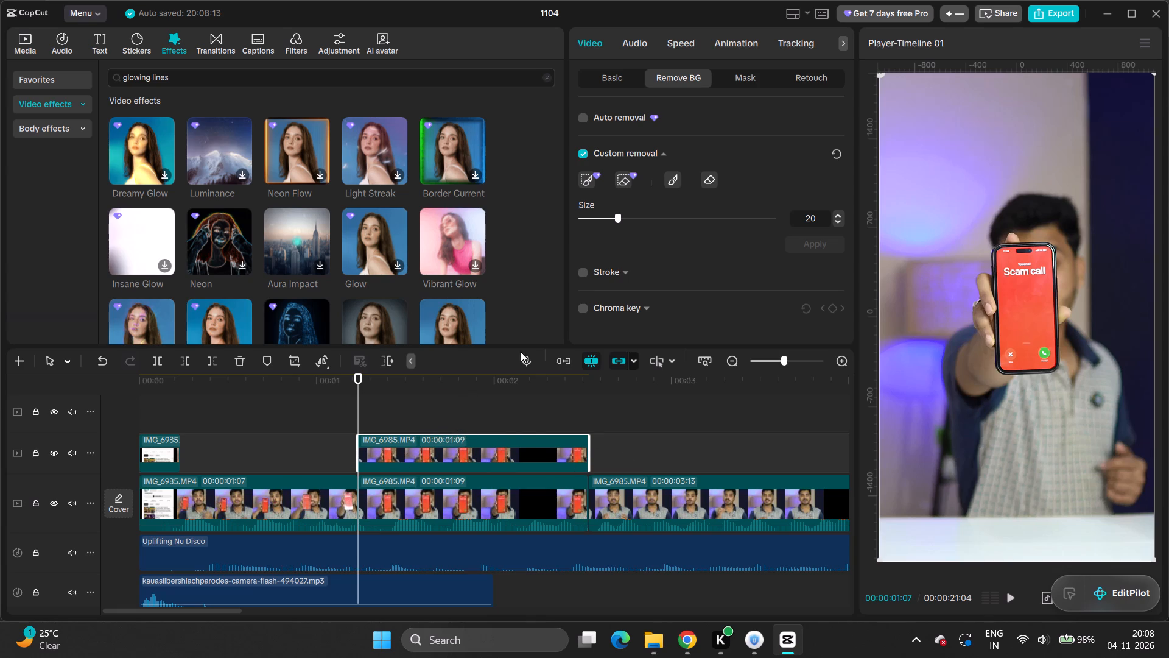
Add transform keyframes at 00:00:01:07 to both the phone cutout and the main clip beneath it.
left_click(619, 83)
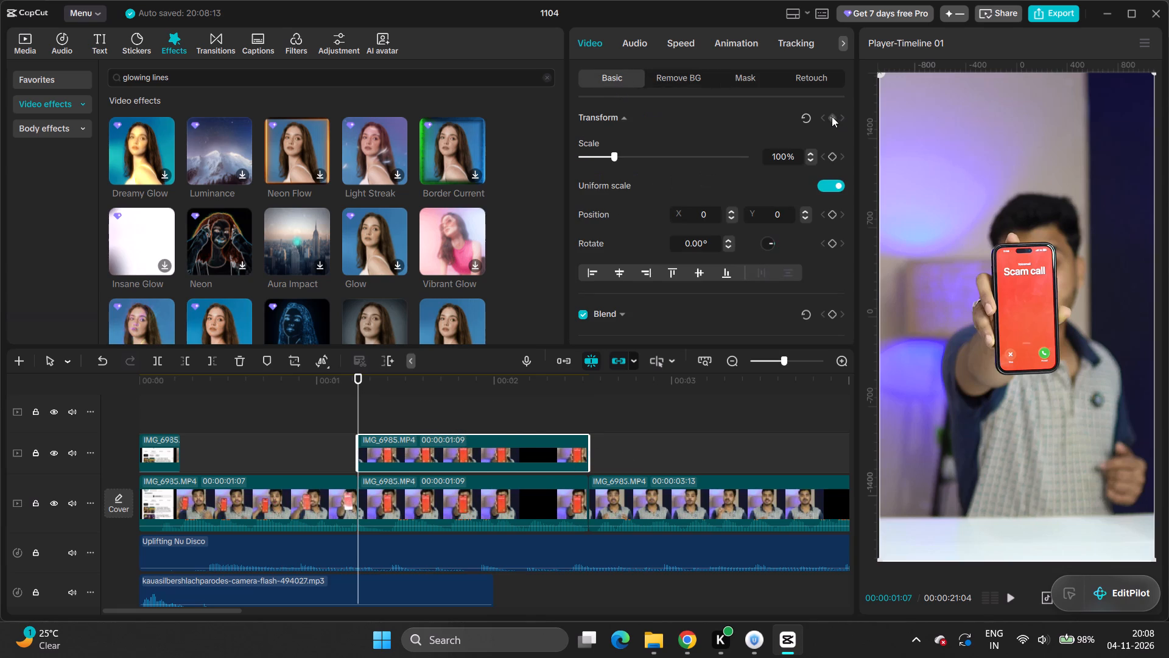
left_click(832, 116)
left_click(825, 112)
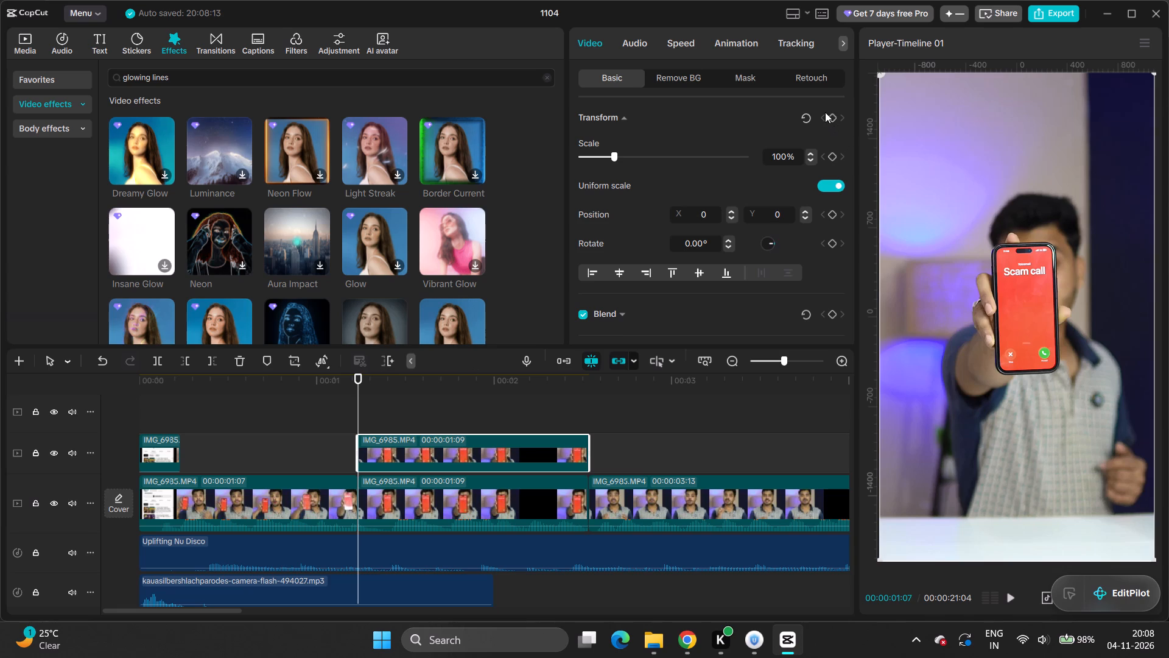
left_click(827, 115)
left_click(837, 119)
left_click(454, 495)
left_click(831, 118)
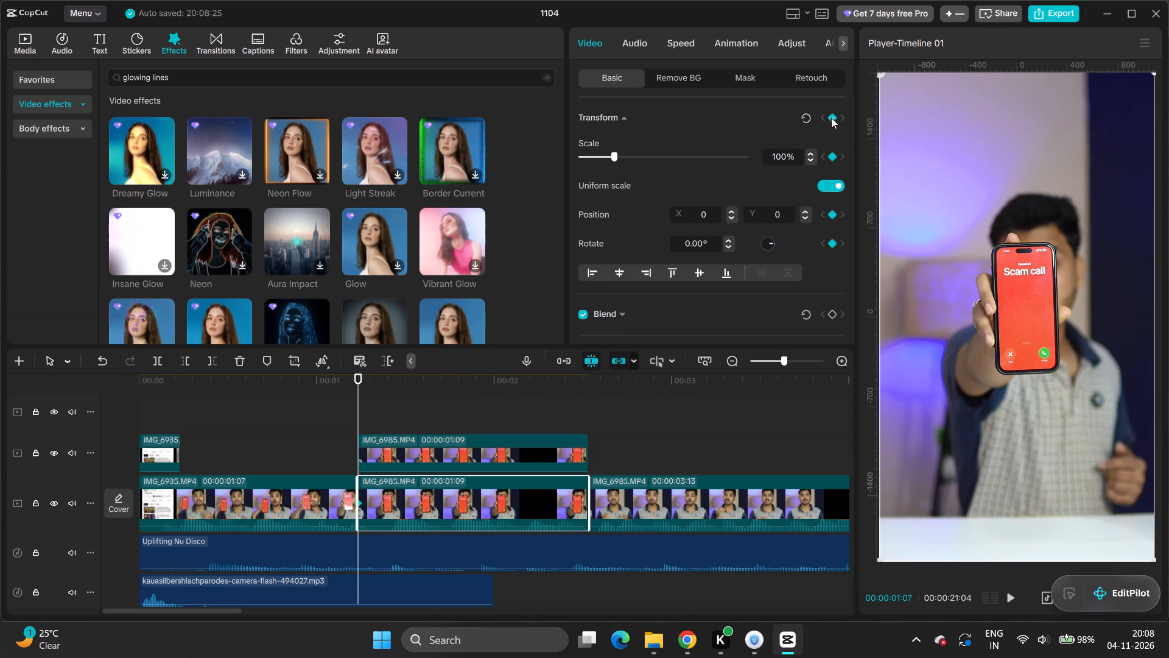
Add second transform keyframes at 00:00:01:12 to both the phone cutout and the main clip beneath it.
left_click_drag(360, 404, 388, 405)
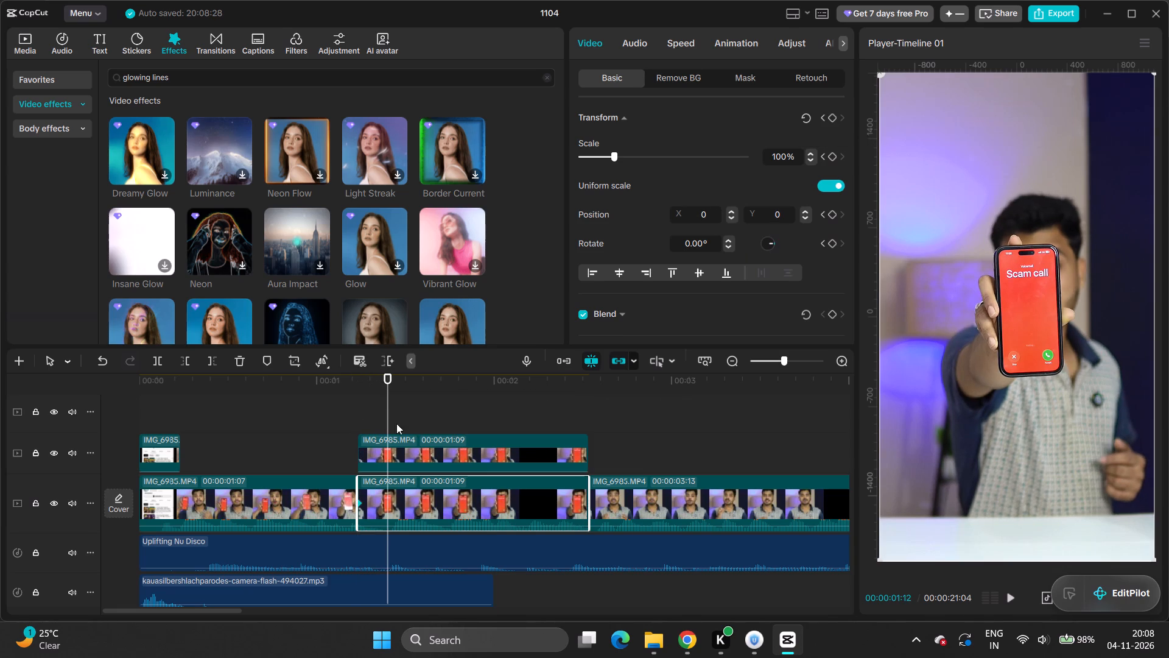
left_click(404, 453)
left_click(830, 114)
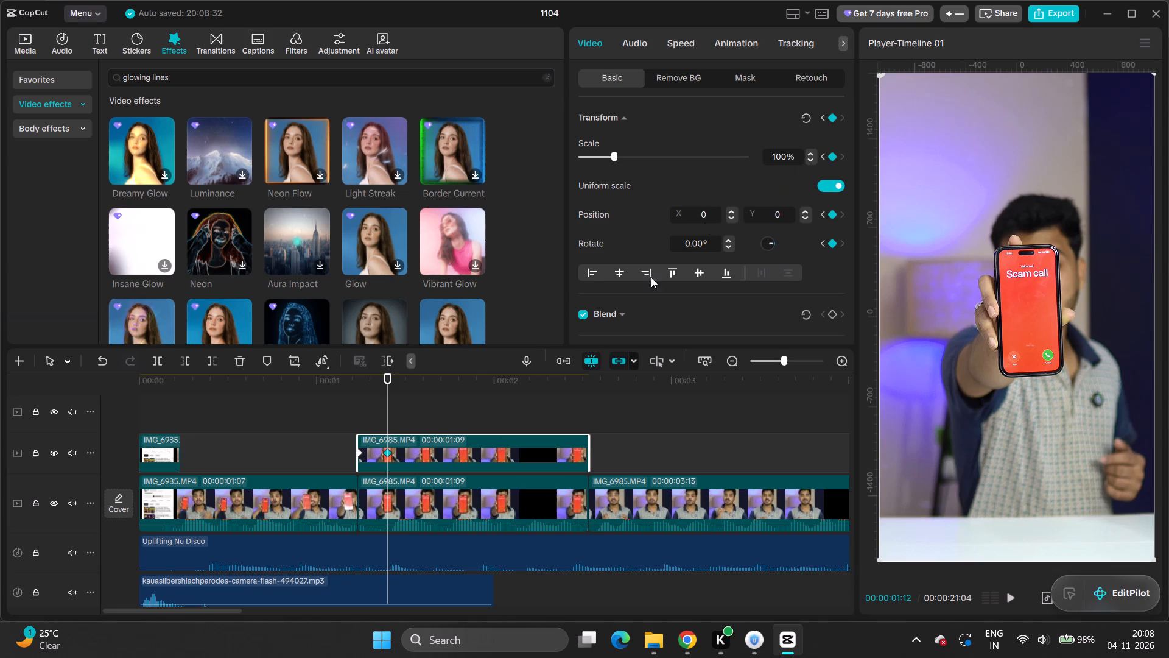
left_click(412, 500)
left_click(830, 116)
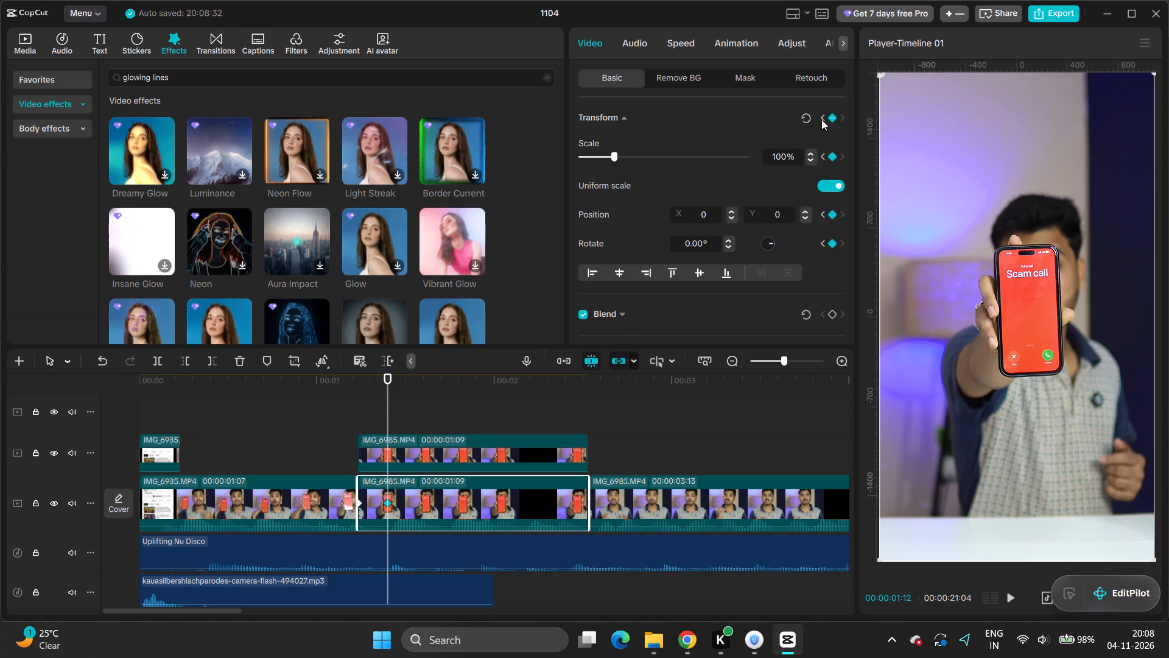
Set the scale at the 00:00:01:12 keyframes to 120% on the main clip and the phone cutout.
left_click(778, 157)
left_click(778, 157)
type("120")
key("Return")
left_click(428, 446)
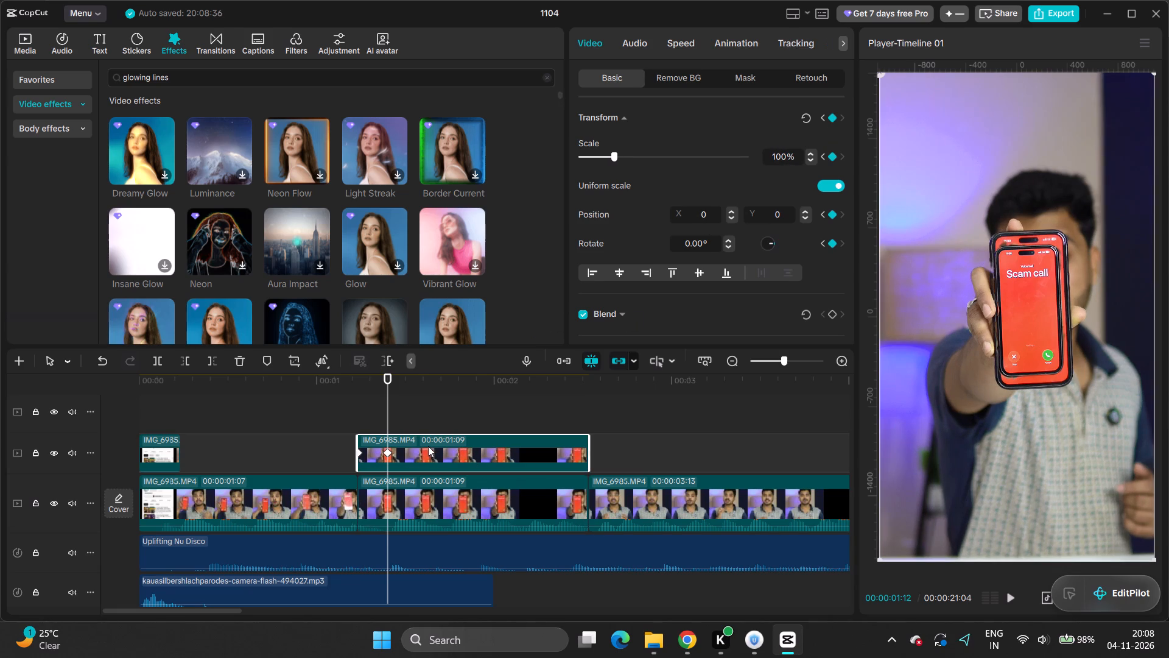
left_click(388, 455)
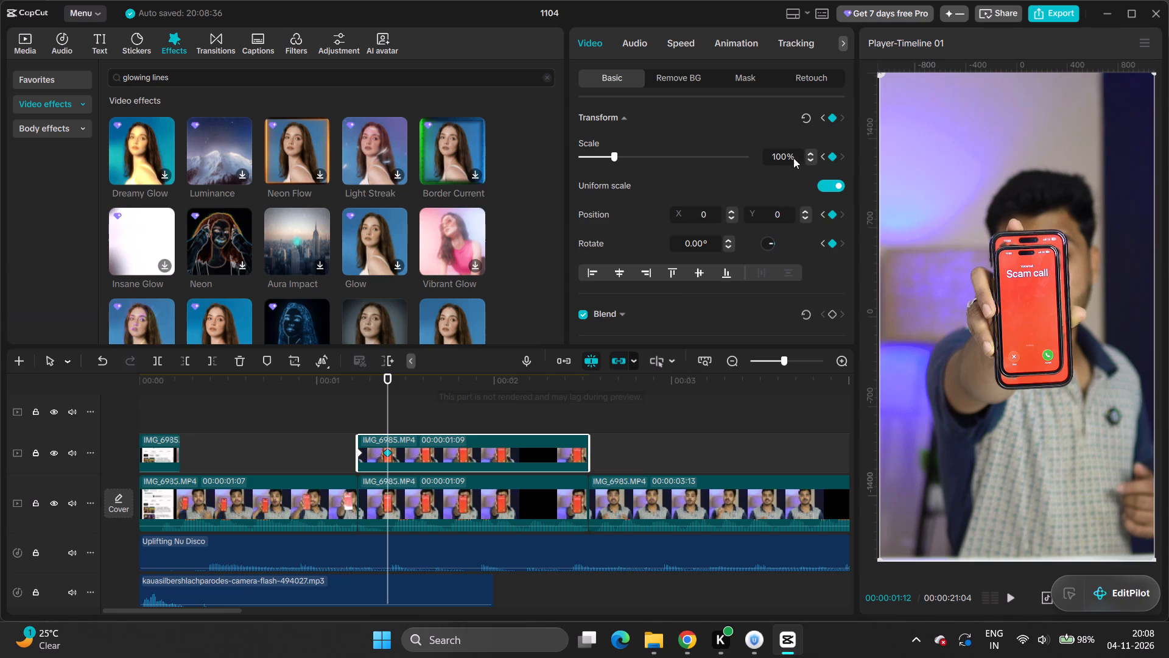
double_click(780, 151)
type("120")
key("Return")
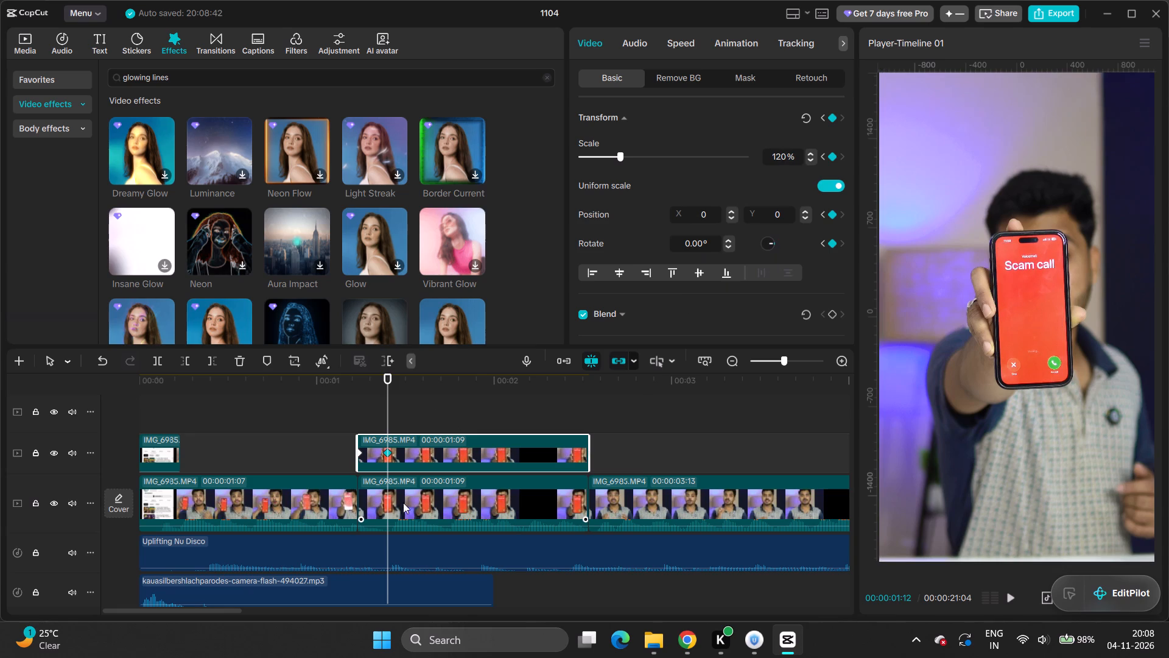
Choose an option for the 00:00:01:12 keyframes of the cutout and the main clip, and replay the zoom from before them.
right_click(384, 449)
left_click(425, 460)
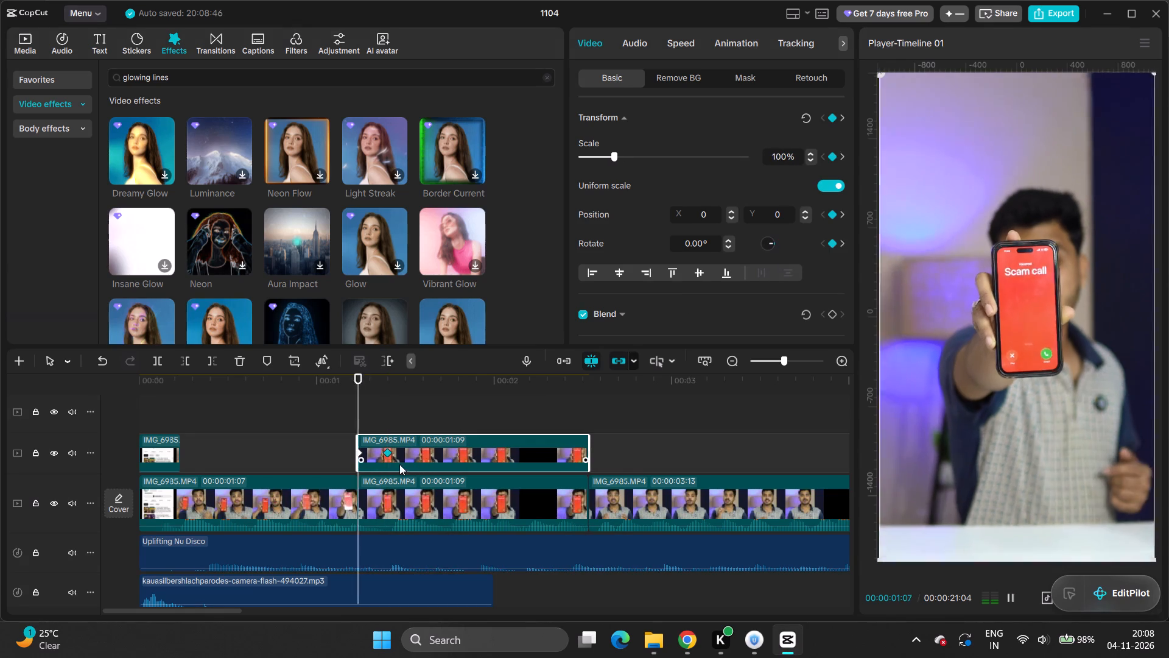
left_click(385, 497)
left_click(384, 501)
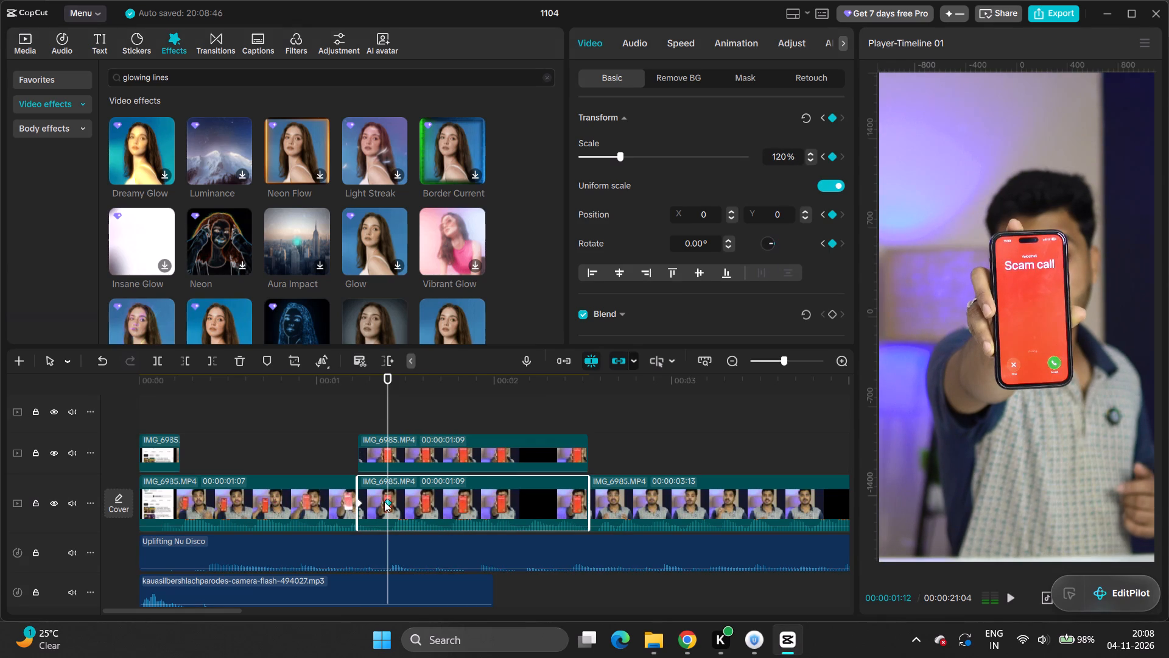
right_click(387, 503)
left_click(433, 448)
left_click_drag(388, 417, 304, 436)
key("space")
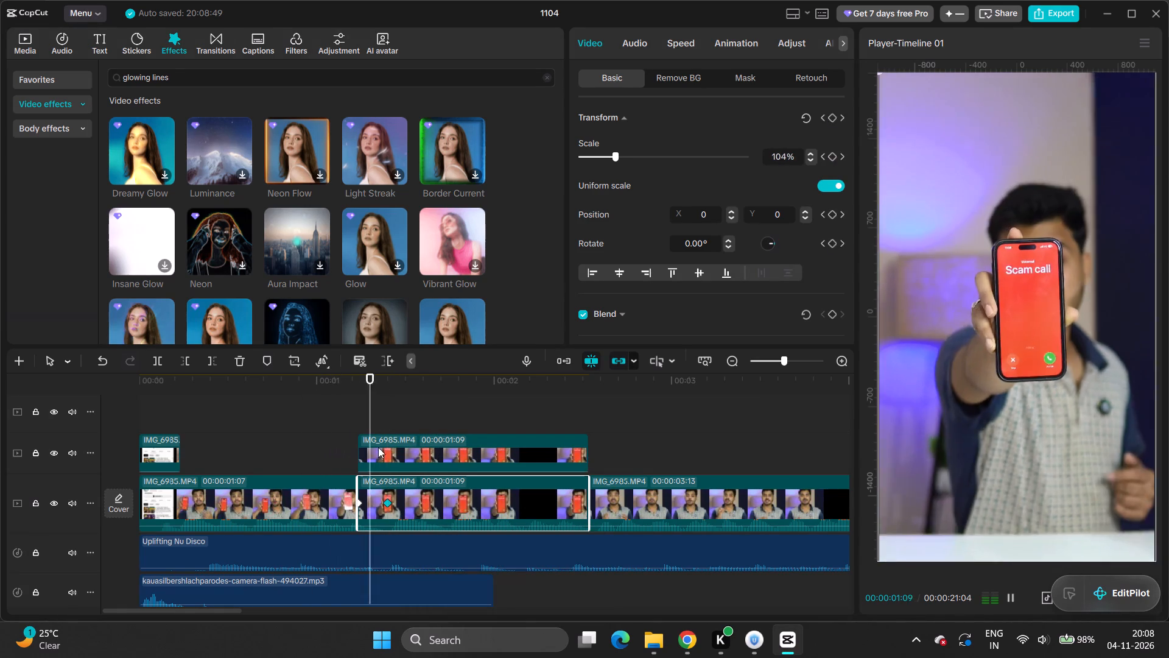
key("space")
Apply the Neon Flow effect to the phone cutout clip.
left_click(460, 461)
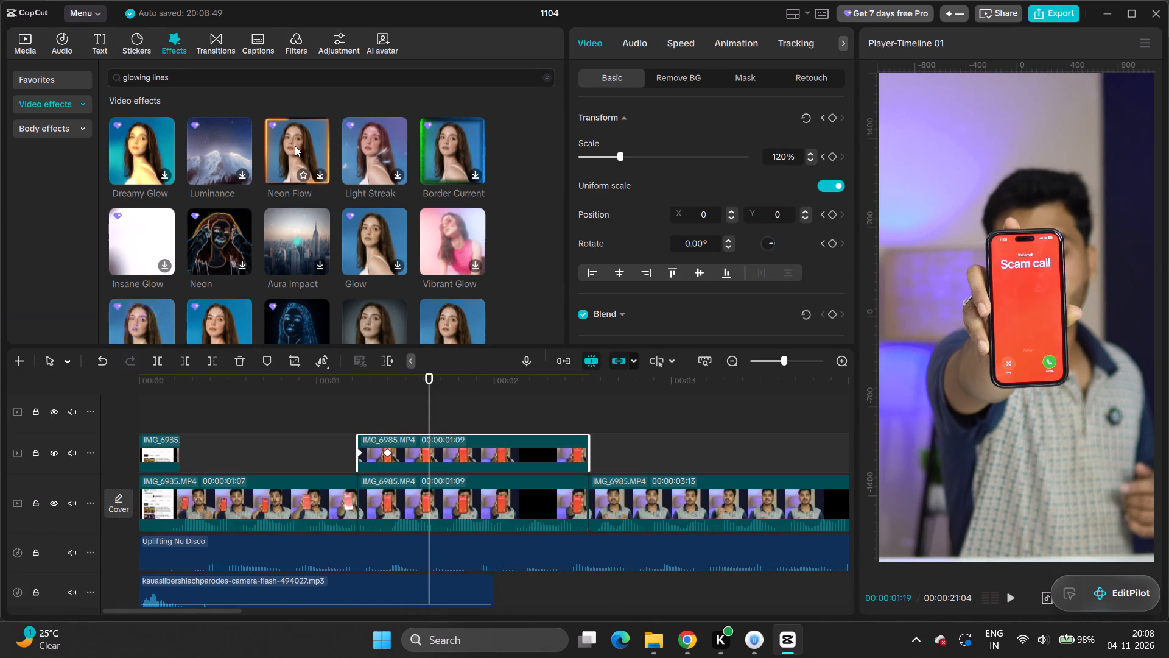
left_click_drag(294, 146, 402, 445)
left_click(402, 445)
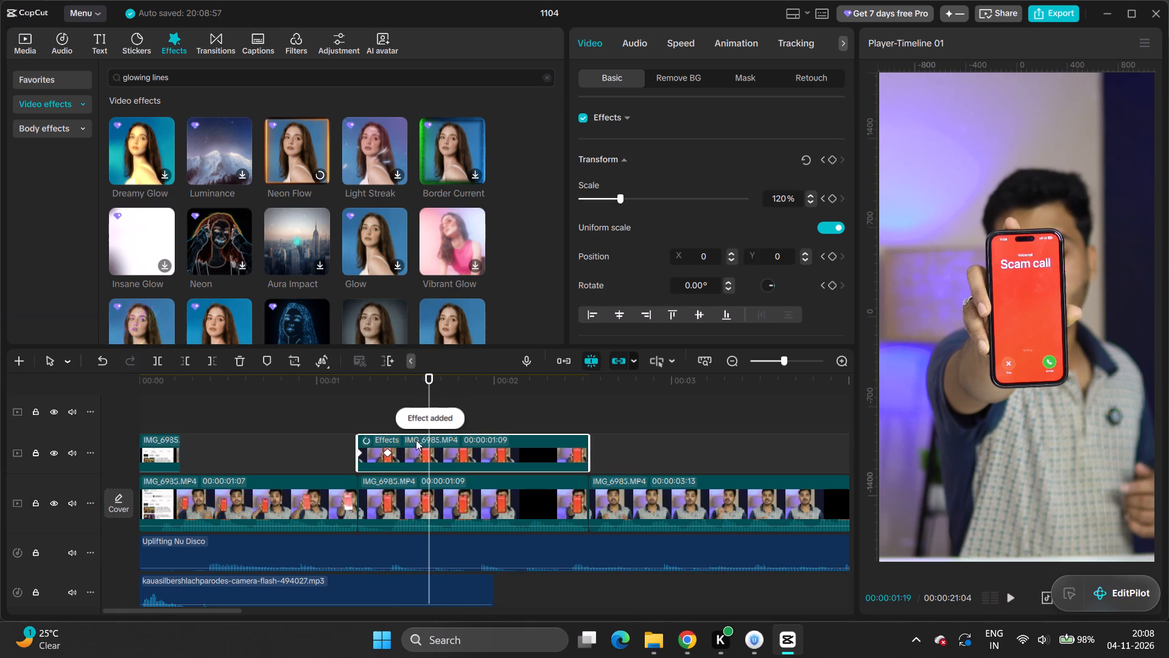
Reapply the cutout's custom background removal at 00:00:01:15 and preview the effect around the start of the cutout clip.
left_click_drag(433, 402, 405, 410)
left_click(687, 79)
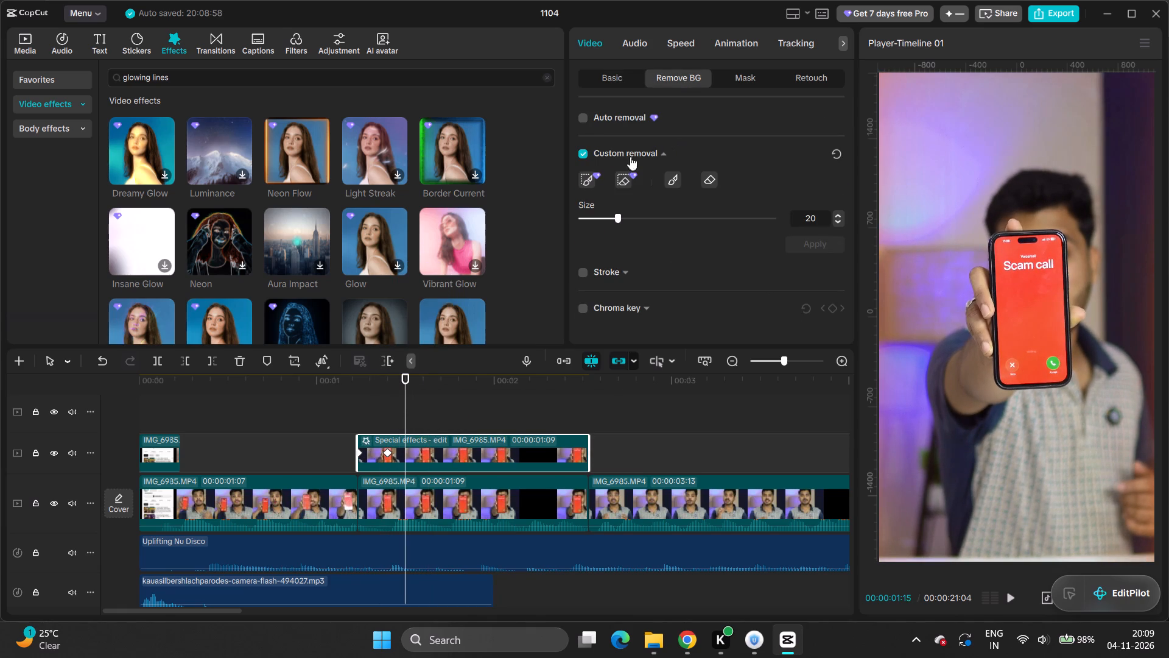
left_click(583, 184)
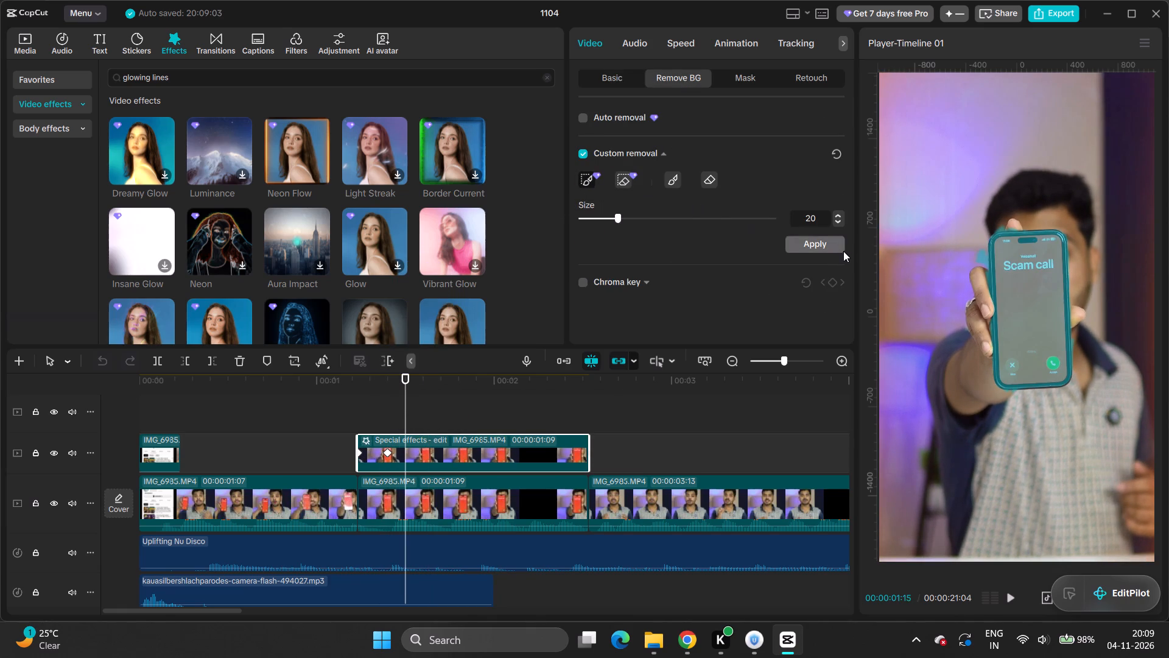
left_click(830, 248)
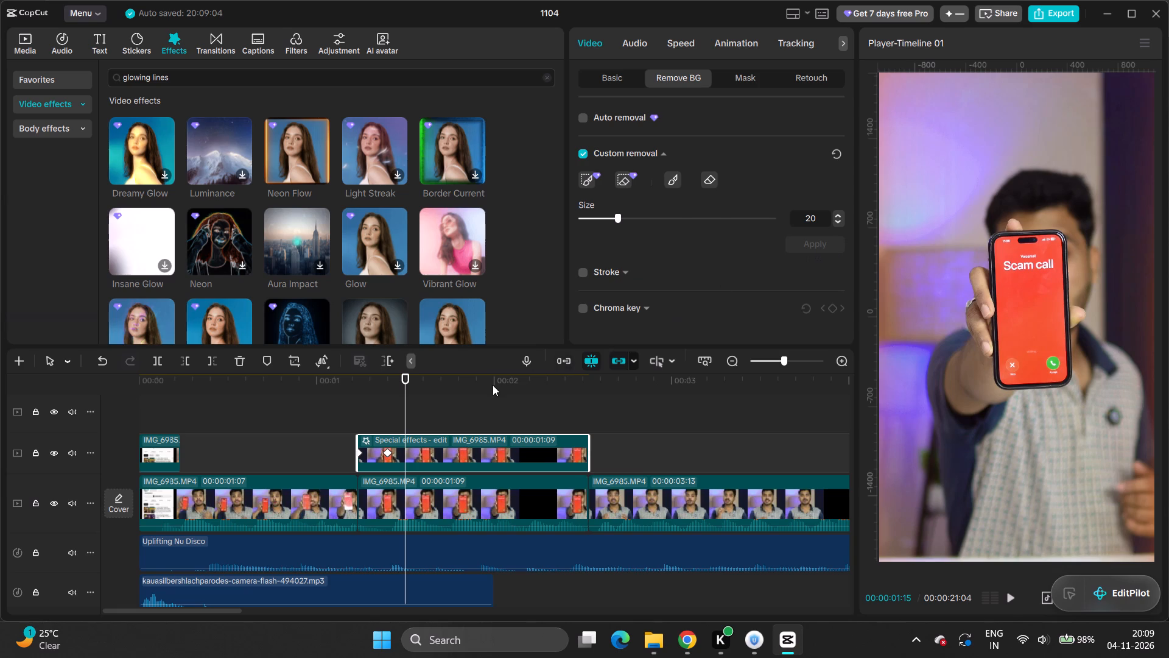
left_click(426, 408)
left_click_drag(426, 408, 347, 427)
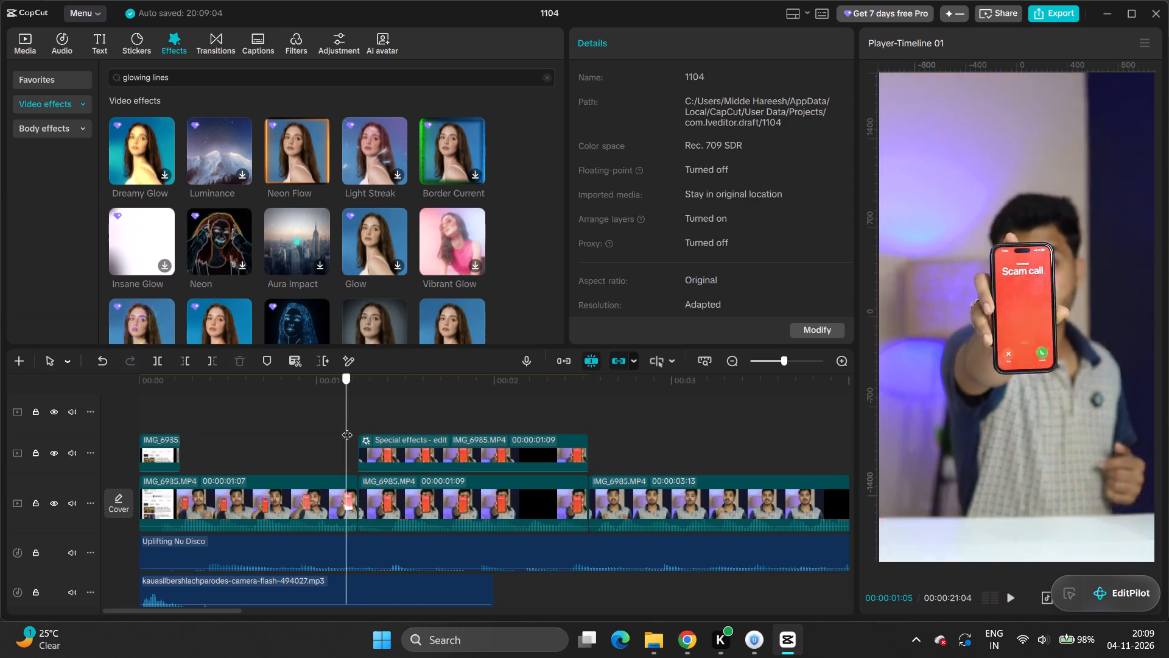
left_click_drag(347, 427, 366, 430)
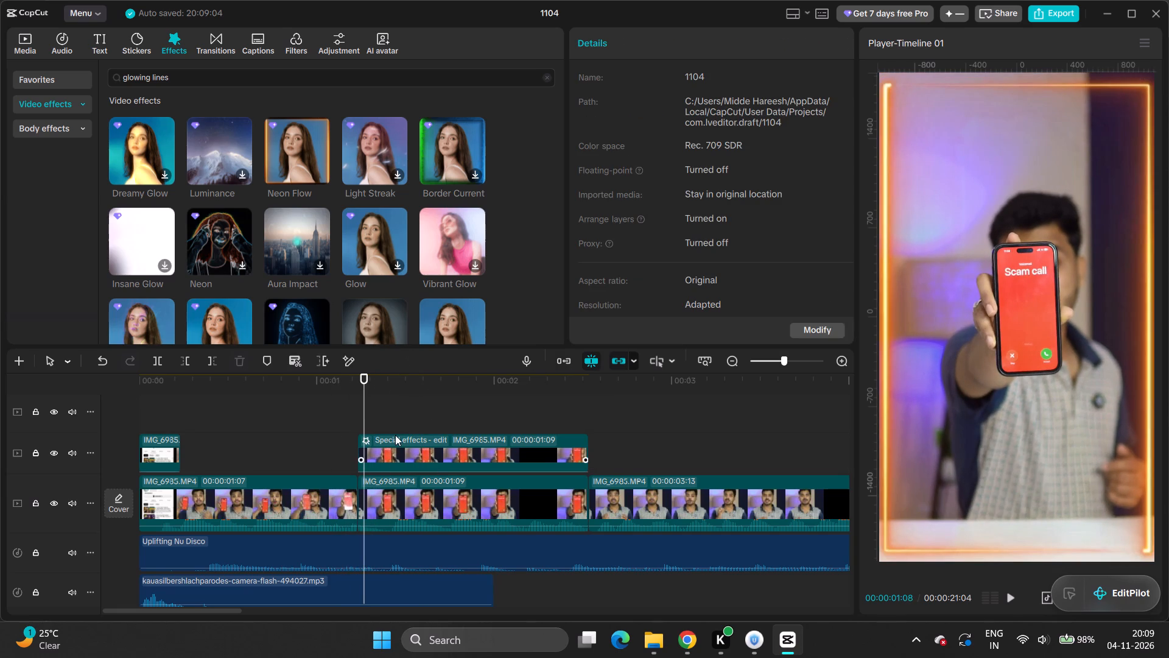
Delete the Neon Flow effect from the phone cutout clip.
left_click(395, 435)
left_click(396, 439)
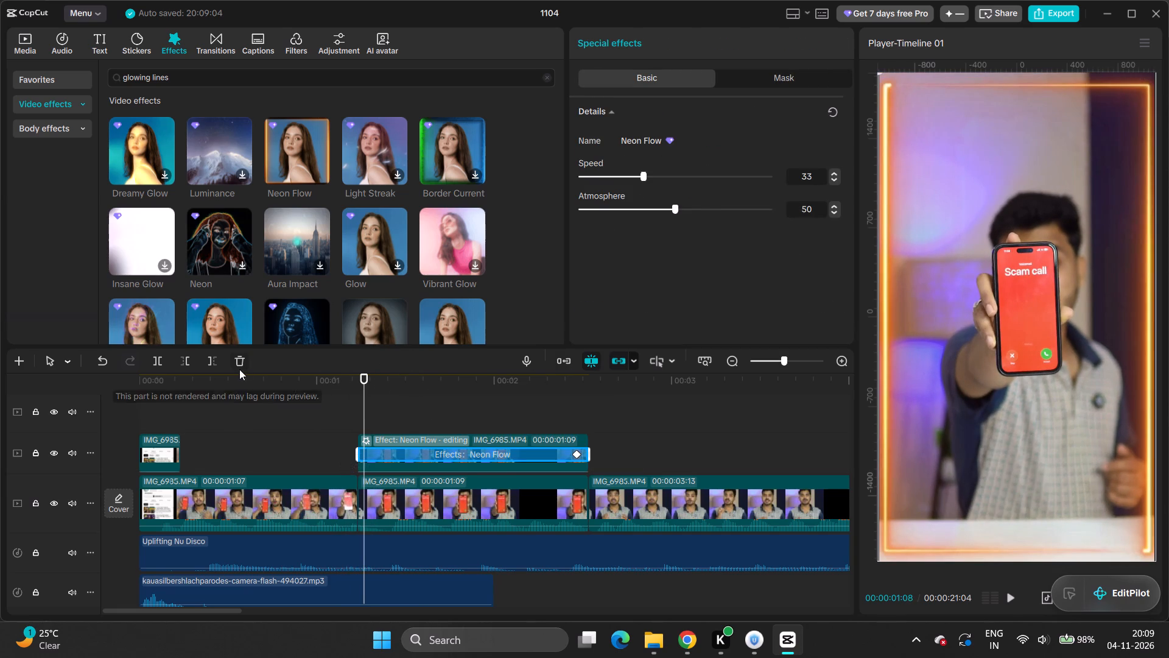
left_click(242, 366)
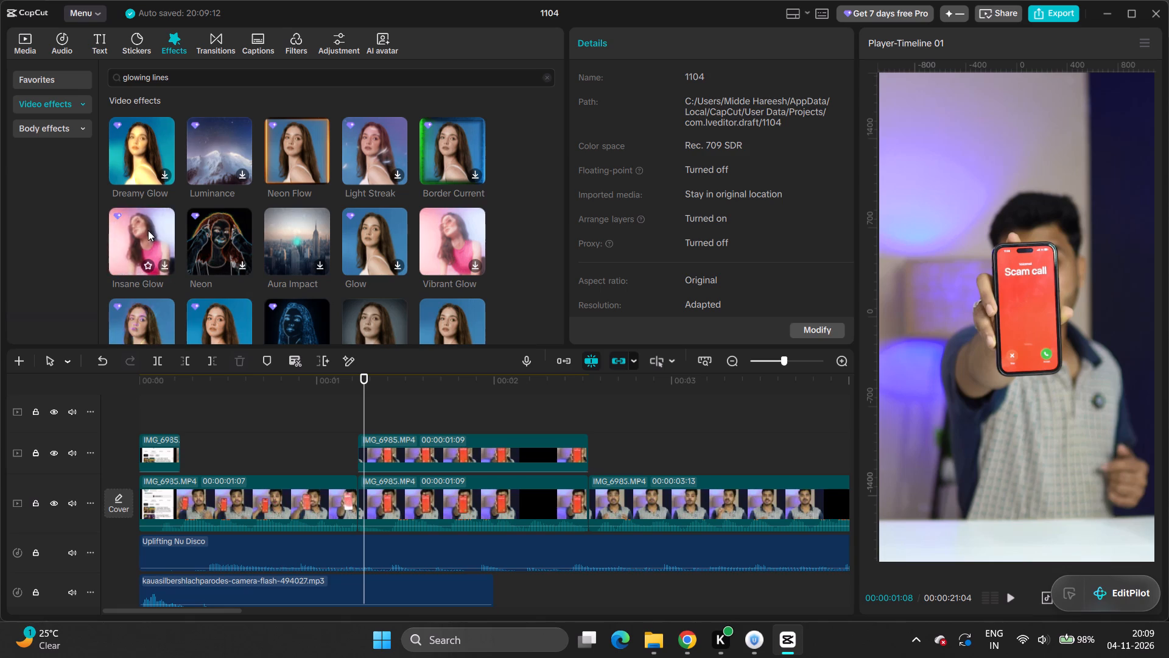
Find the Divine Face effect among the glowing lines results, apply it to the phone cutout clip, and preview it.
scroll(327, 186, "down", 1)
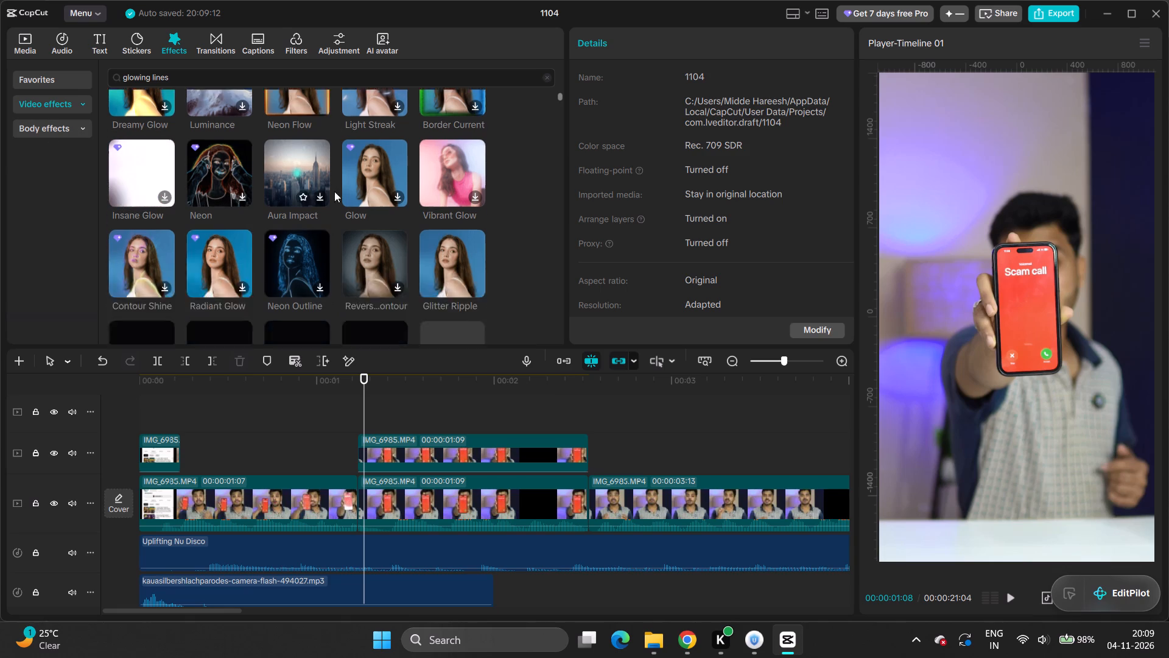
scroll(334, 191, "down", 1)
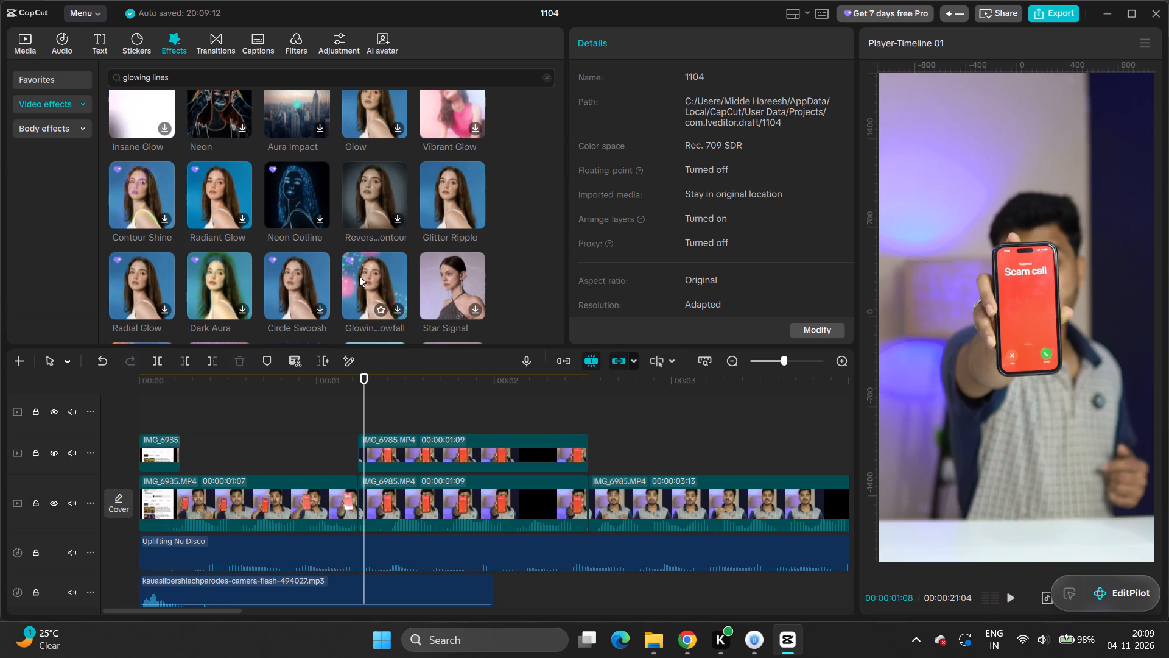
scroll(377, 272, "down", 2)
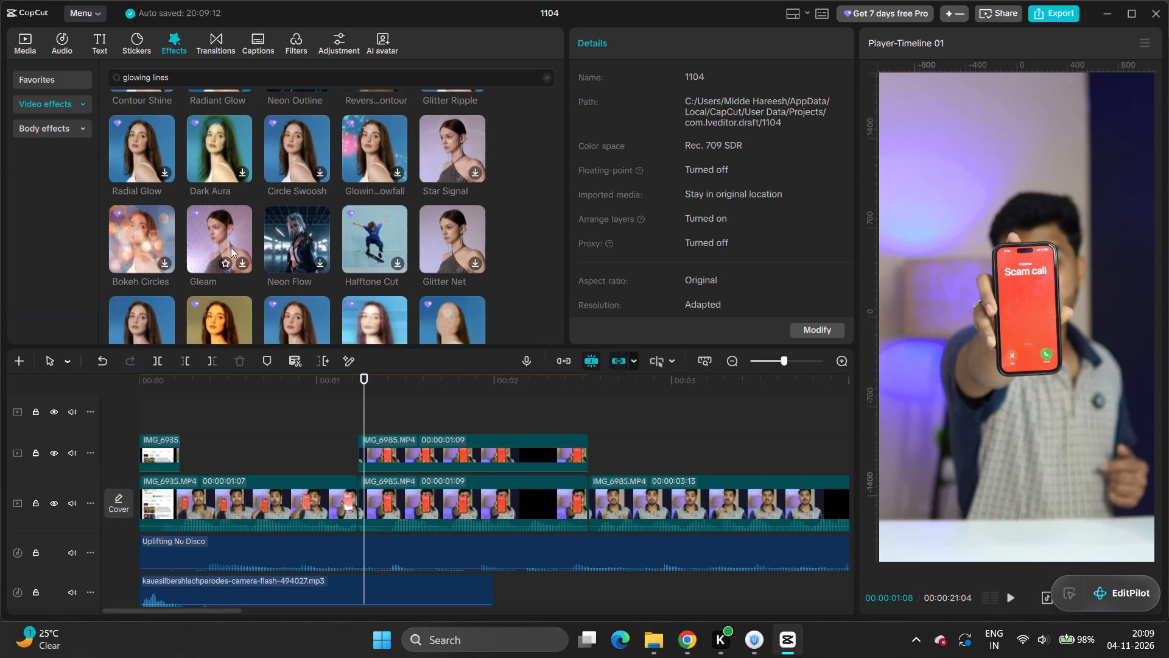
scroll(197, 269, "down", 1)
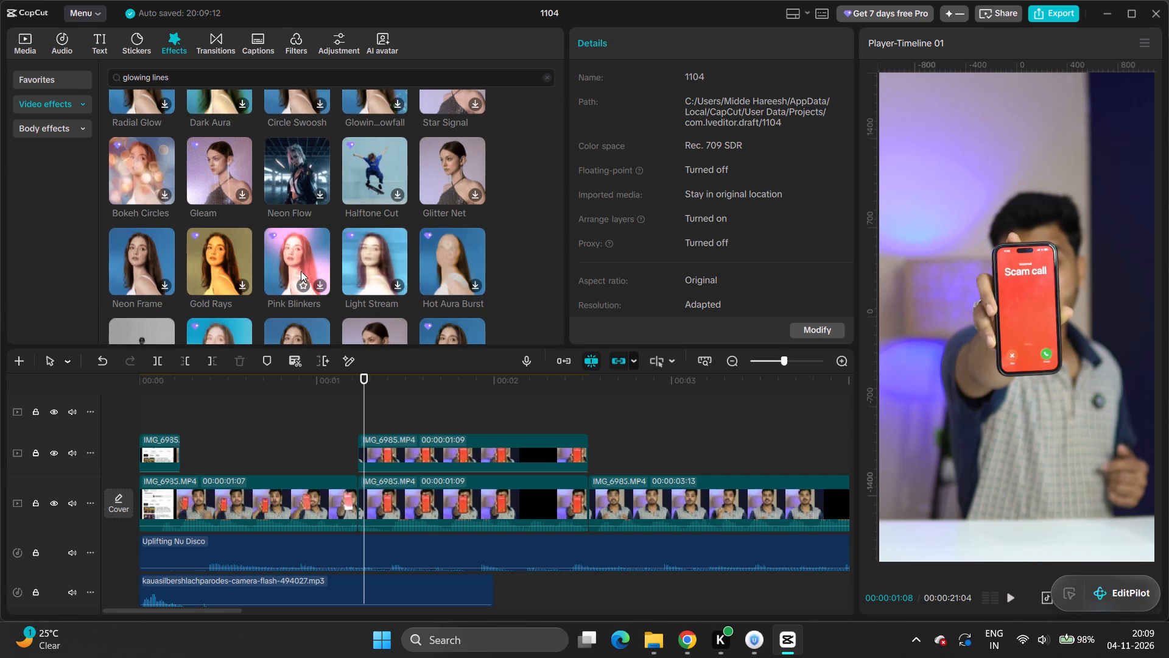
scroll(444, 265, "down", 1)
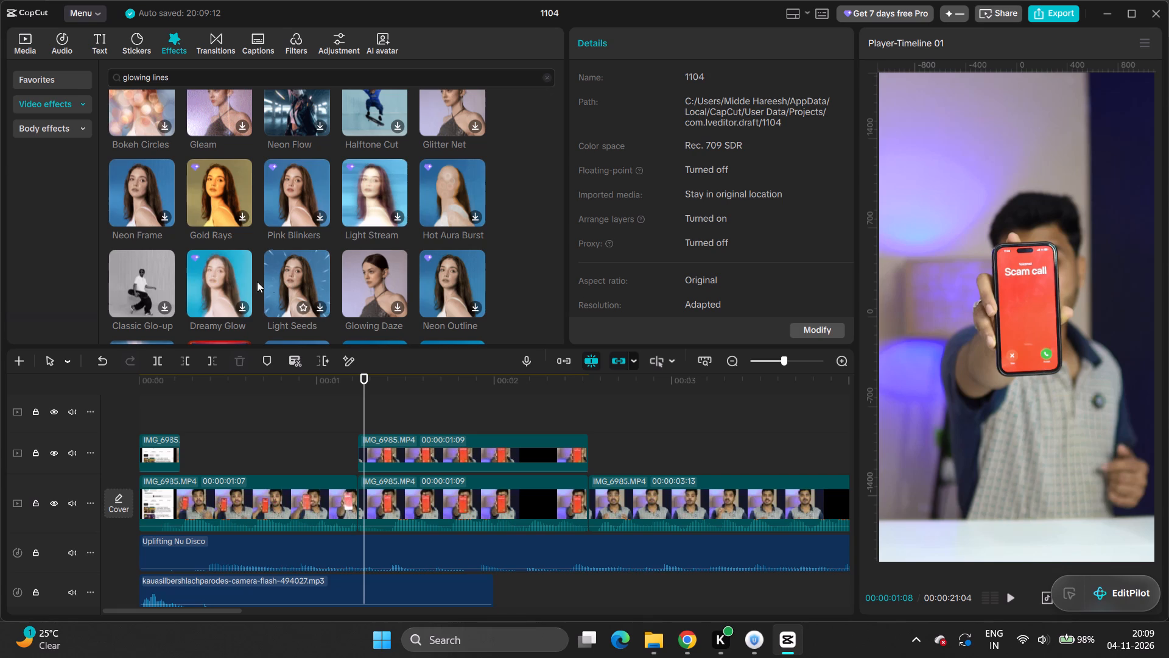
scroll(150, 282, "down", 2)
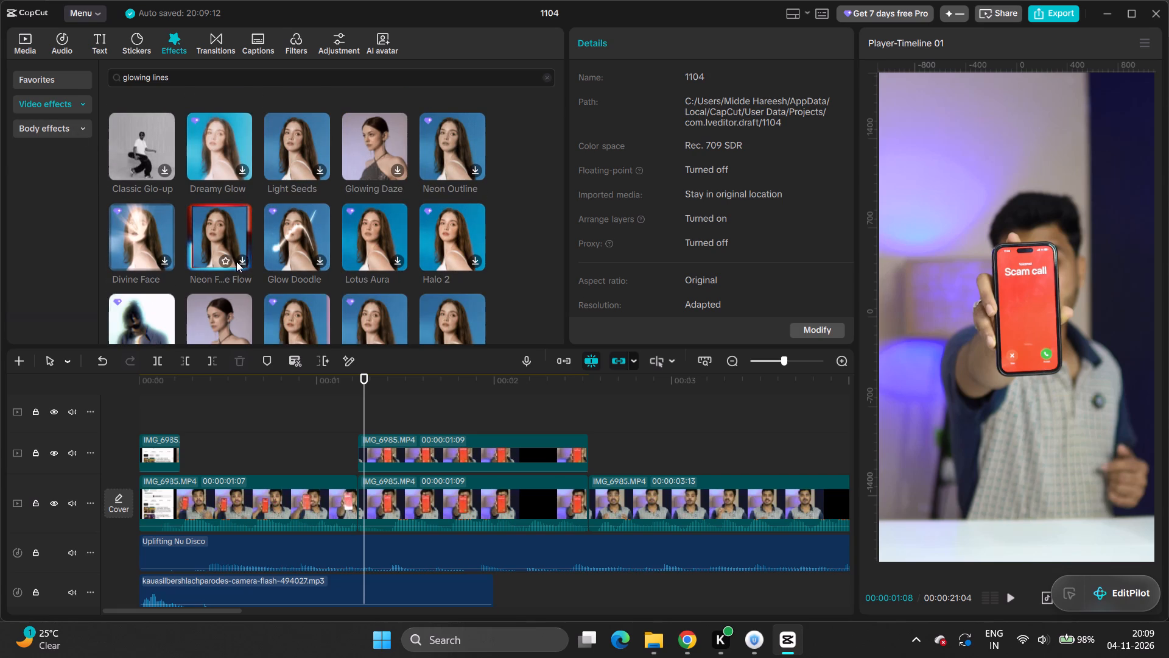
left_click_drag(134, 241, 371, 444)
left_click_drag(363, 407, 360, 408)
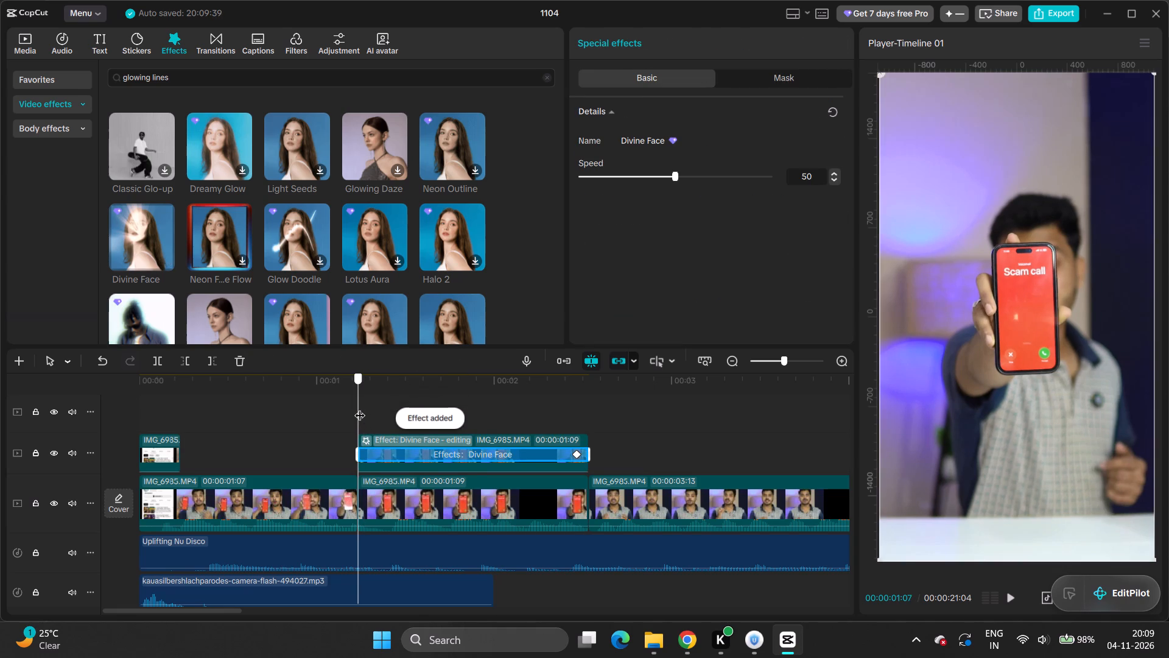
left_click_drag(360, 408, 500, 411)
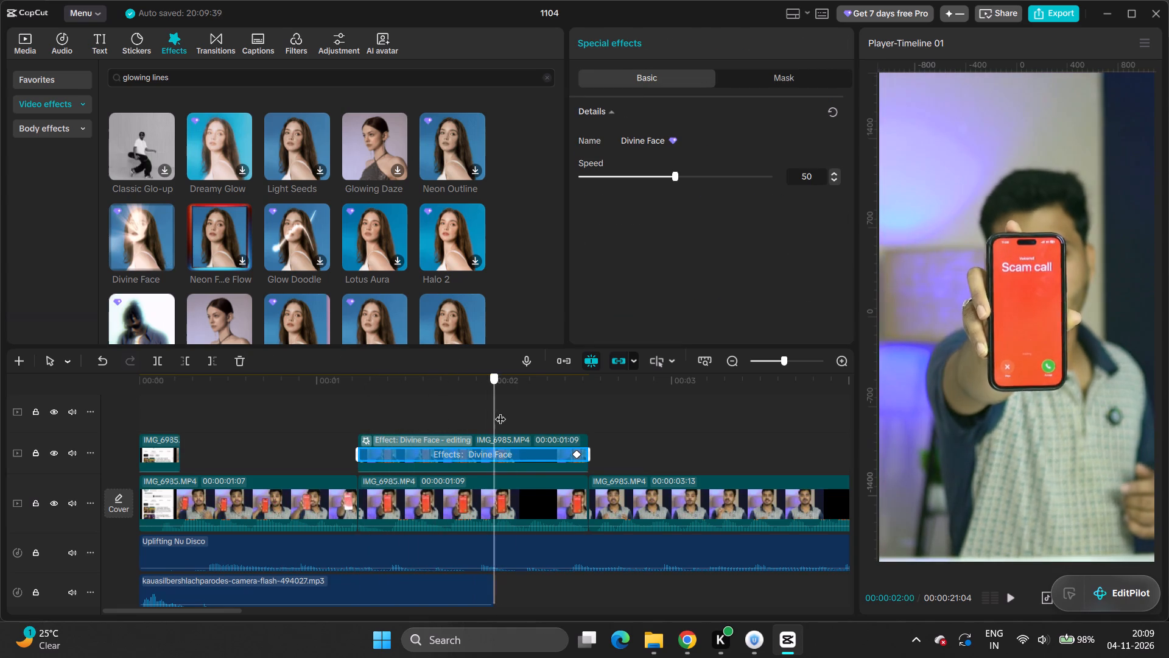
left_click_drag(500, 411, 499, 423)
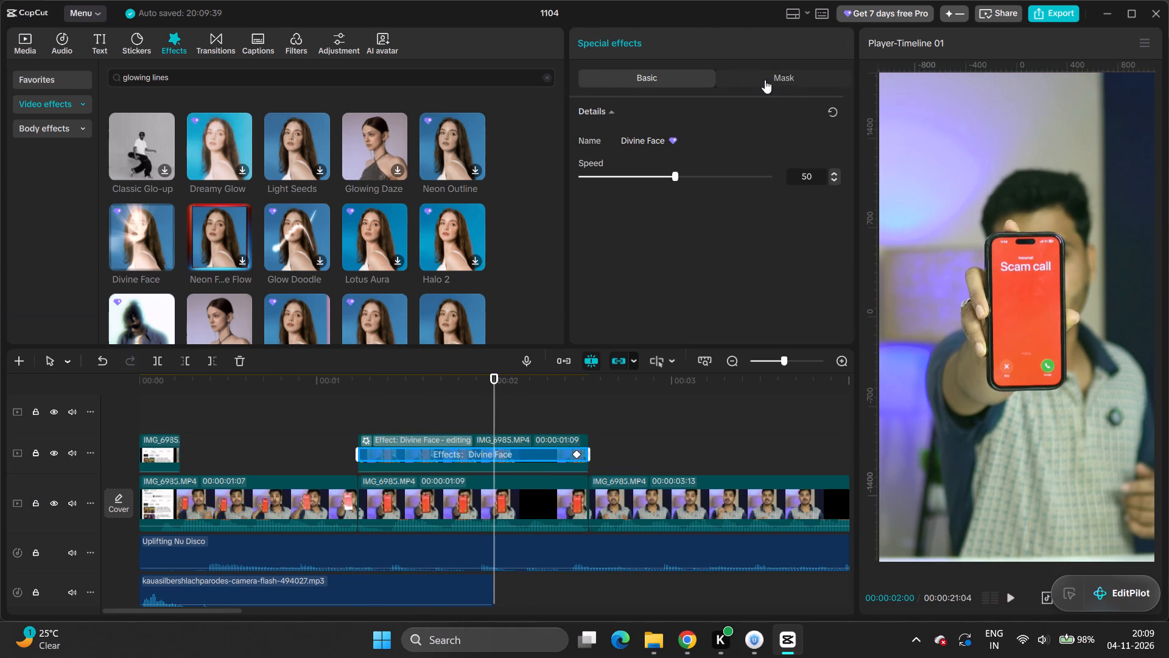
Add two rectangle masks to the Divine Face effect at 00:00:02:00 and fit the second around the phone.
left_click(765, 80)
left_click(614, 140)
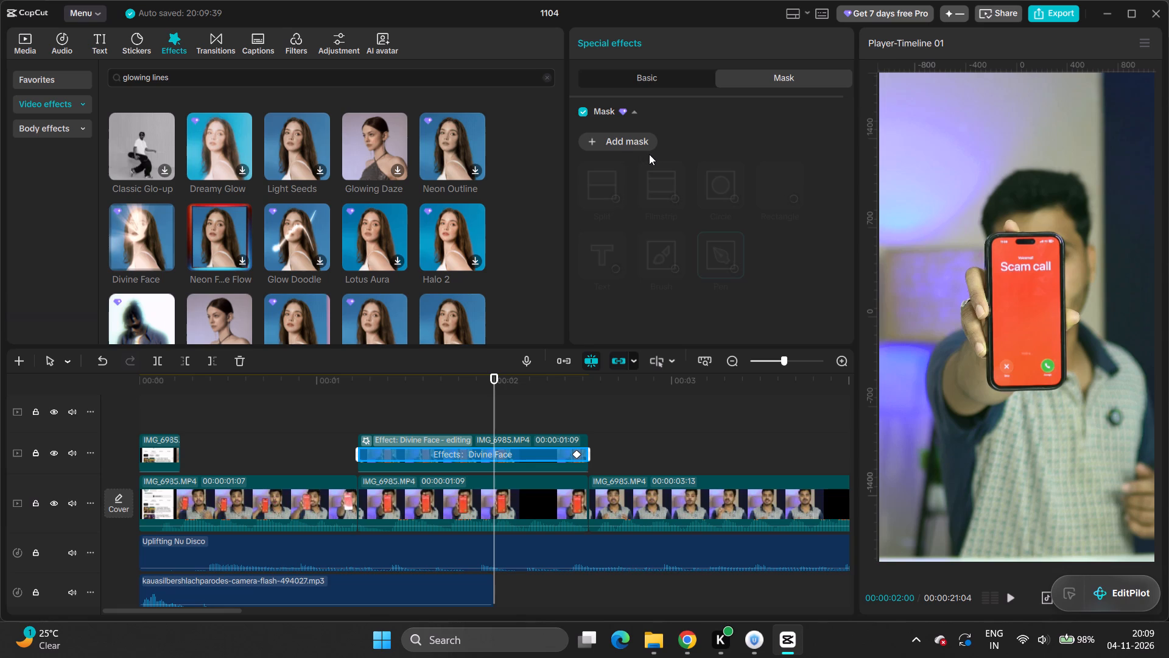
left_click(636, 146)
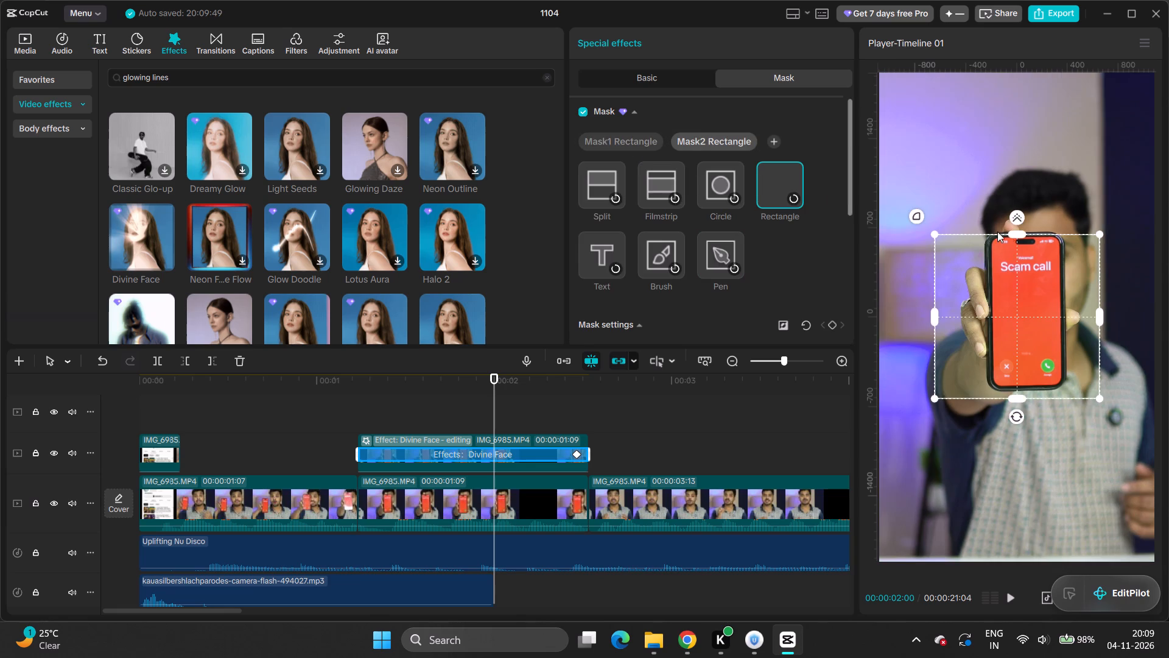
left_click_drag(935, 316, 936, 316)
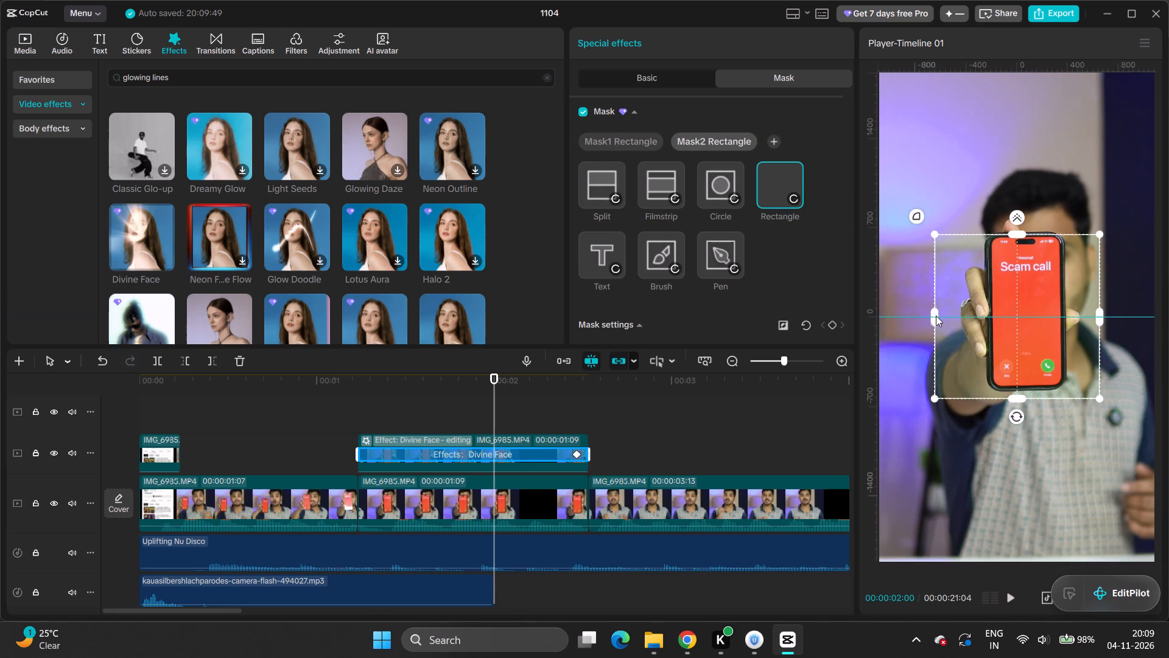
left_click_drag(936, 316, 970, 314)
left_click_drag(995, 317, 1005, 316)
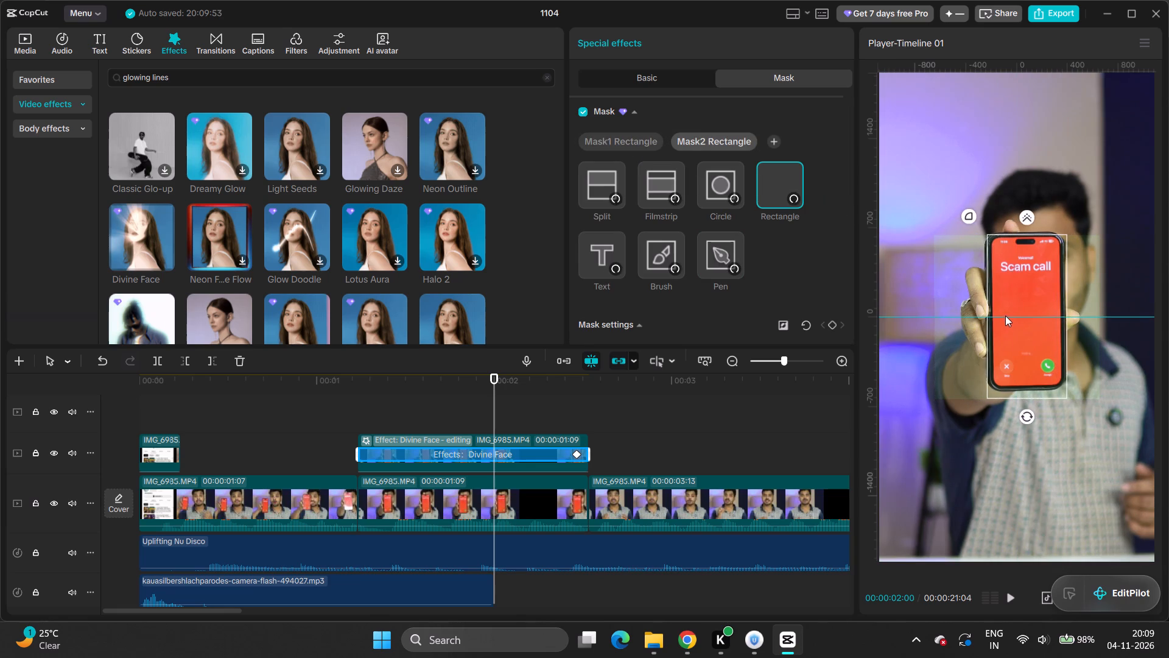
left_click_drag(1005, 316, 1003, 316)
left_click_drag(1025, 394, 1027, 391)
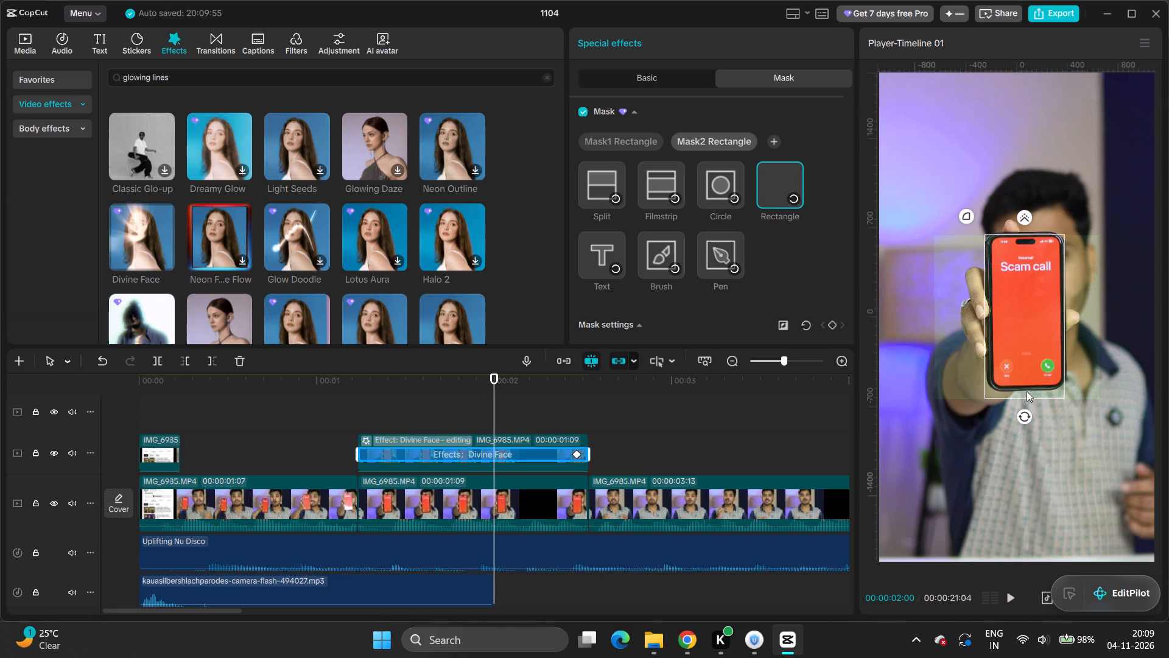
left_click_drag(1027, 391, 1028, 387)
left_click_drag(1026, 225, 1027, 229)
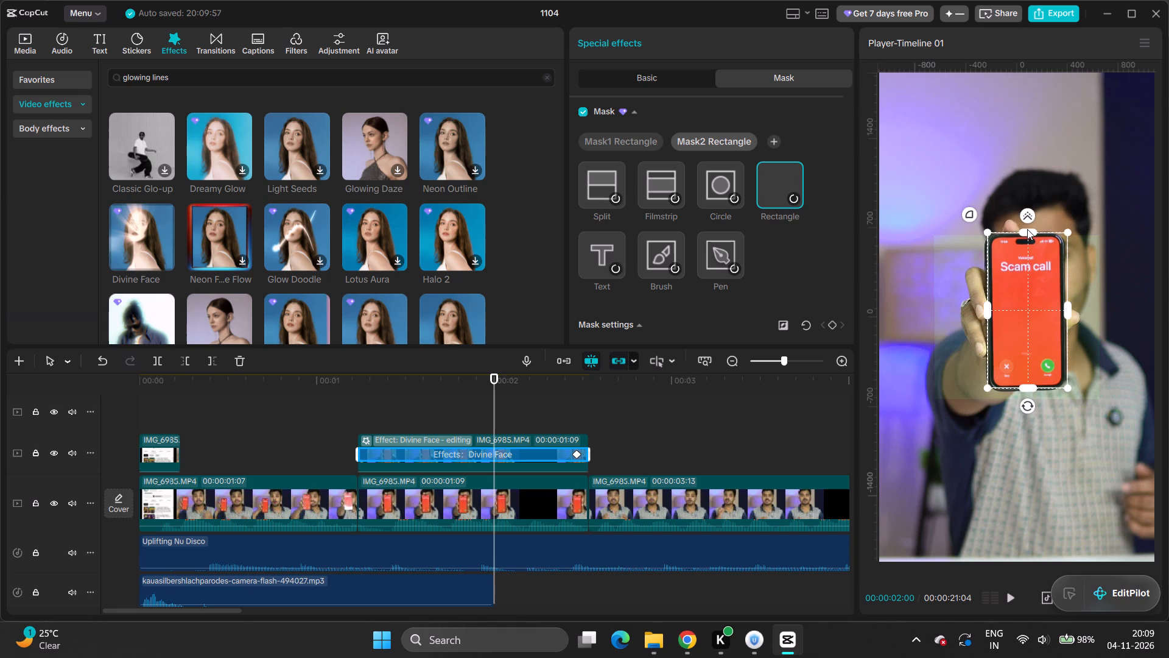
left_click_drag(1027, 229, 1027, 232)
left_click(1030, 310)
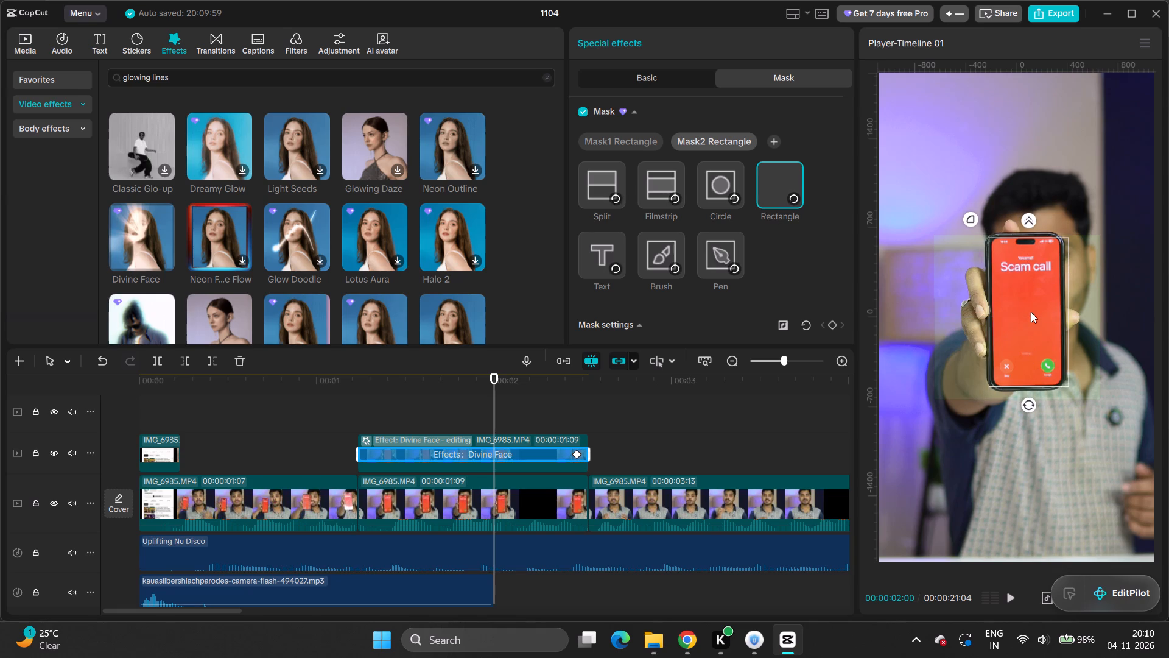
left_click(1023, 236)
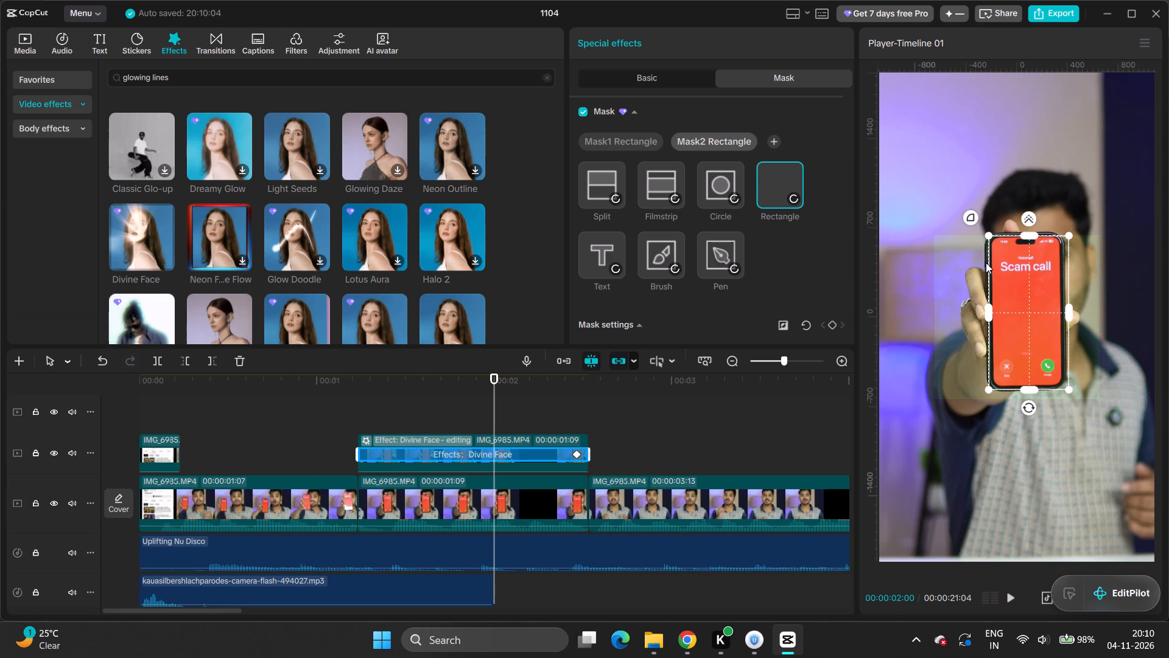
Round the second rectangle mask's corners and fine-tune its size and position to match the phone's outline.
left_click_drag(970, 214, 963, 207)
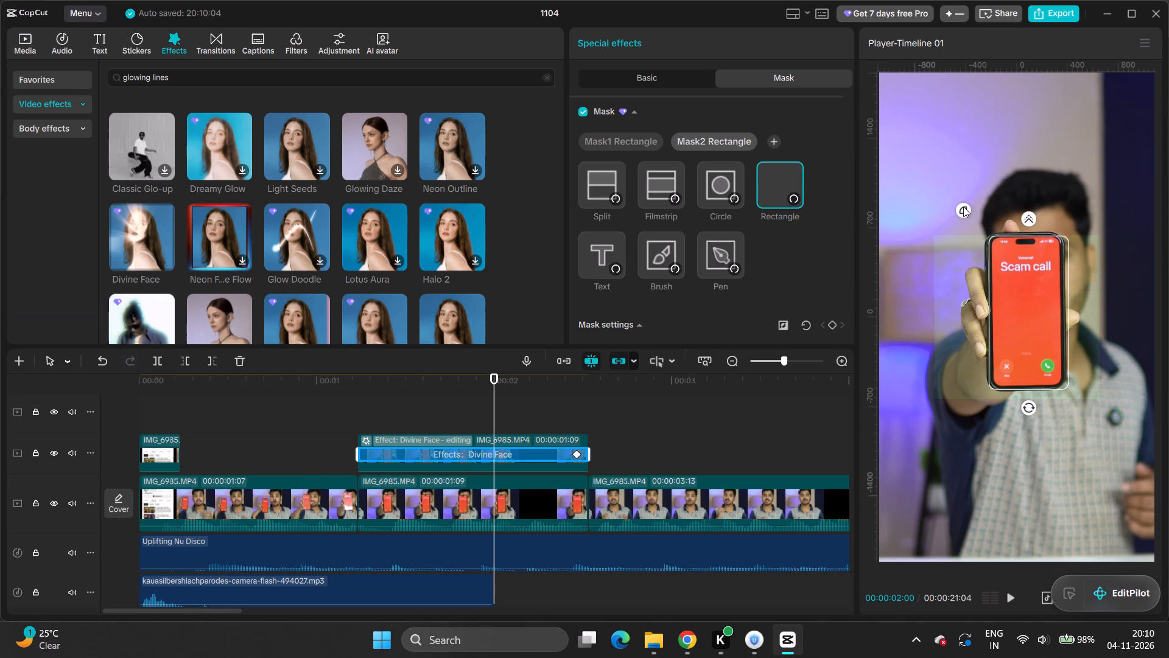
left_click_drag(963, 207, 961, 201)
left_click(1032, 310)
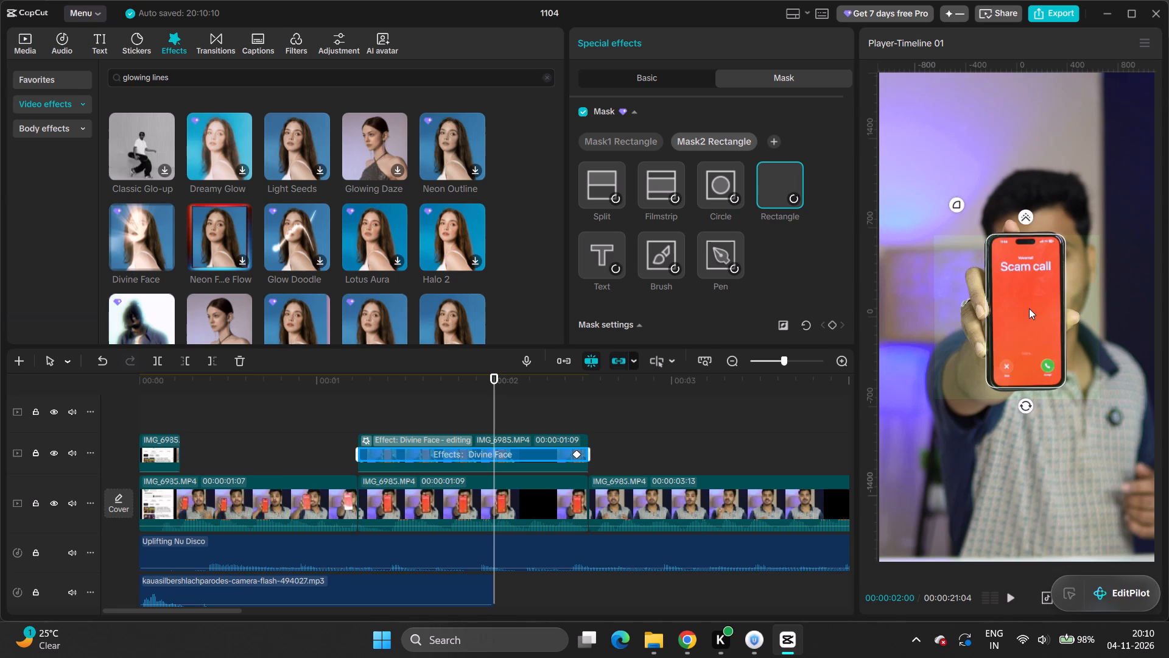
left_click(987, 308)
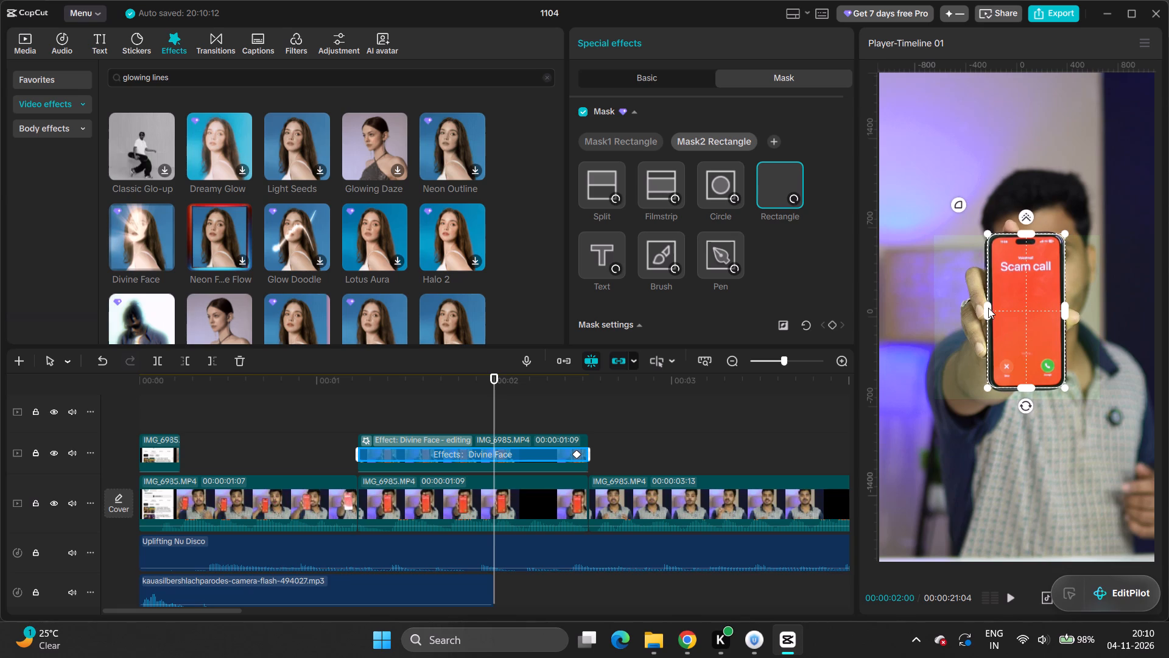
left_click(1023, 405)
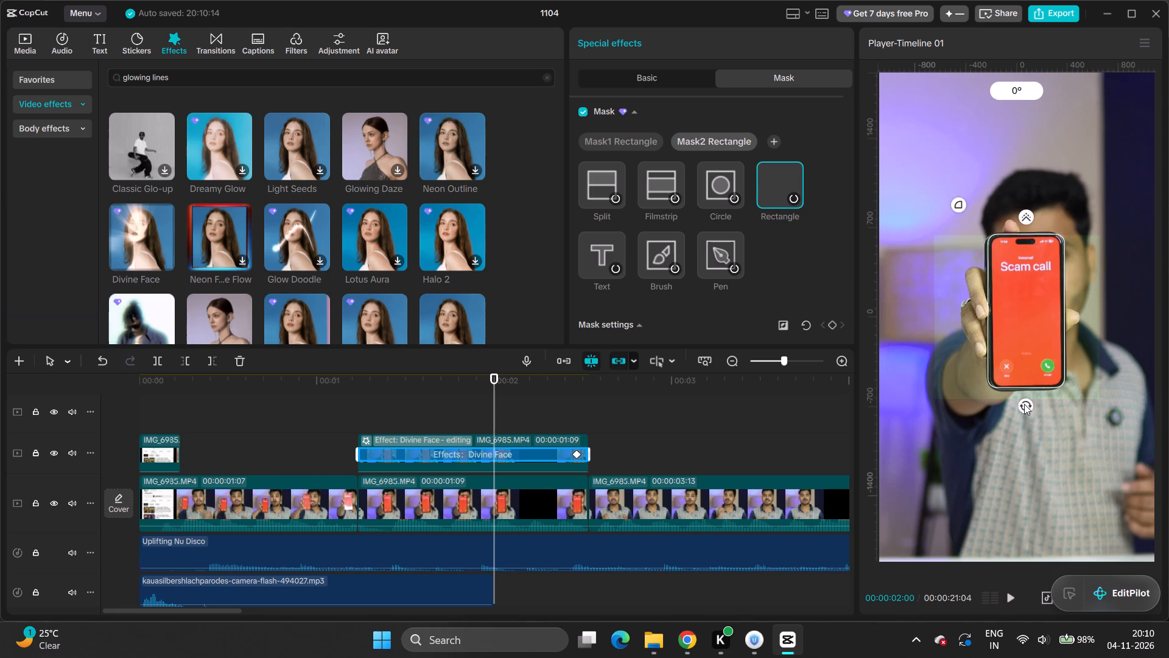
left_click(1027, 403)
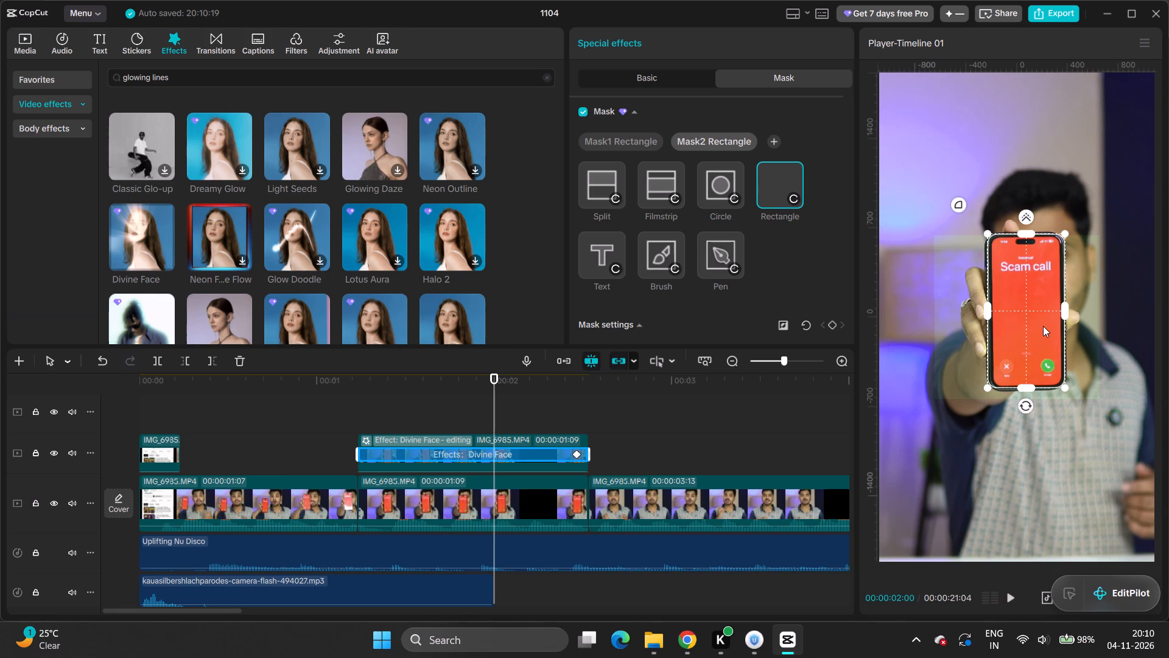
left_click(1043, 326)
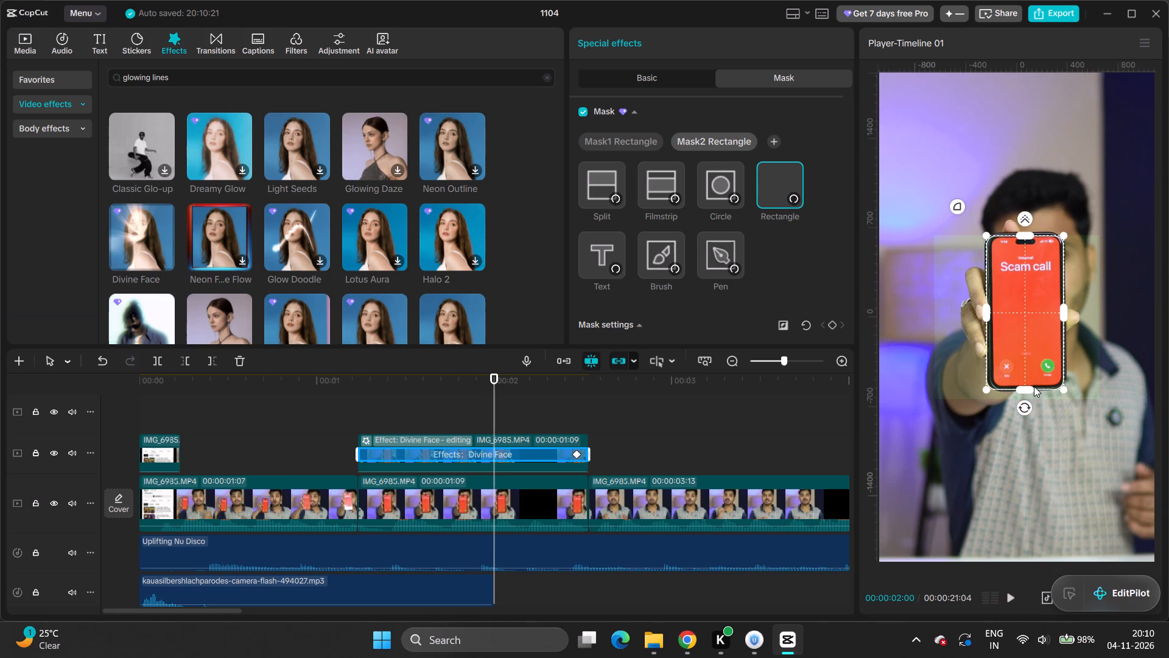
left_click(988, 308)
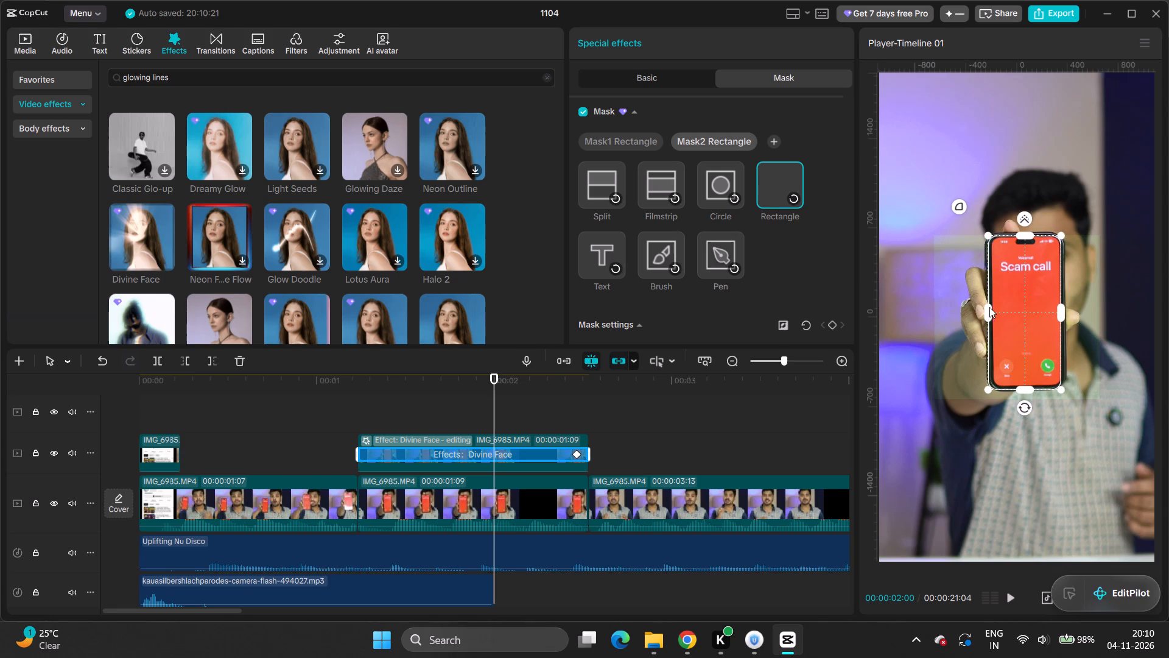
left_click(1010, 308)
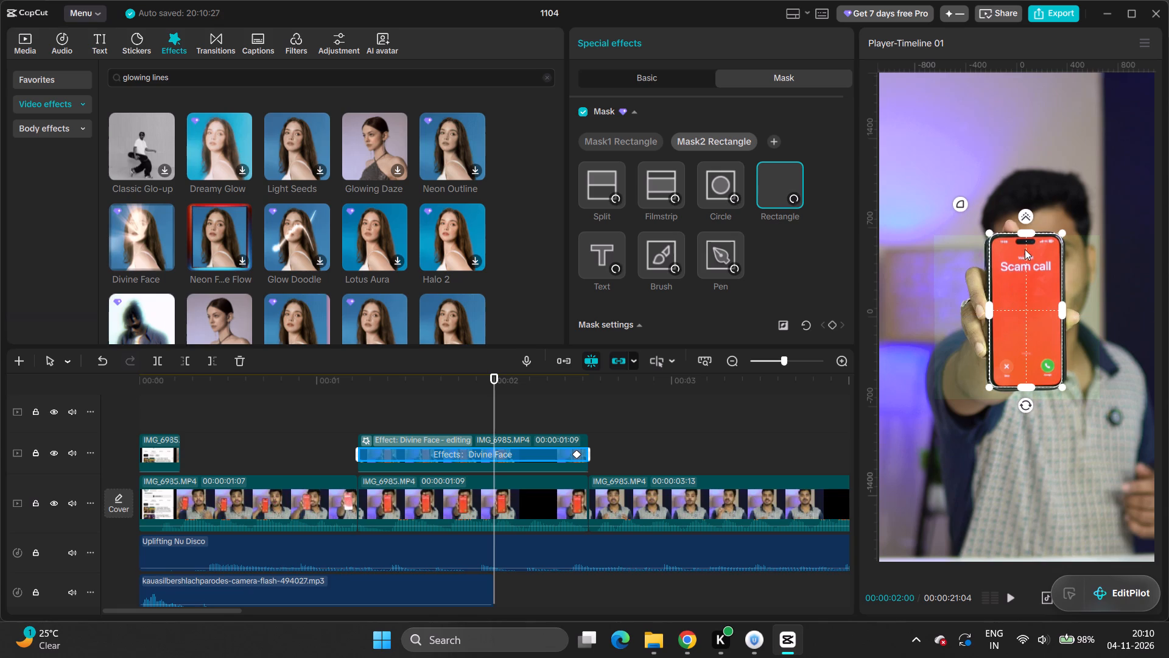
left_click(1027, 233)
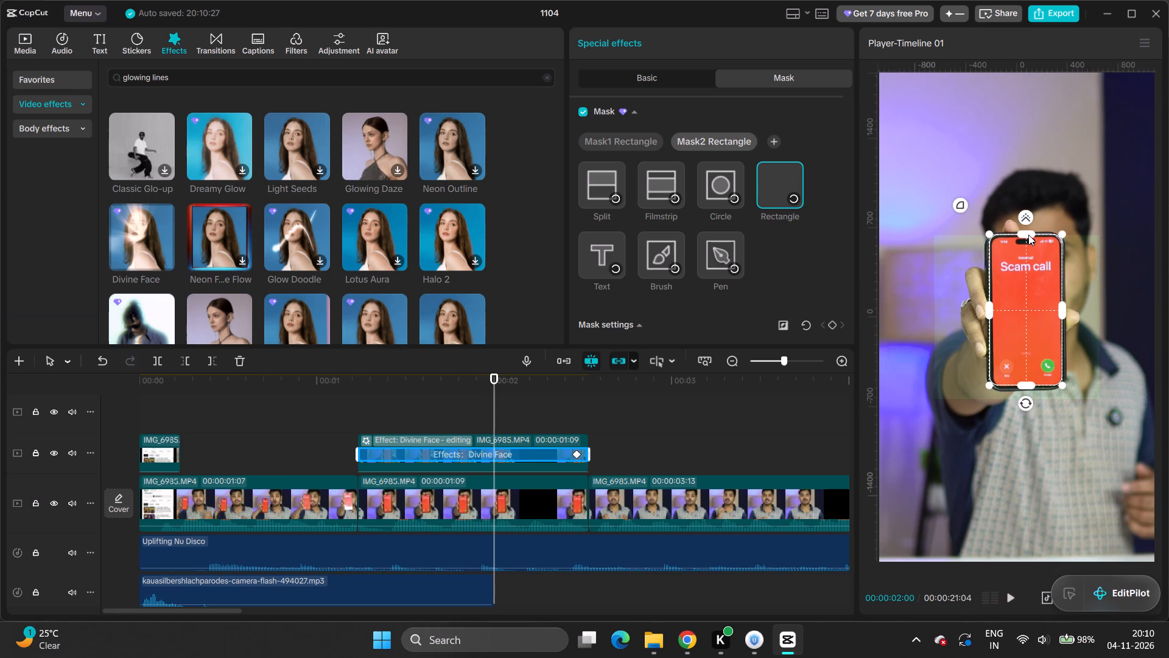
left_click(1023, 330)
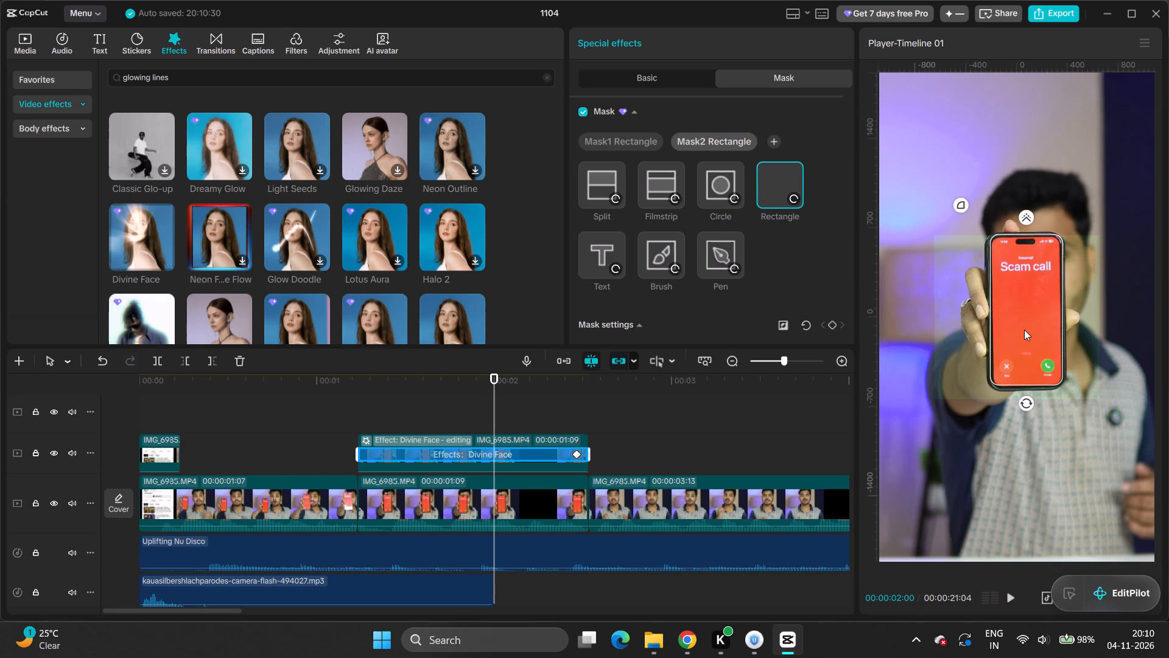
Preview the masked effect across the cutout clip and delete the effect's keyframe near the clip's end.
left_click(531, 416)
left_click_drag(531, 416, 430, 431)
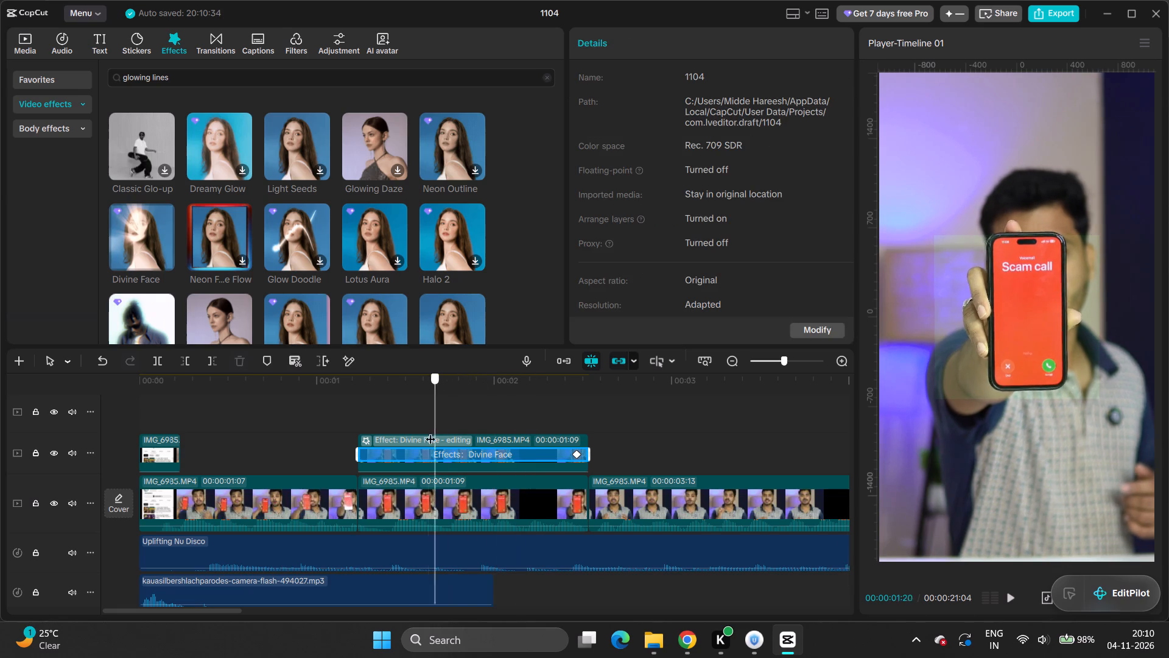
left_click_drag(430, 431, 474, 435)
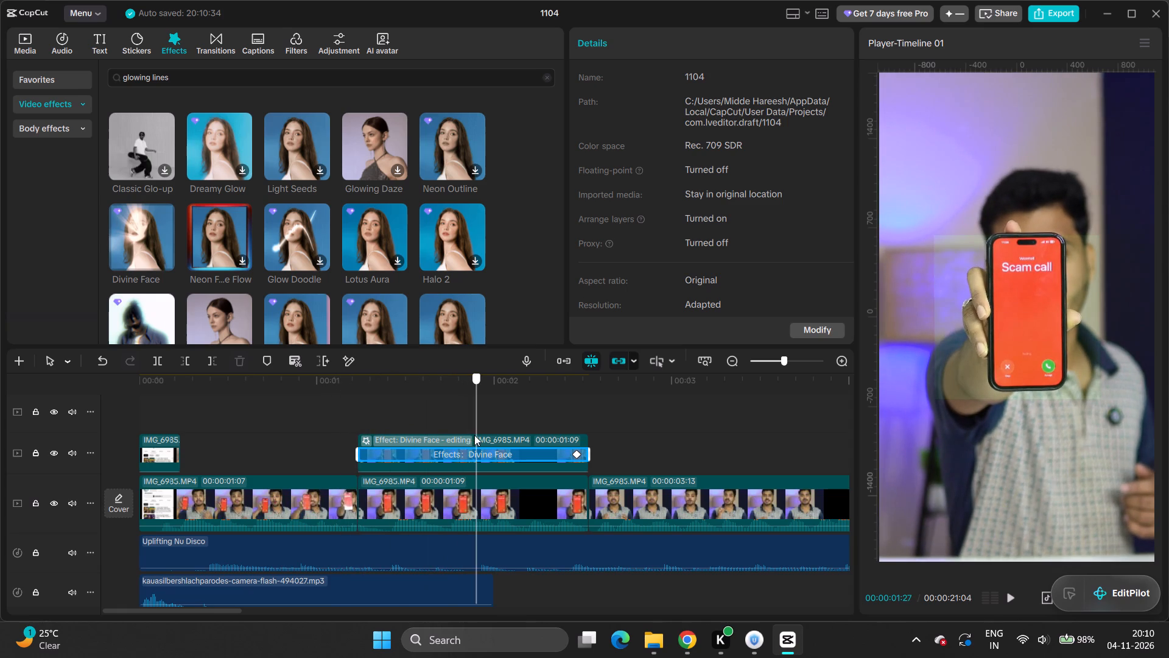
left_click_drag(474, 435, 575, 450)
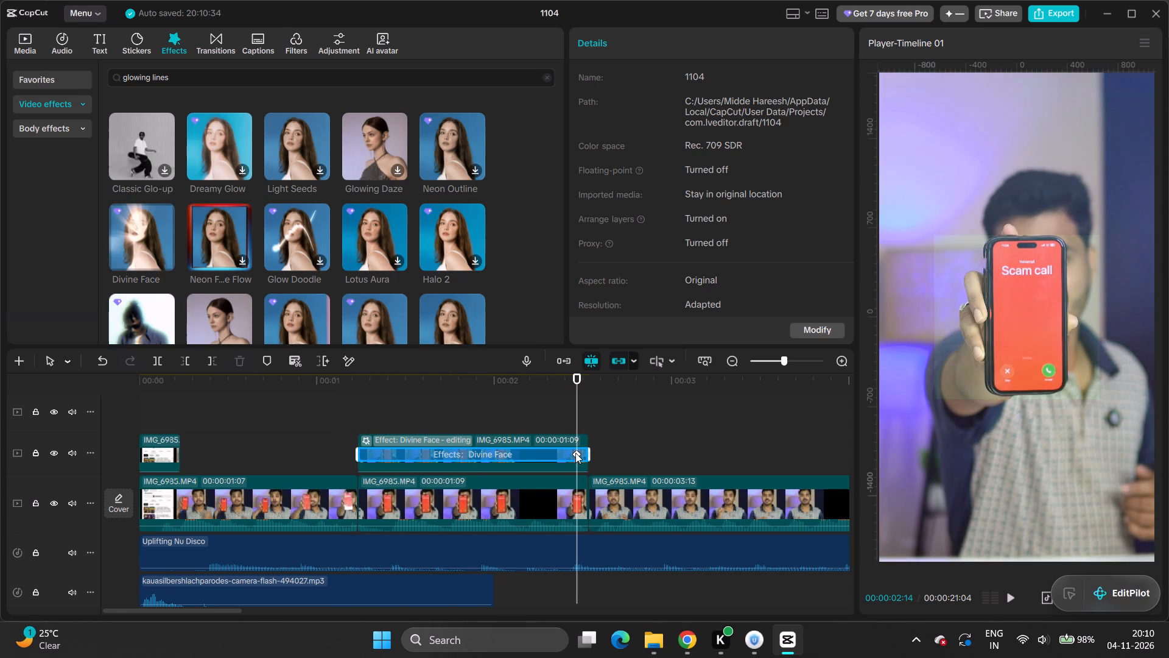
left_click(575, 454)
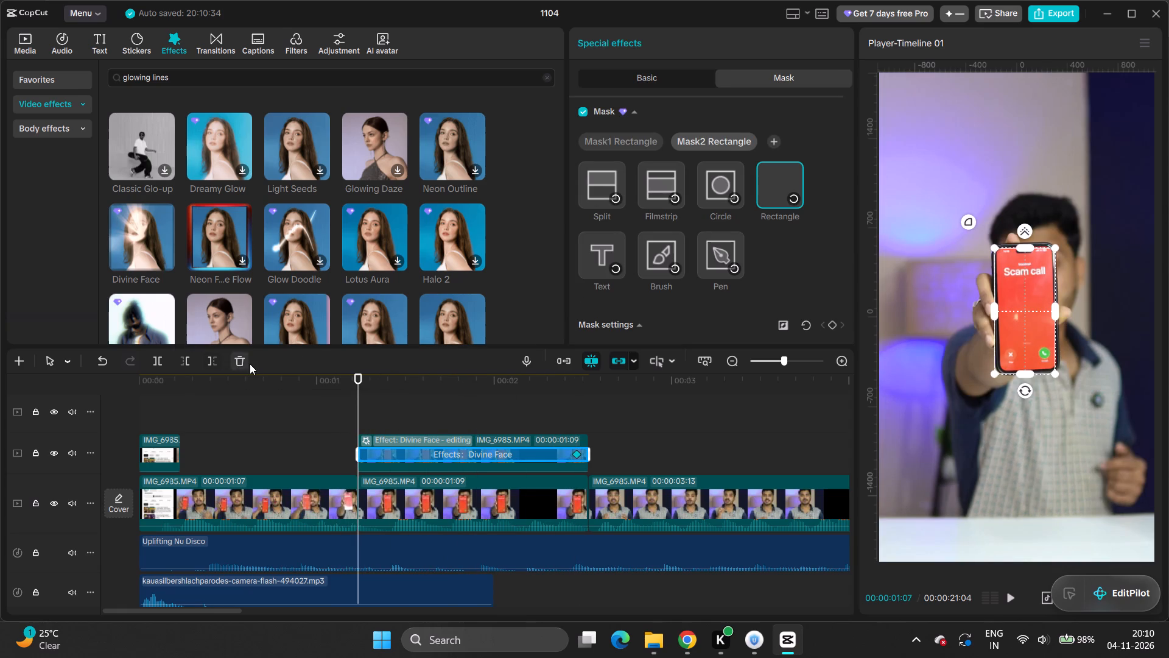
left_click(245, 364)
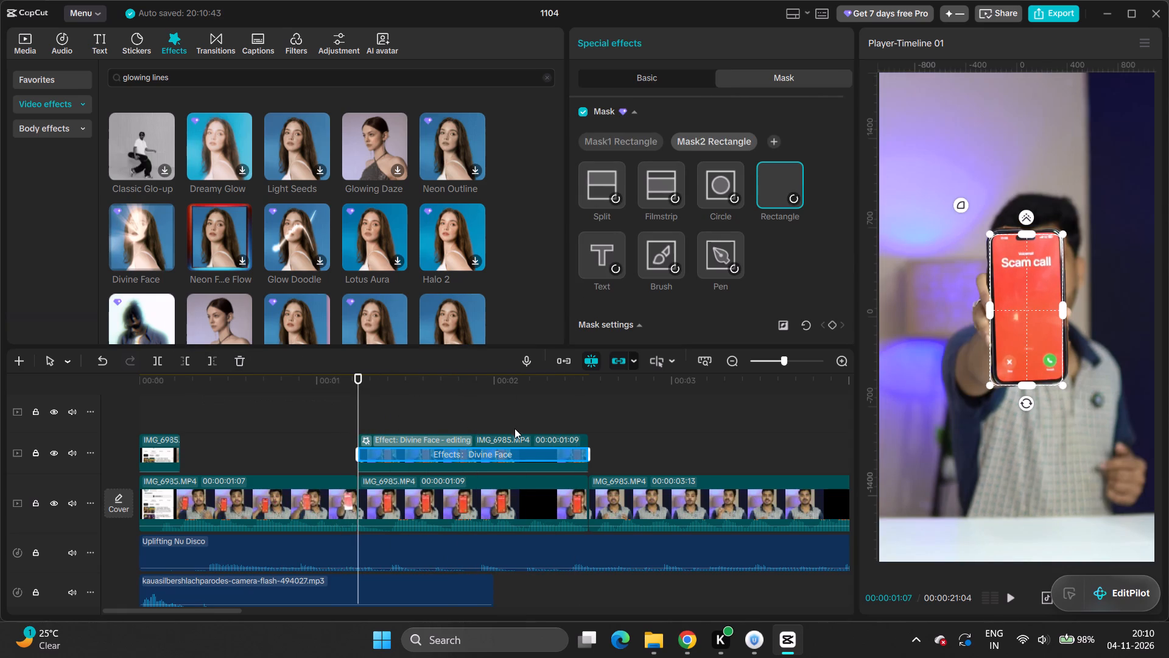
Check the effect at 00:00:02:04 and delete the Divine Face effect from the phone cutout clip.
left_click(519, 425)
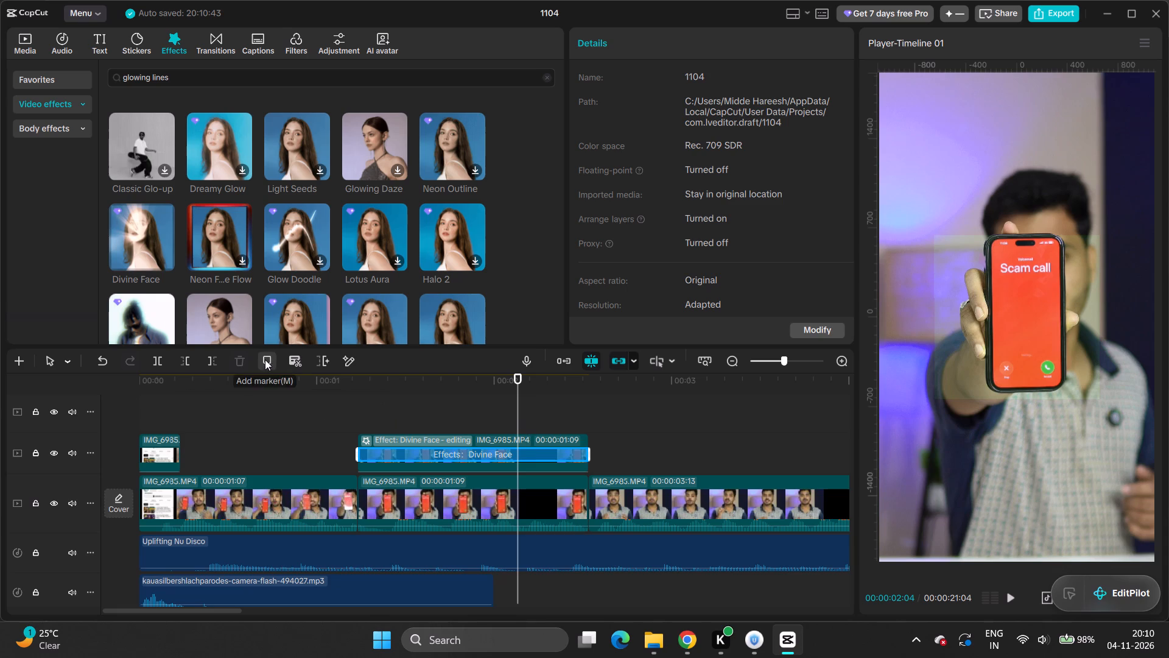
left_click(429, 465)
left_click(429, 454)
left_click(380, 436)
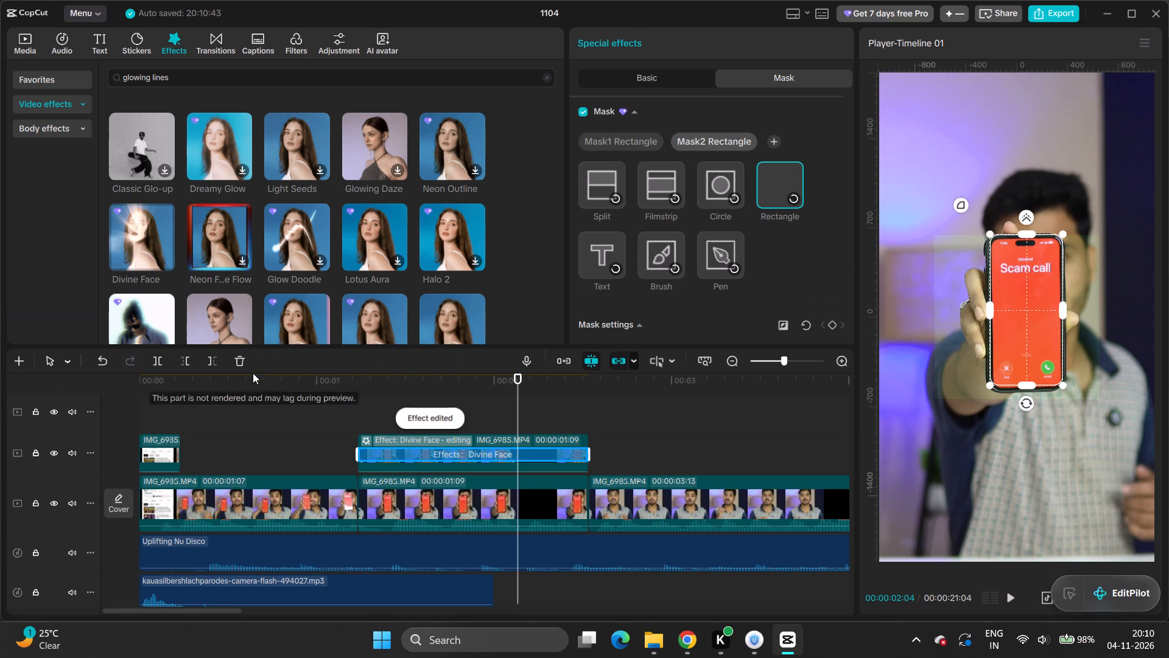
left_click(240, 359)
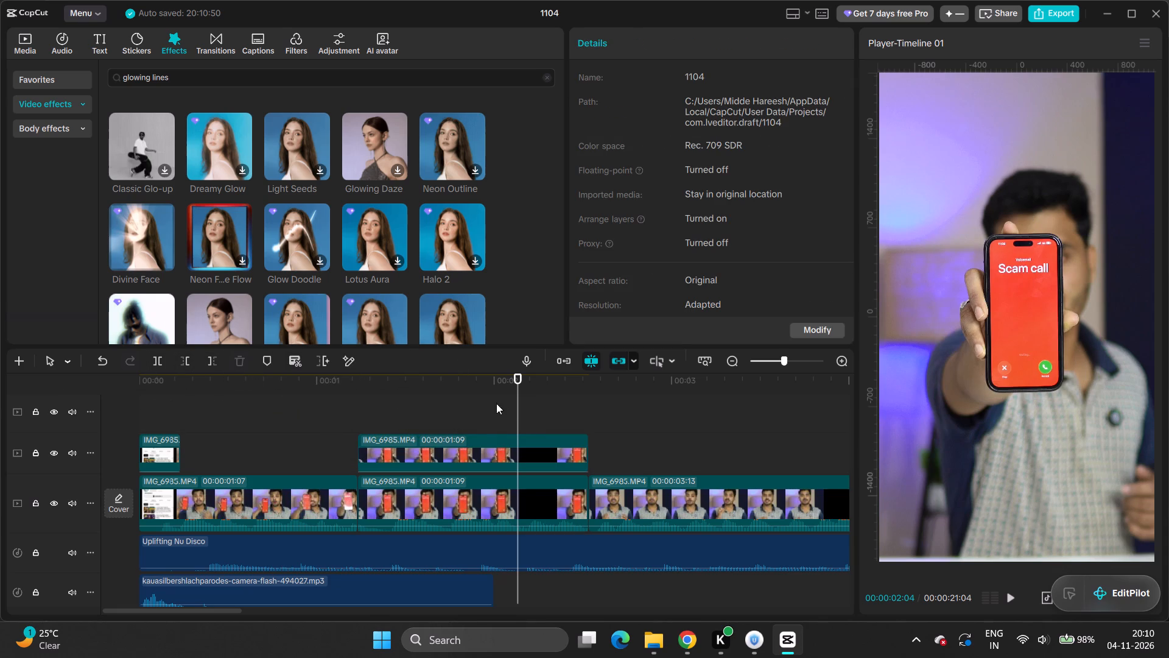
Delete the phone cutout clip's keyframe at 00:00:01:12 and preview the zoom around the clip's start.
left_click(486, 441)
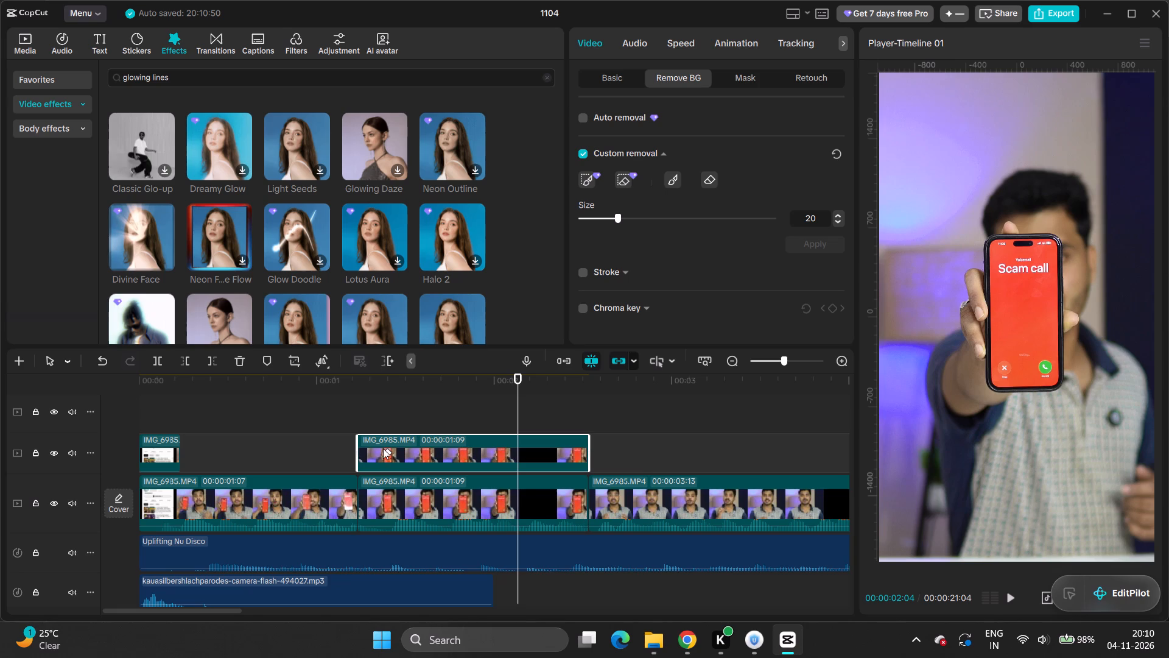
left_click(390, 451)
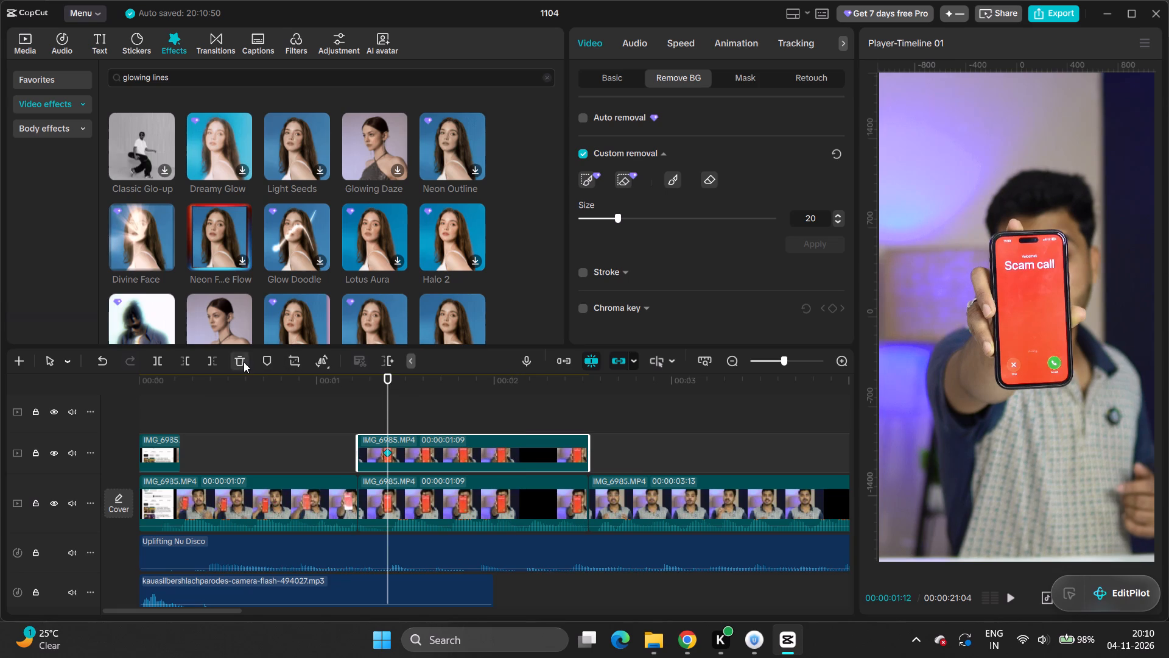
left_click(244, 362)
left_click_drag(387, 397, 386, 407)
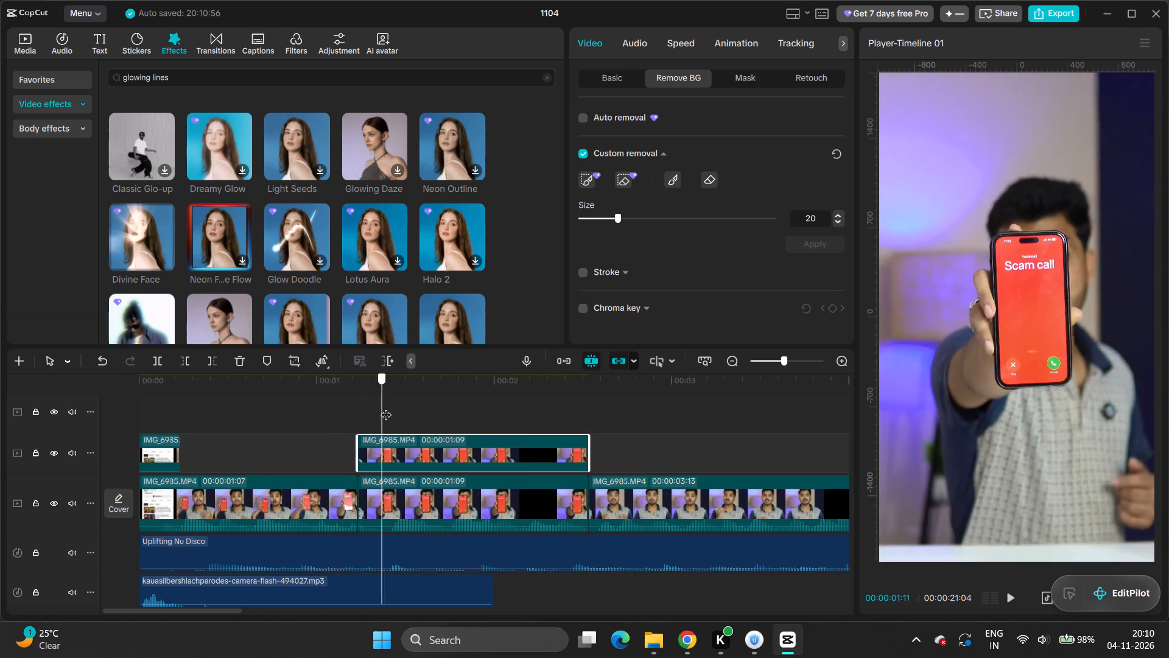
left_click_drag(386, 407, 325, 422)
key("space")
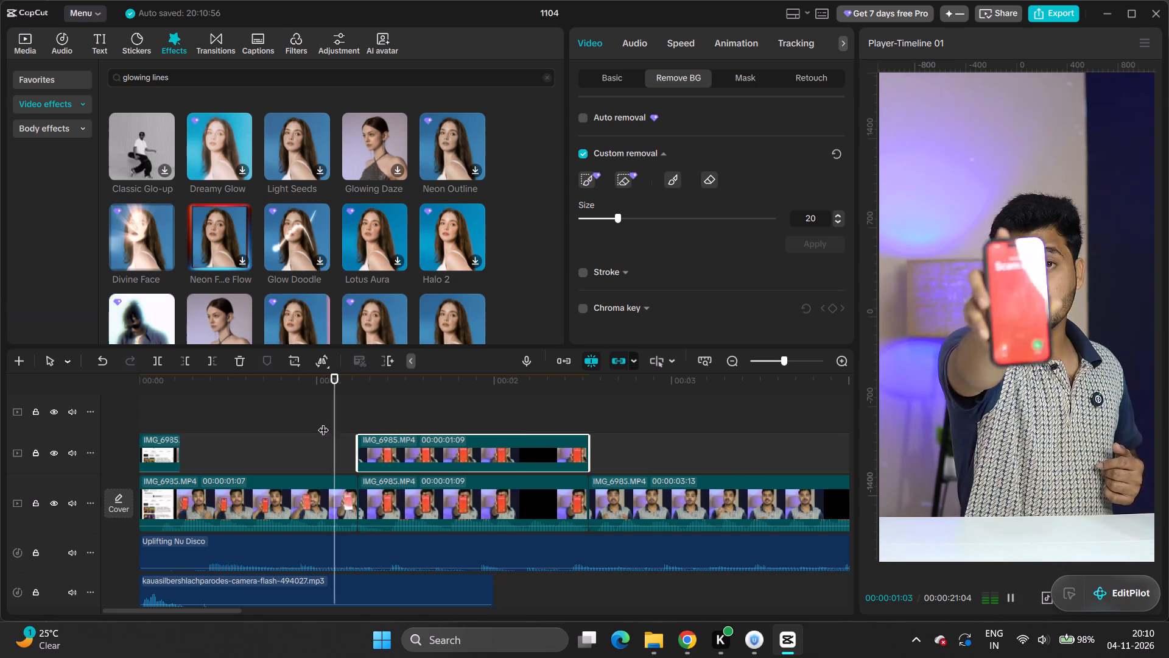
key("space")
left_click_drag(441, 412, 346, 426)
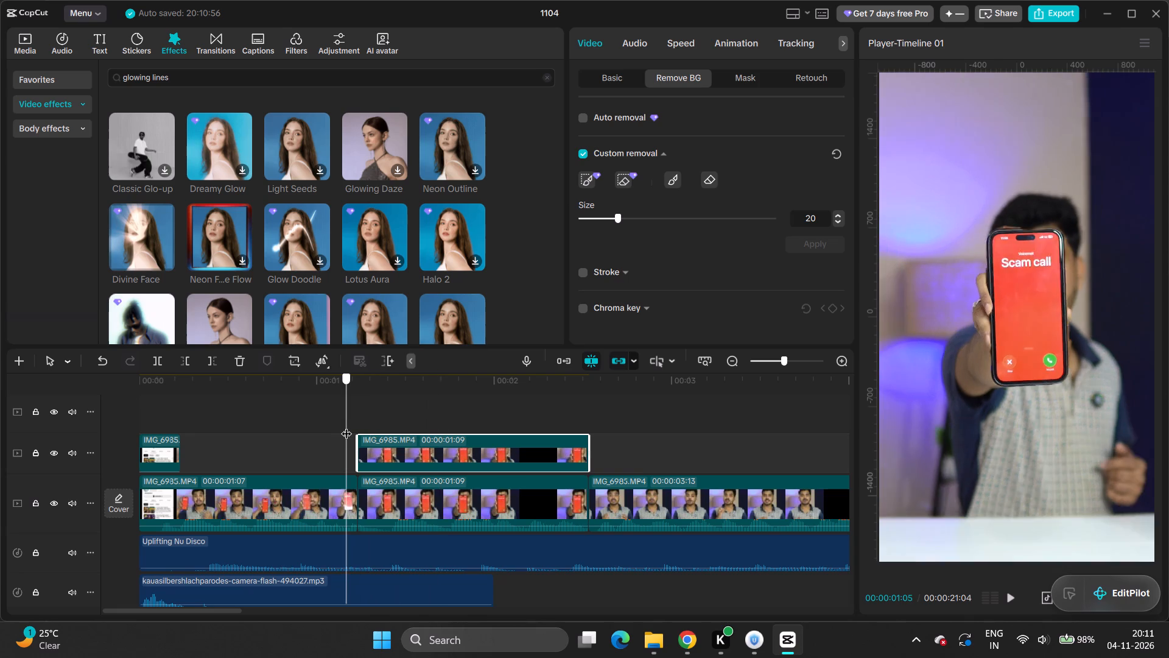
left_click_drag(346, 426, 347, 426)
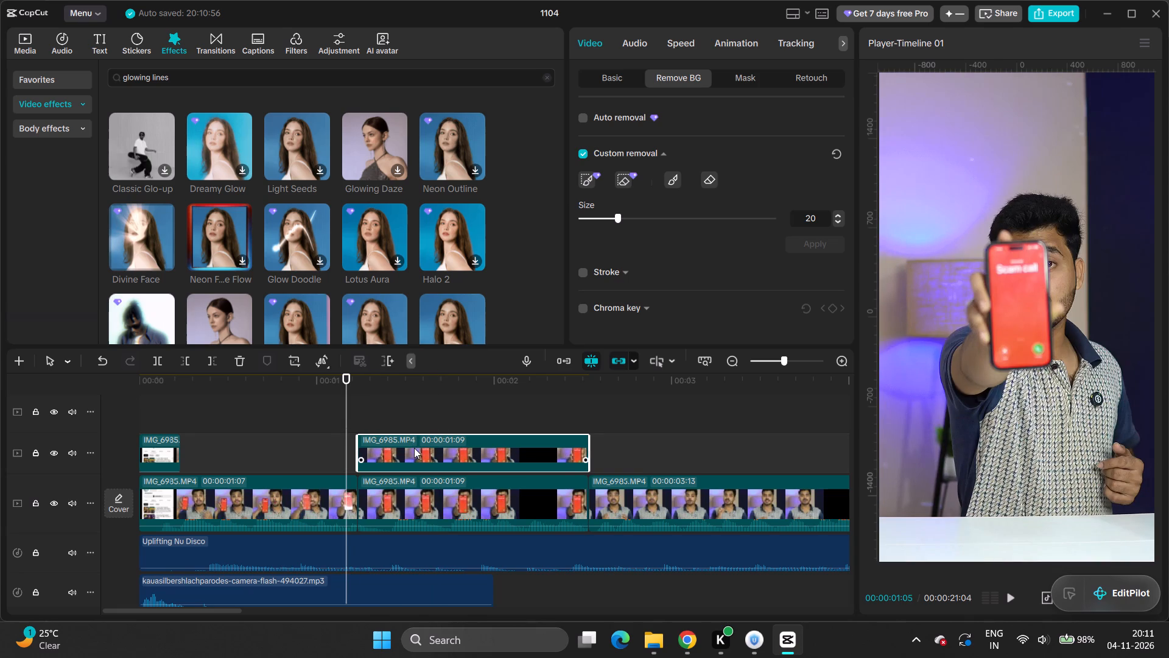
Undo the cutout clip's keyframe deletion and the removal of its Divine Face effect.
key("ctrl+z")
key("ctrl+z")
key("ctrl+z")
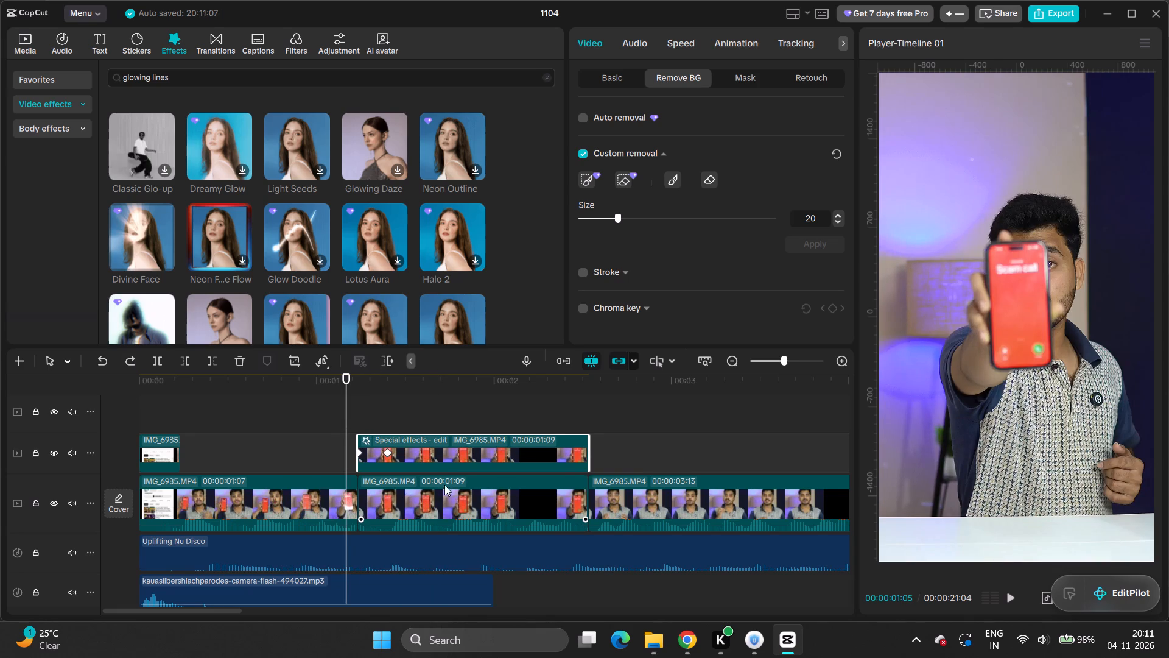
Preview the cutout clip, delete its Divine Face effect, and replay the zoom from about 00:00:01:01.
left_click(429, 494)
key("space")
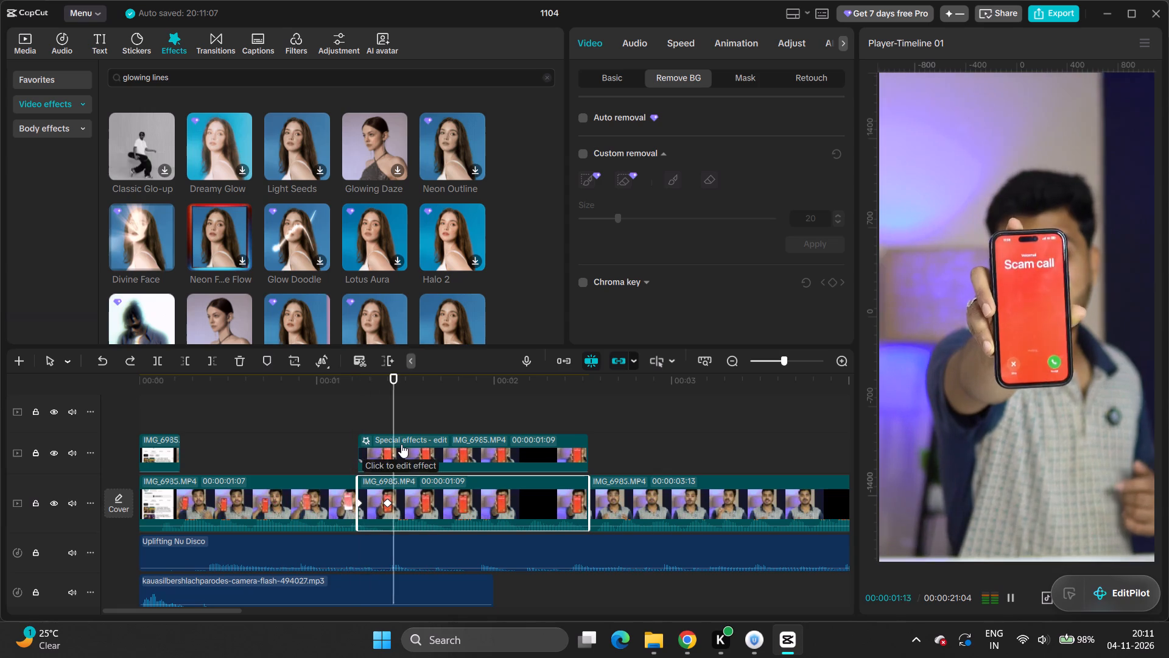
key("space")
left_click(444, 440)
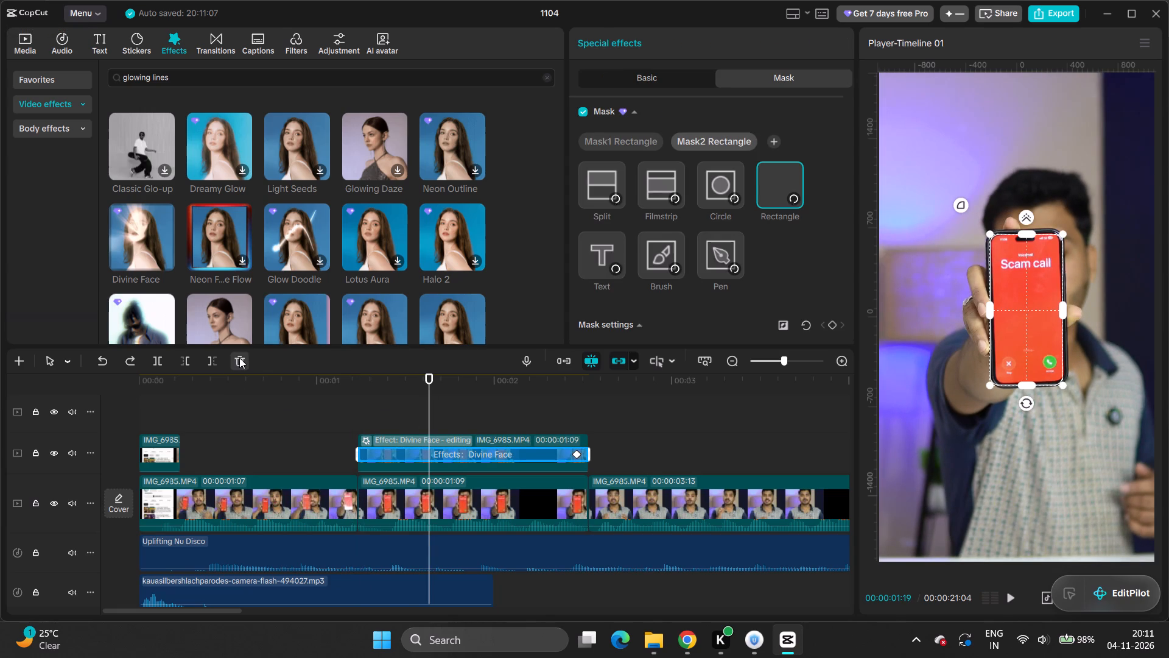
left_click(239, 358)
left_click_drag(430, 422, 323, 433)
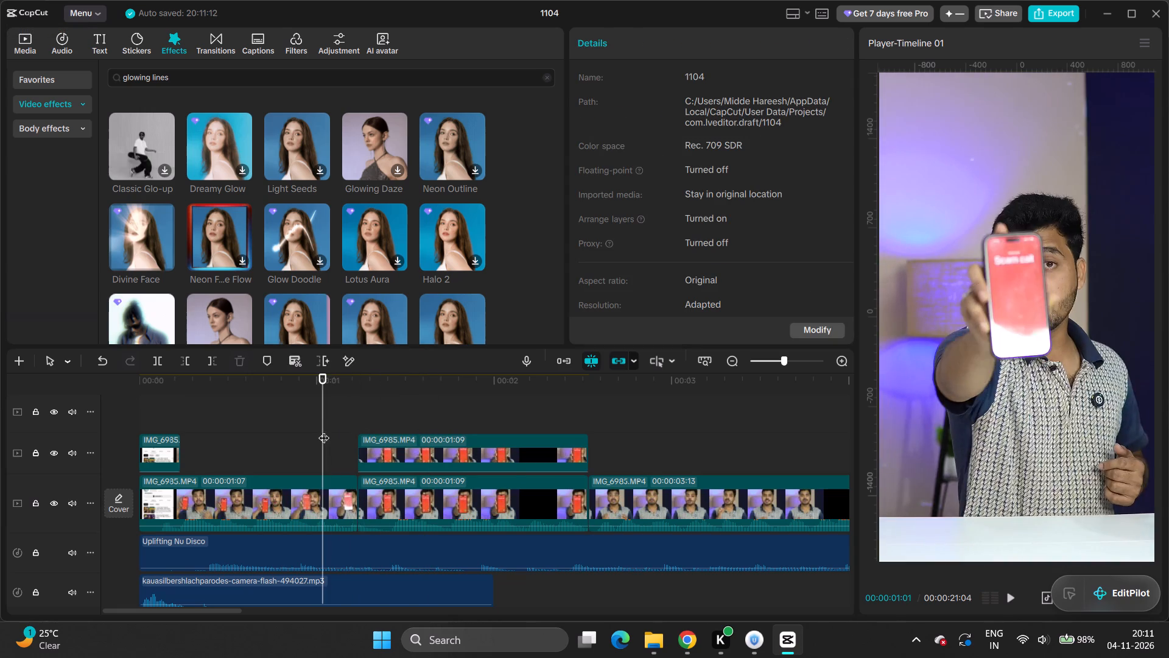
key("space")
key("space")
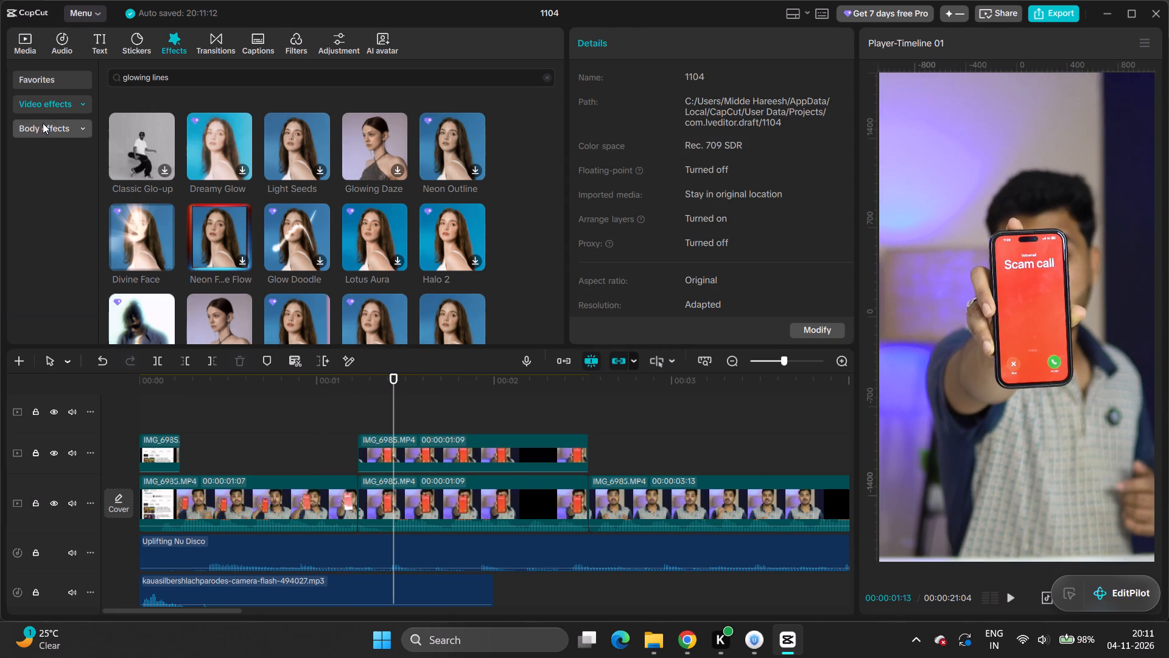
Search the video effects for "shiney".
triple_click(201, 79)
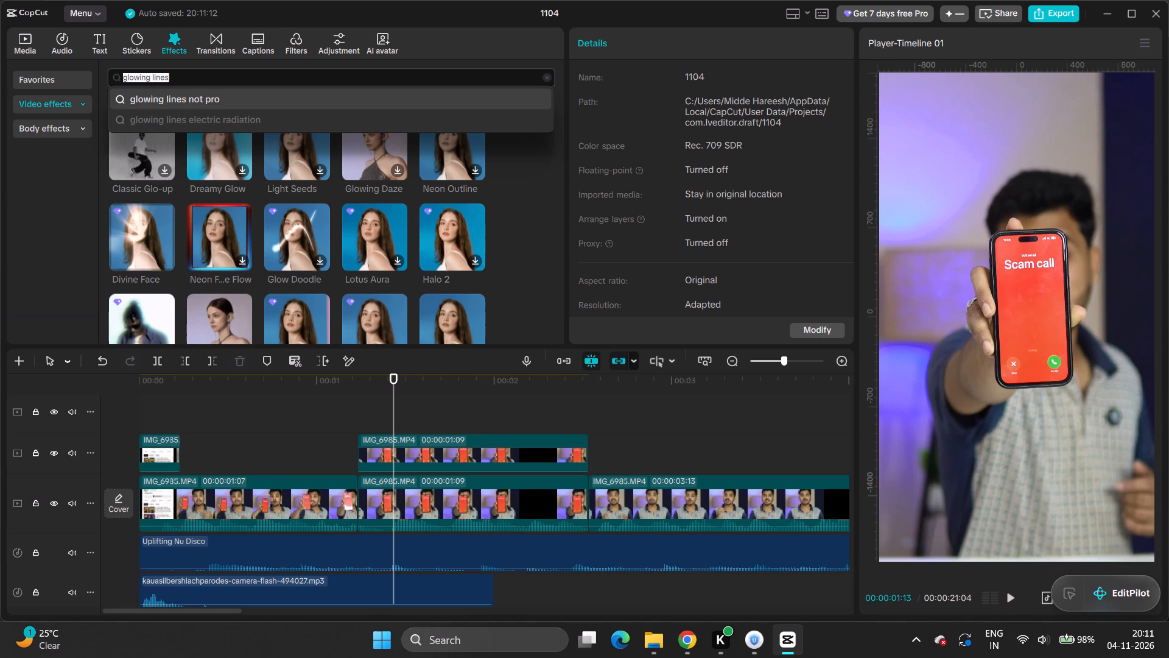
type("shine")
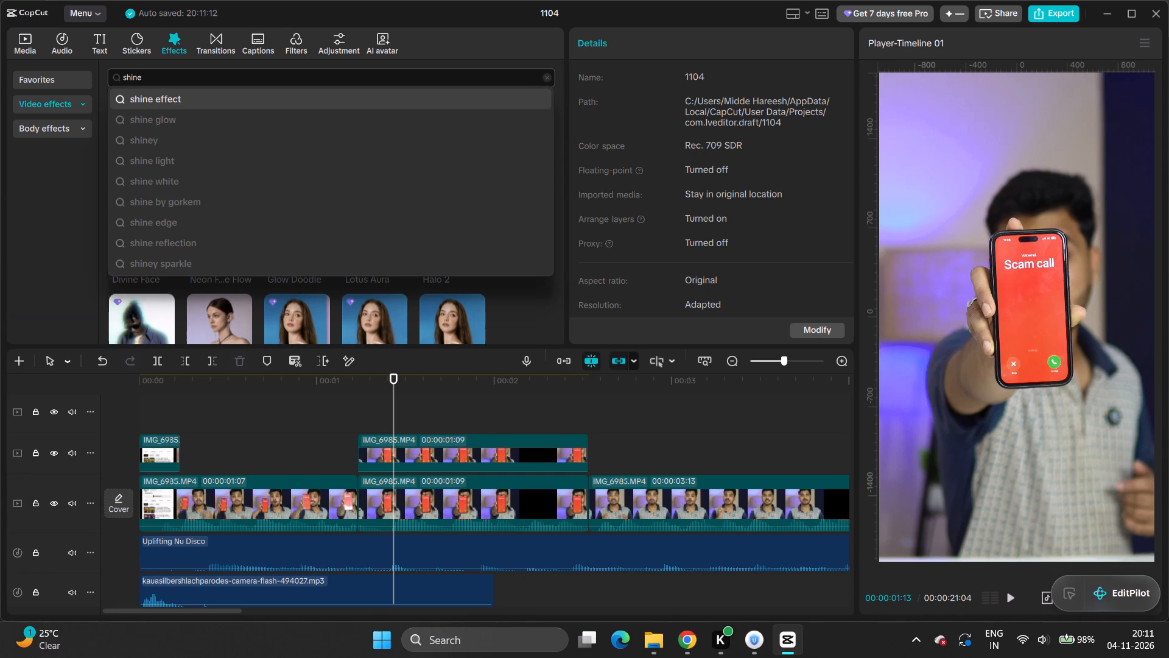
left_click(195, 131)
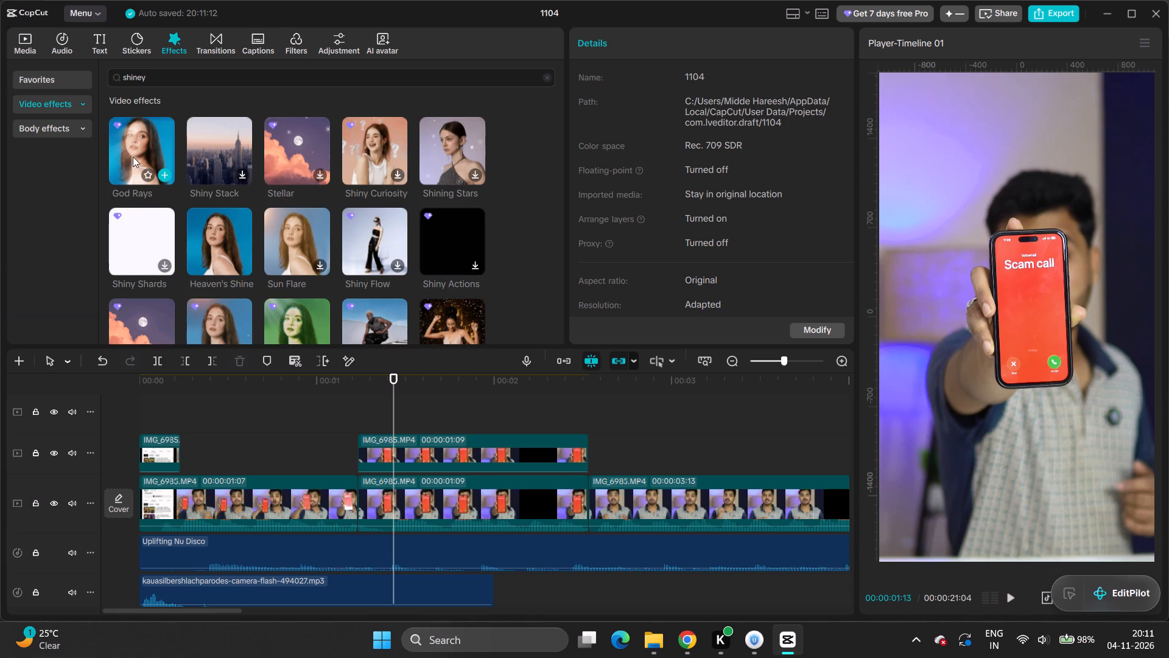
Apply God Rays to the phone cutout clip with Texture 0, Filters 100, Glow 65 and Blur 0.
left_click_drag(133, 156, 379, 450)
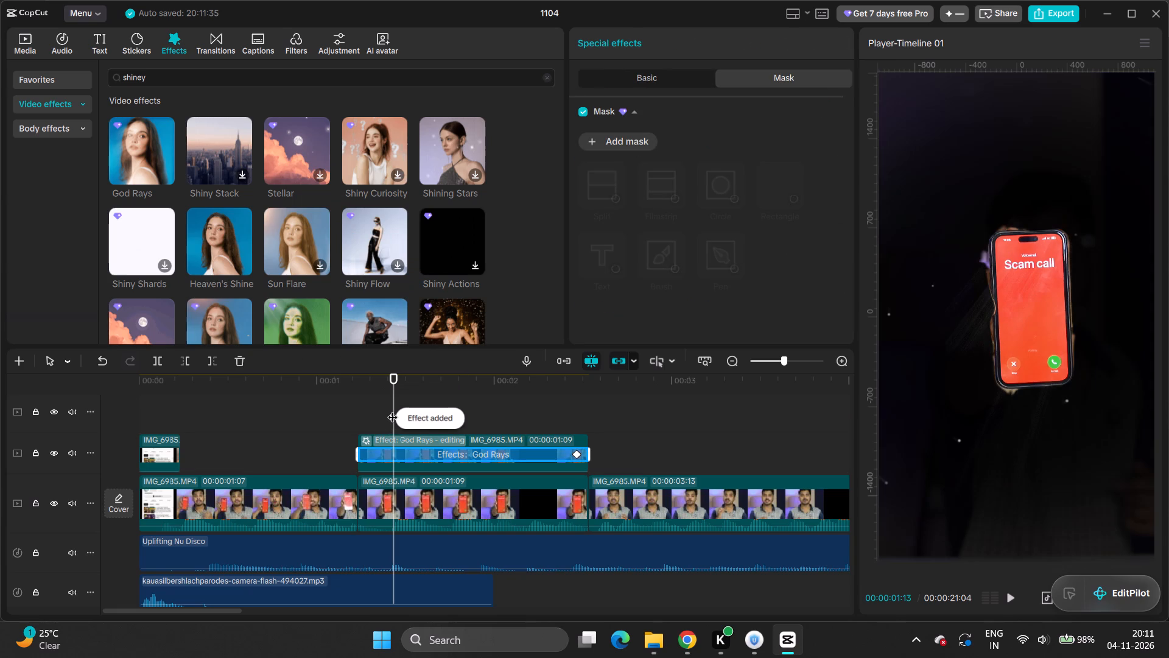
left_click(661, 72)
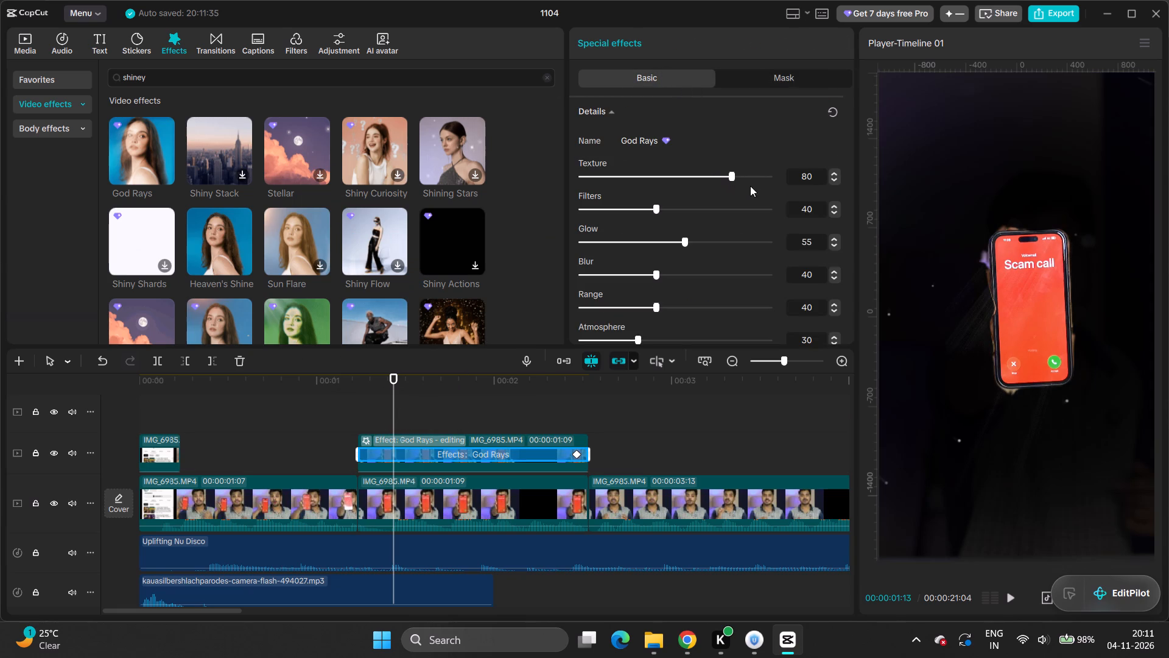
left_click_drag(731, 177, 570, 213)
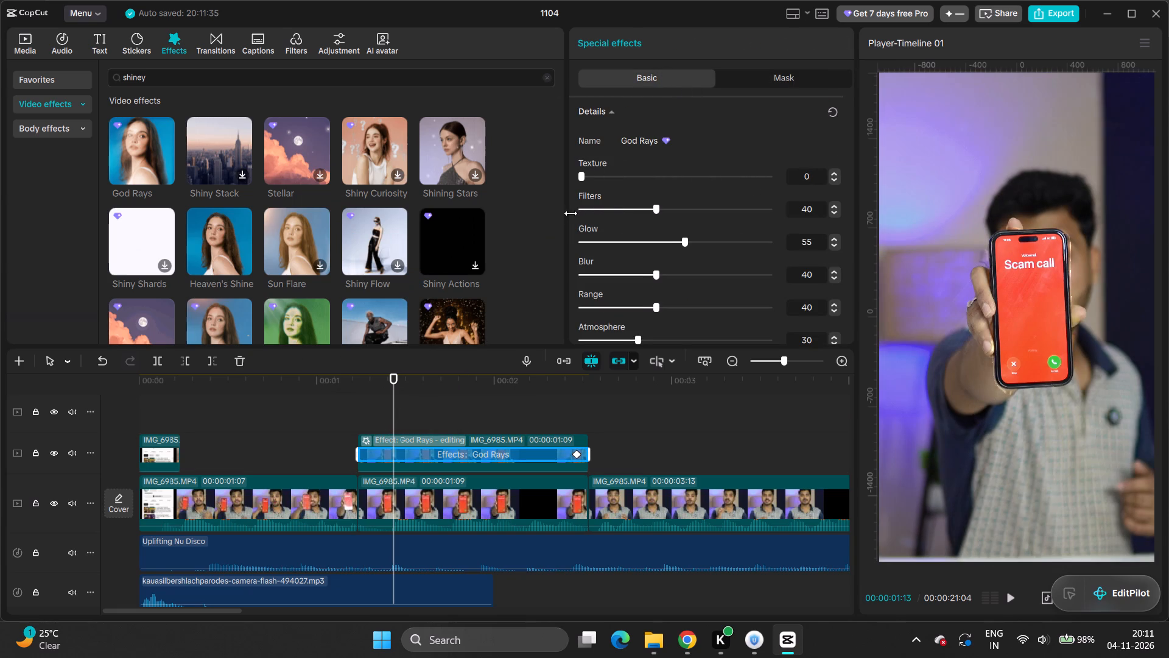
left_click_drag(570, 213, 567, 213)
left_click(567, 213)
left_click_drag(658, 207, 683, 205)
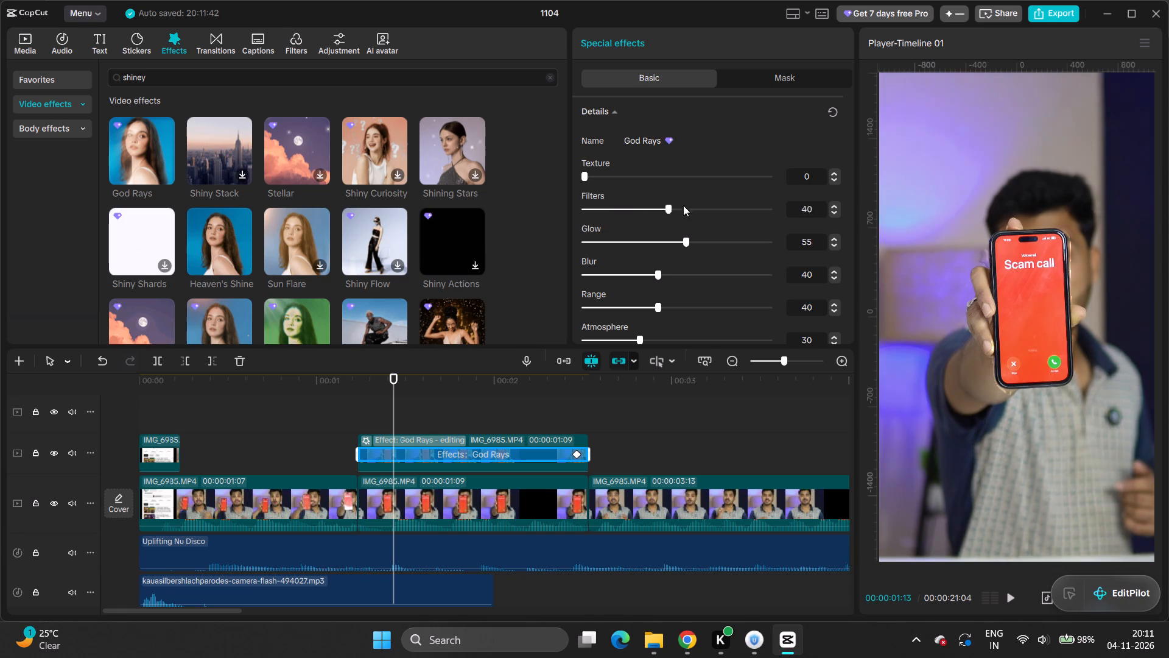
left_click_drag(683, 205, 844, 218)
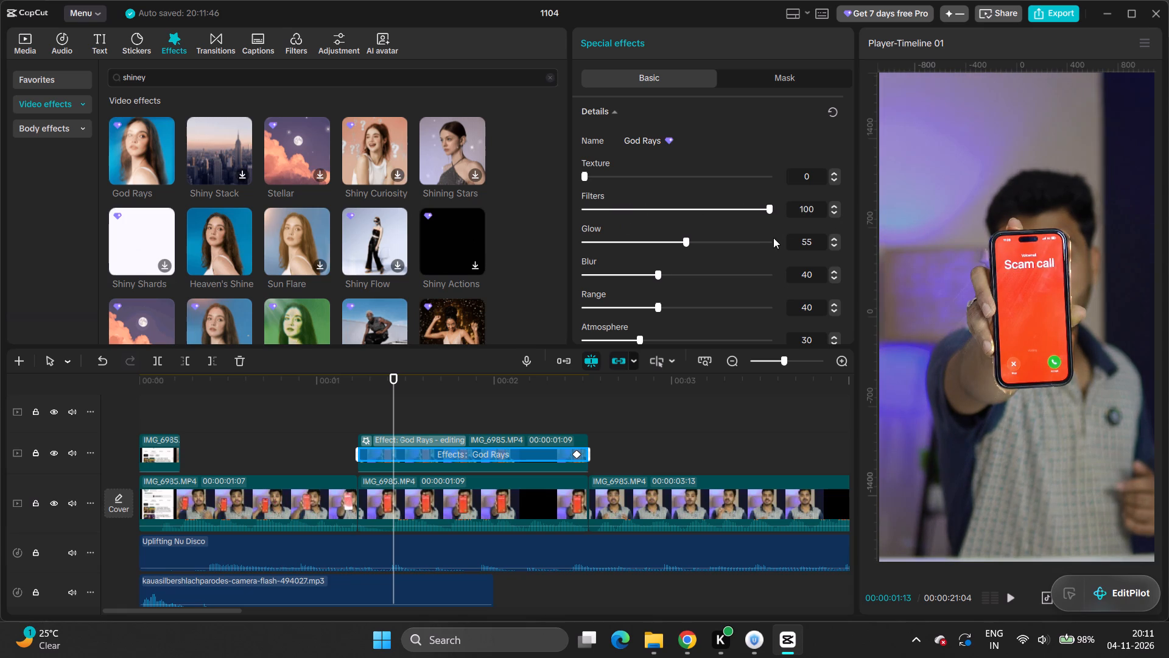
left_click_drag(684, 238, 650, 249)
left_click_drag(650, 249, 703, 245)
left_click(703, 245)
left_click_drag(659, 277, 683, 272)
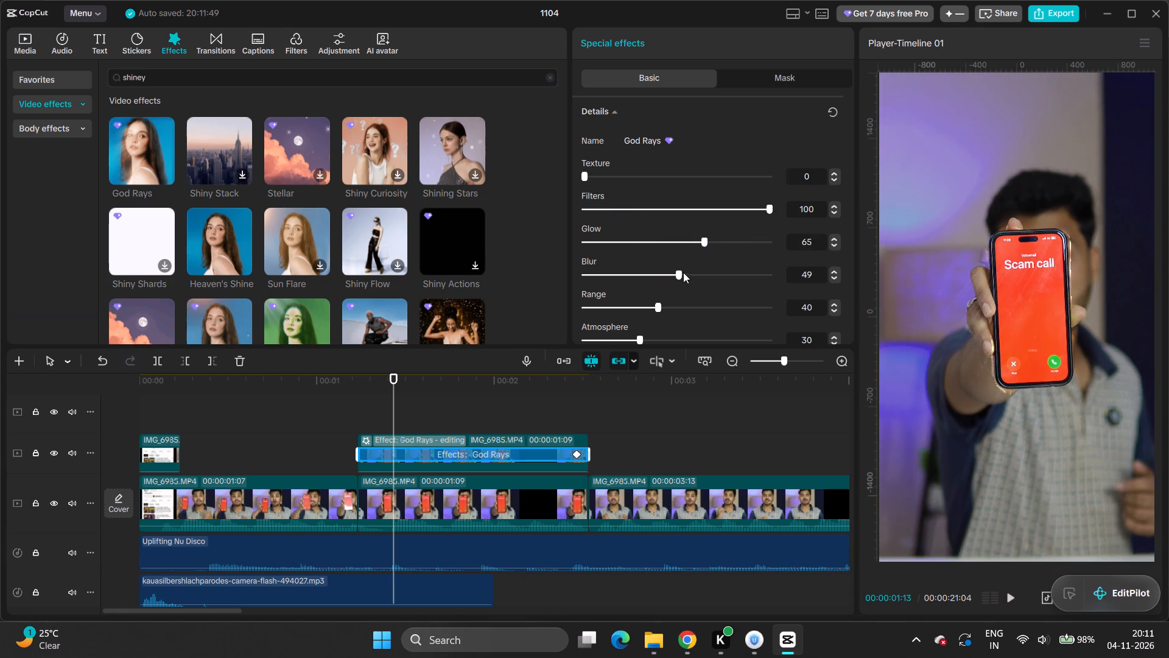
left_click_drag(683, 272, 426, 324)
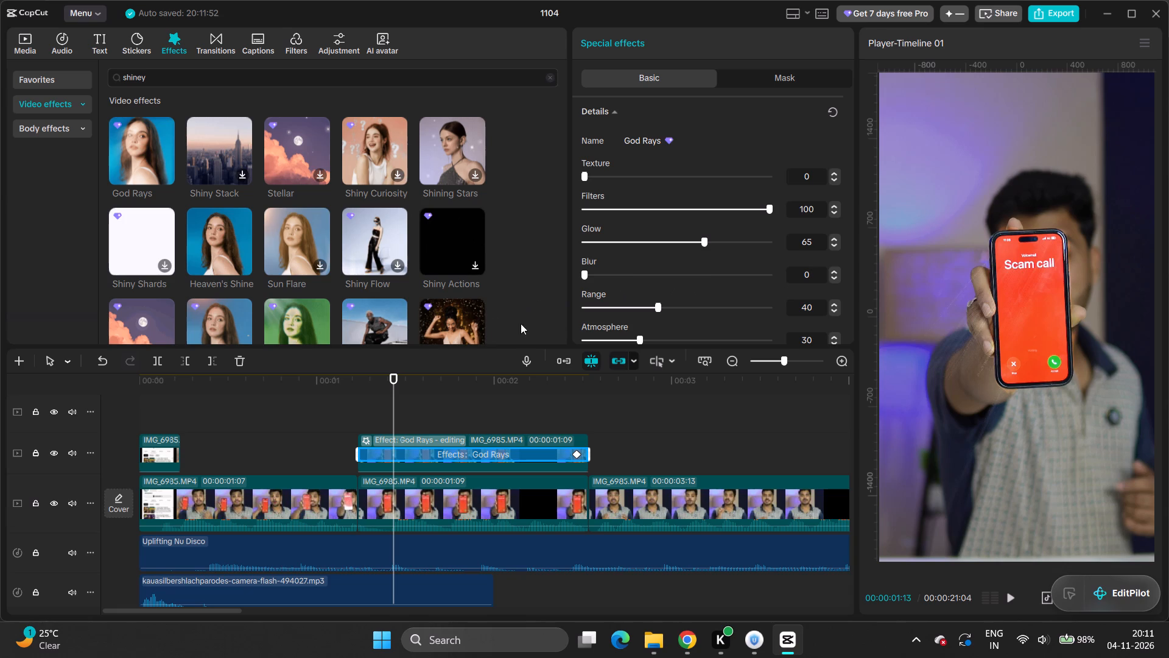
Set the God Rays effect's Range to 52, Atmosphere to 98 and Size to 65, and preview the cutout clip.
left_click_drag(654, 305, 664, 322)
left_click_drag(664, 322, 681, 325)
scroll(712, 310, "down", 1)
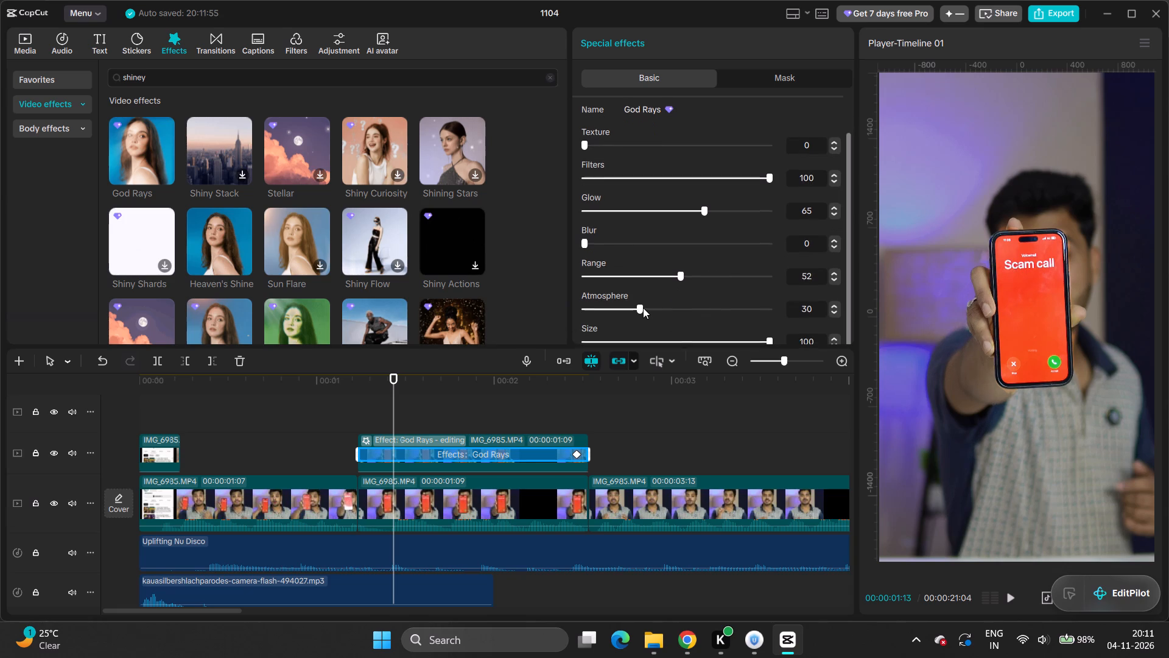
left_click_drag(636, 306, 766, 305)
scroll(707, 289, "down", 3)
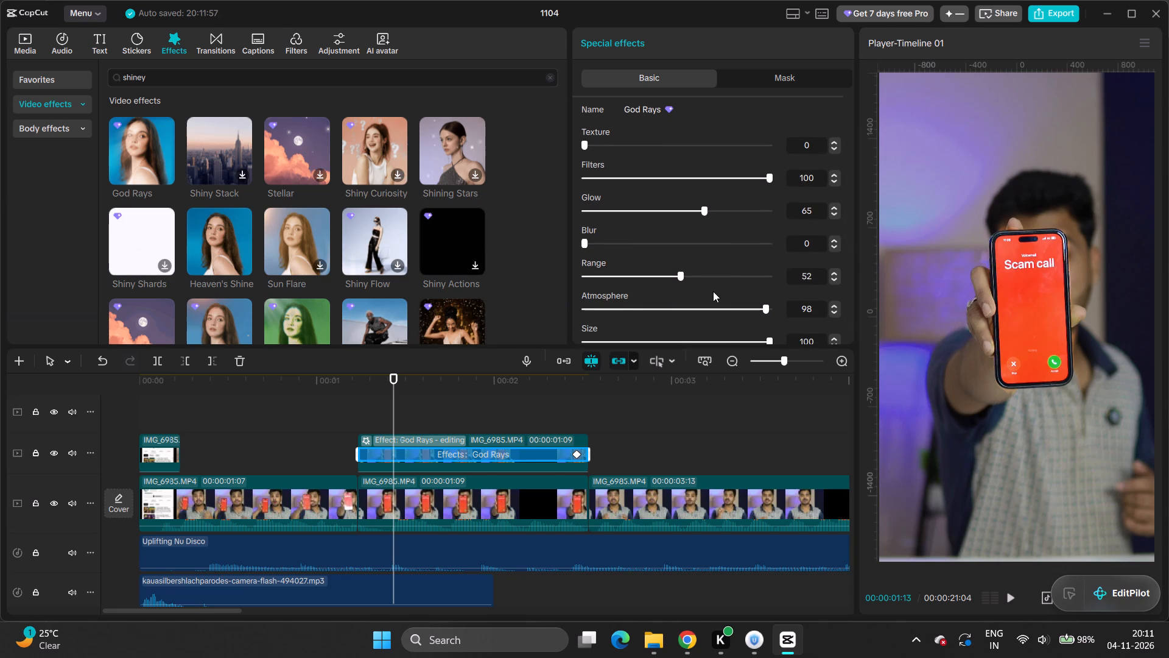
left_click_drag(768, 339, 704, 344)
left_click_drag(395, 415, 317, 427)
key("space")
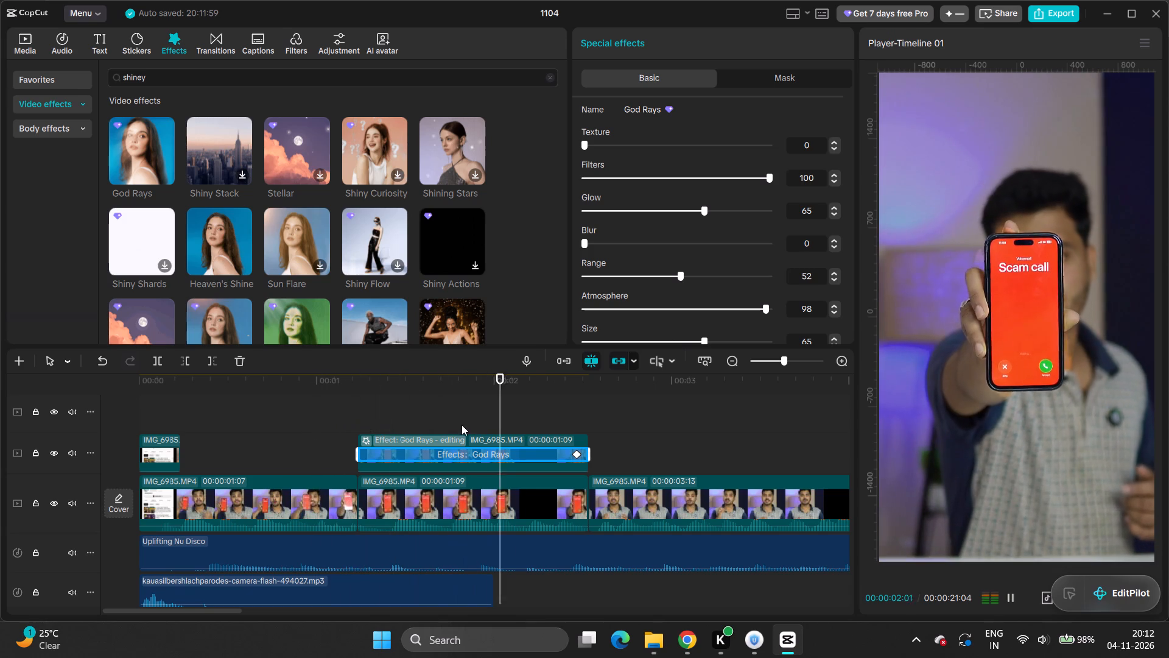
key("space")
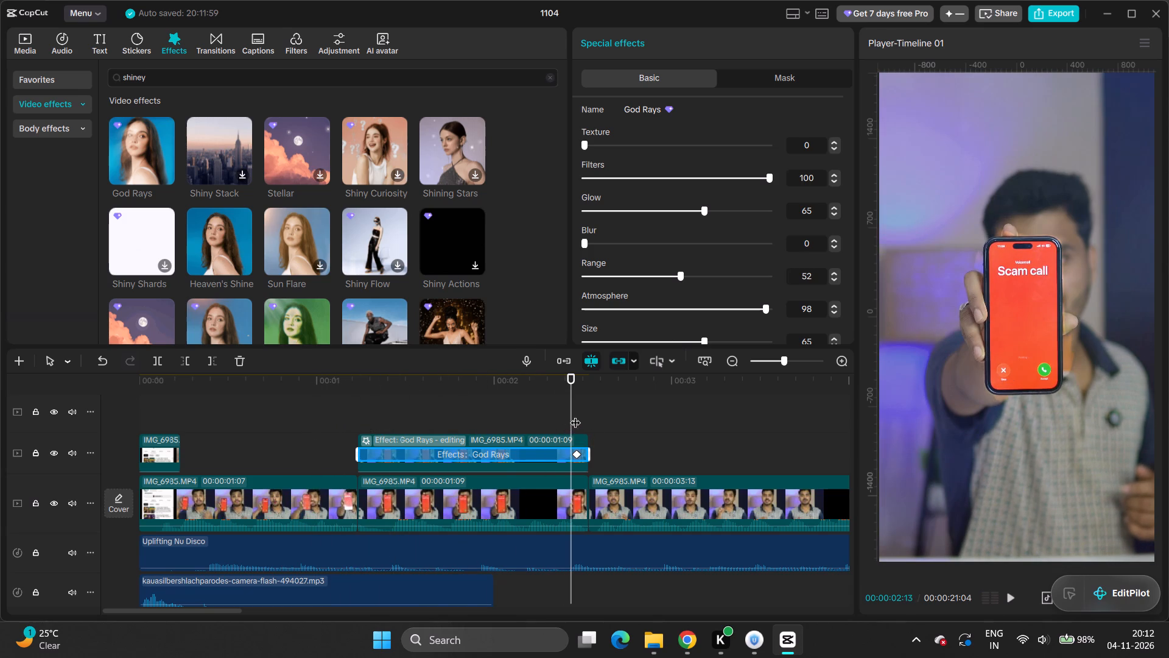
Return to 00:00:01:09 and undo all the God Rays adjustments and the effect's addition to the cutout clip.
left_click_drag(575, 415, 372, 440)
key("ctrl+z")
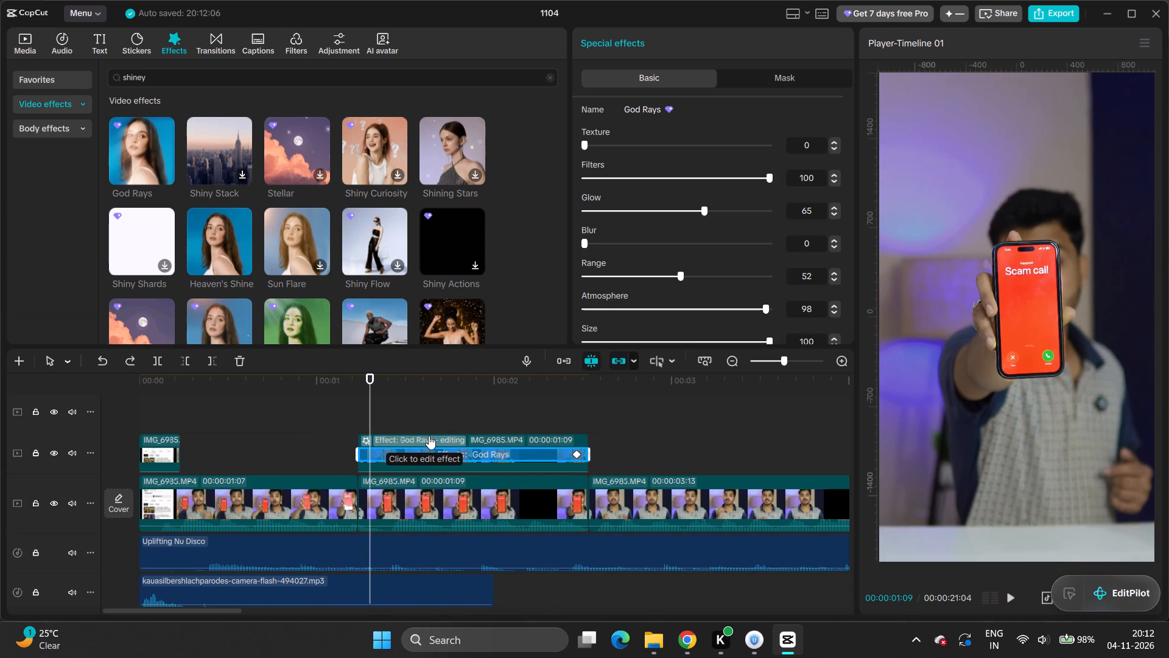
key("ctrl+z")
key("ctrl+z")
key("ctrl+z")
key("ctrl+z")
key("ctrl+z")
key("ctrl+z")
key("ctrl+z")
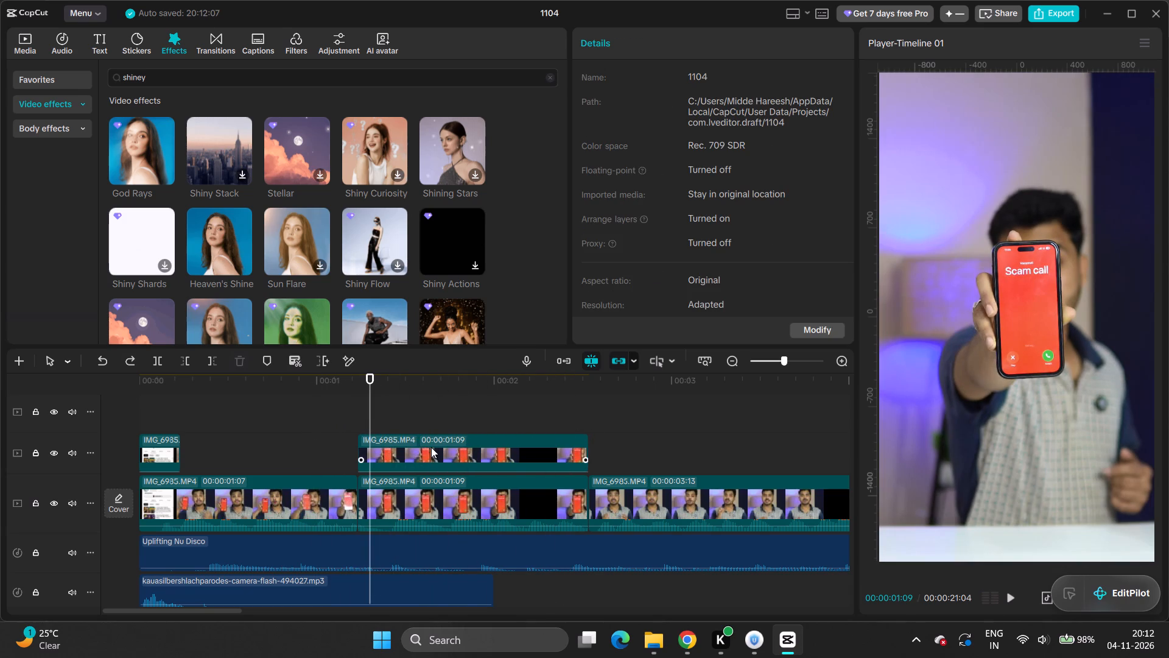
Select the phone cutout clip and look through the "shiney" video effects for one that suits it.
left_click(431, 447)
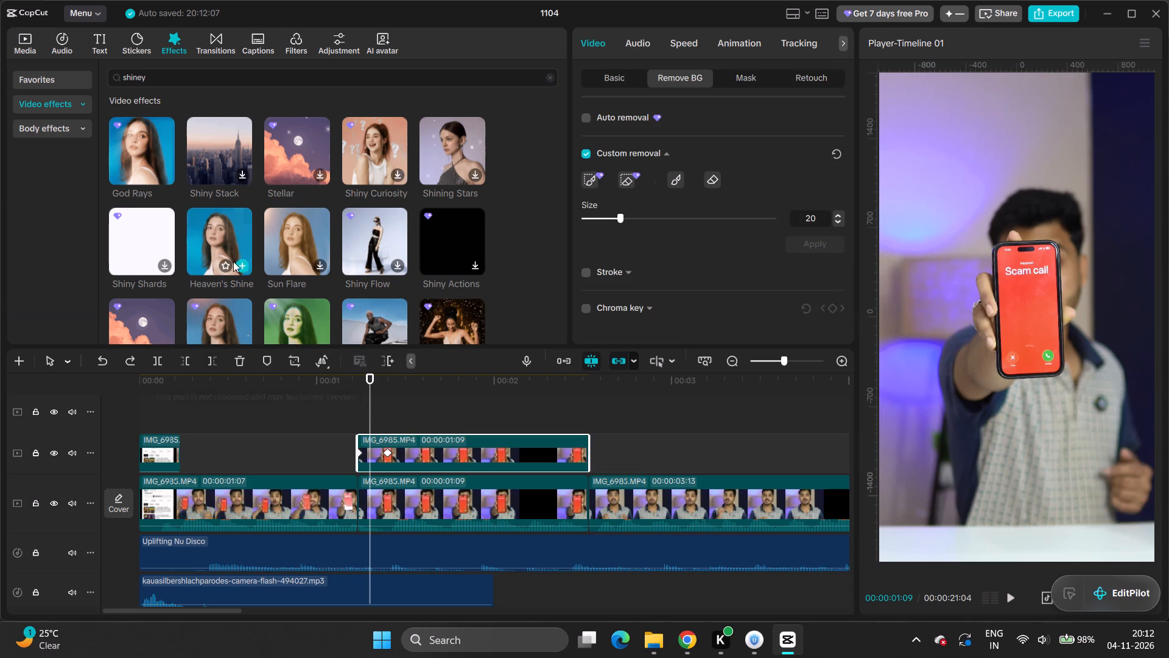
scroll(162, 193, "down", 3)
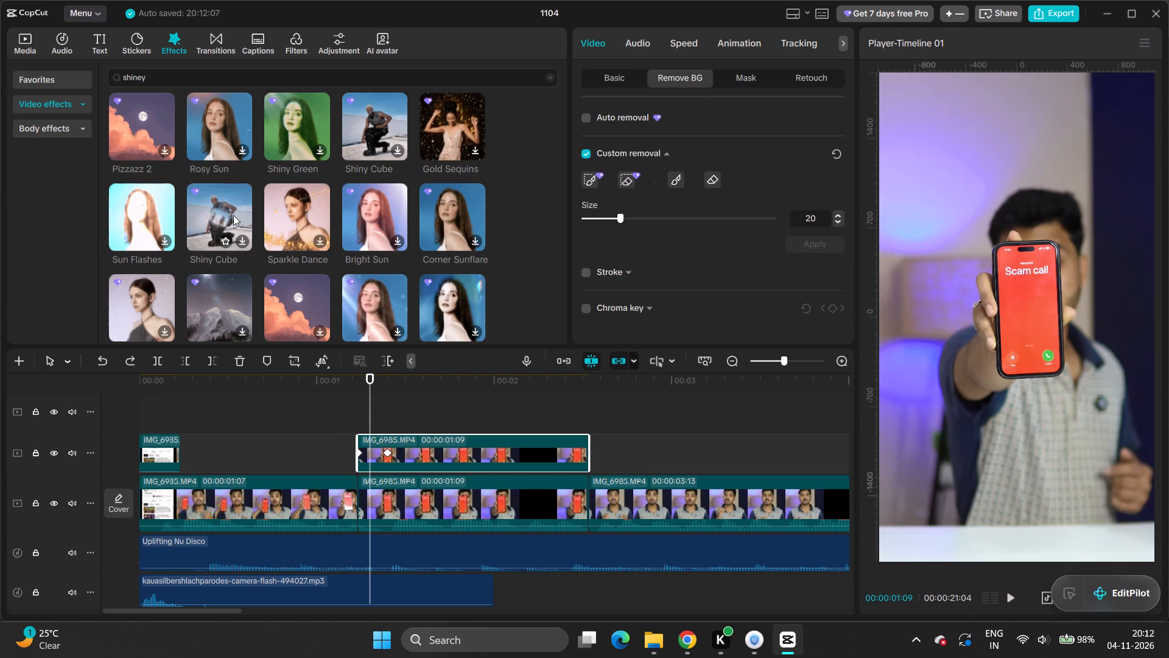
scroll(216, 294, "down", 1)
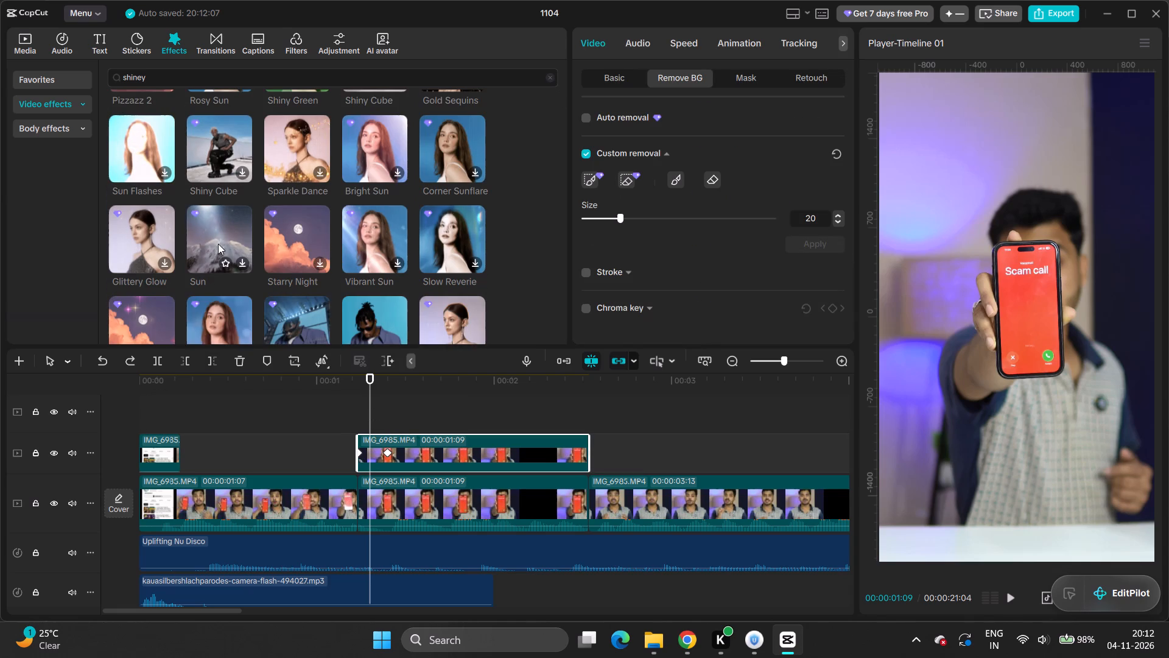
scroll(218, 244, "down", 1)
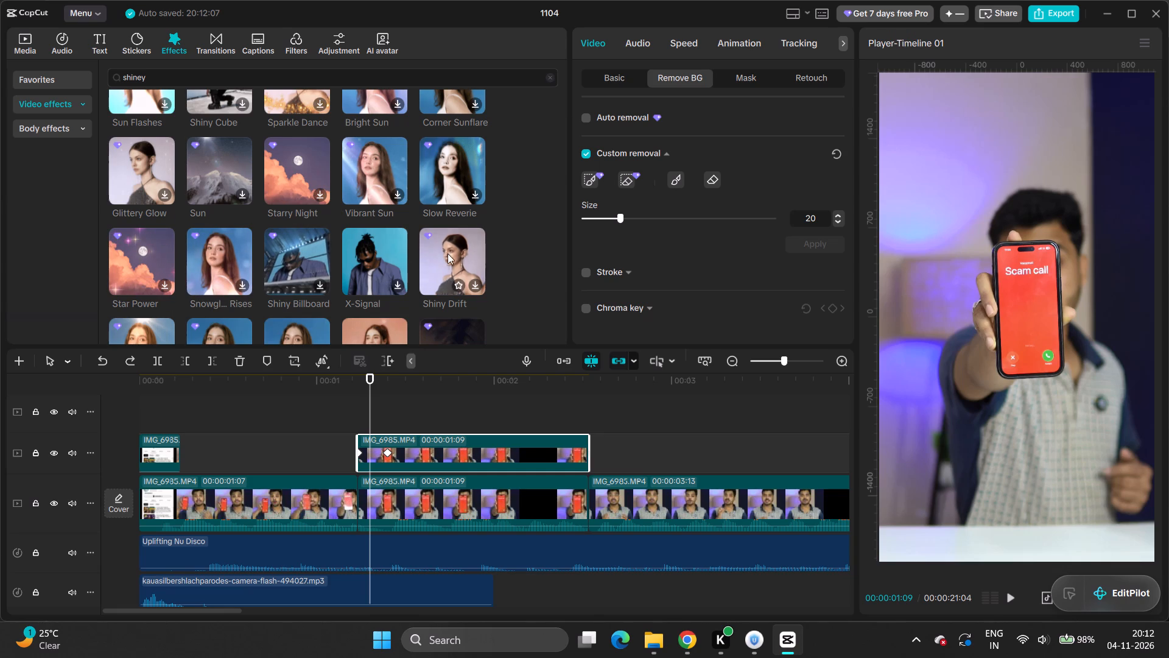
scroll(444, 256, "down", 2)
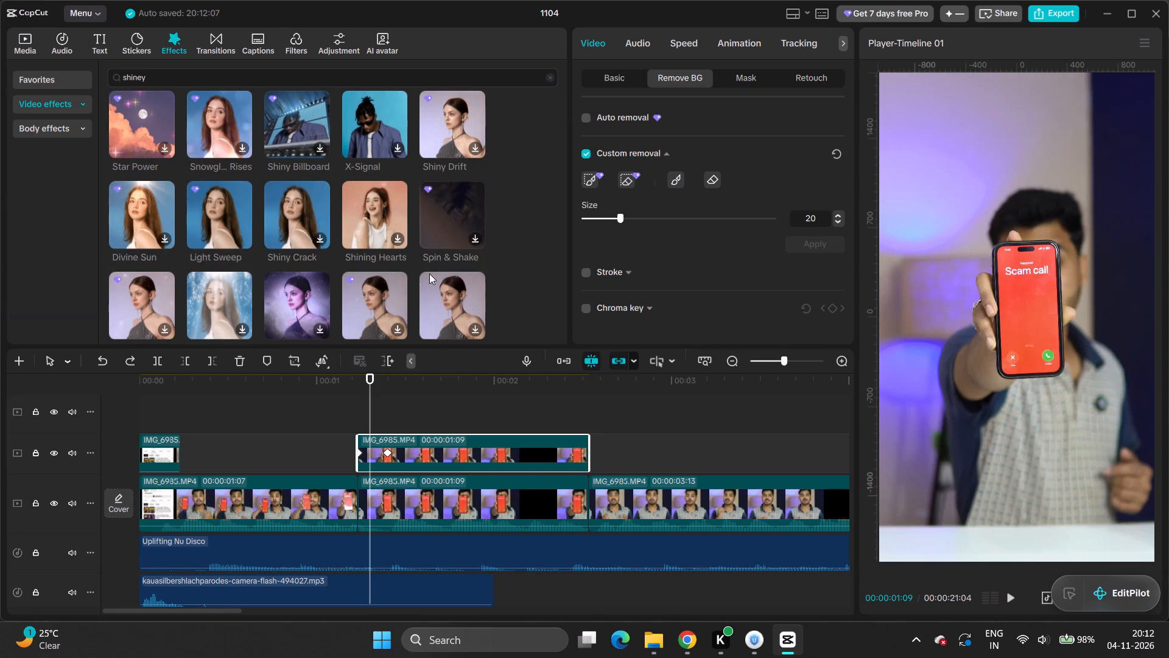
scroll(321, 298, "down", 2)
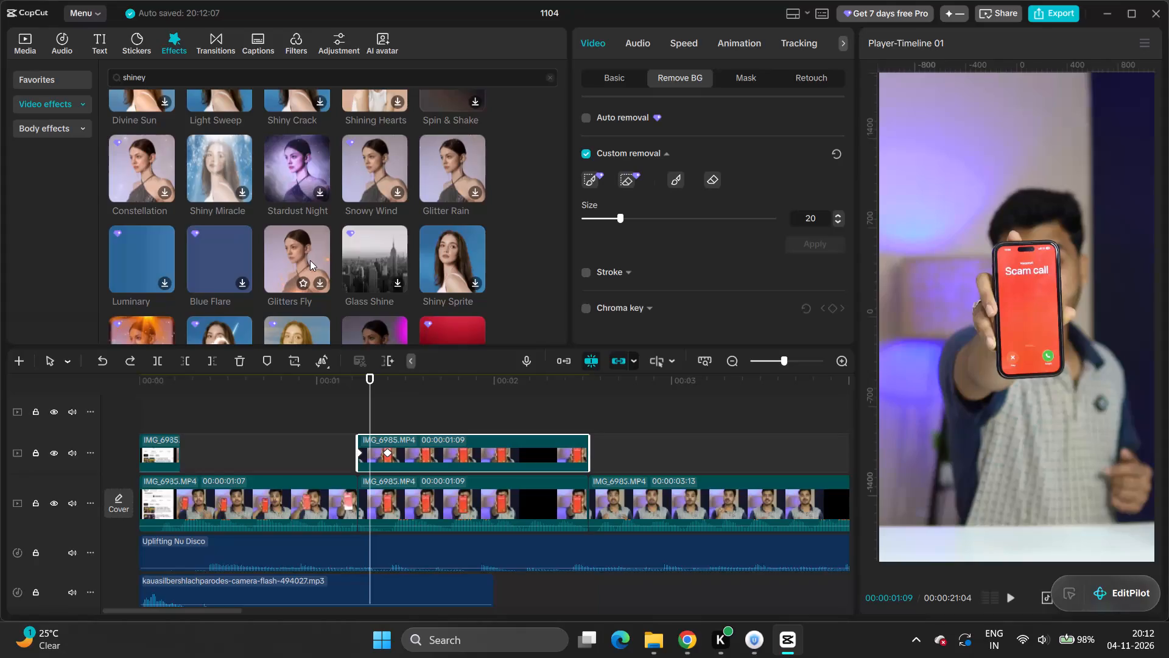
scroll(337, 266, "down", 2)
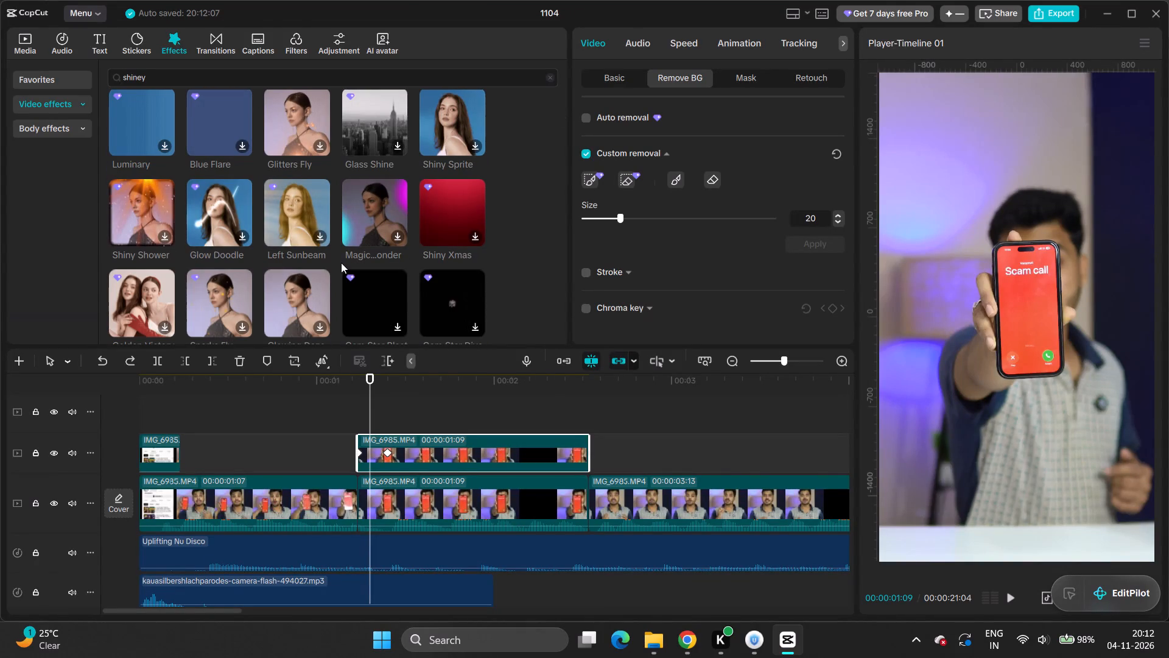
scroll(341, 263, "down", 5)
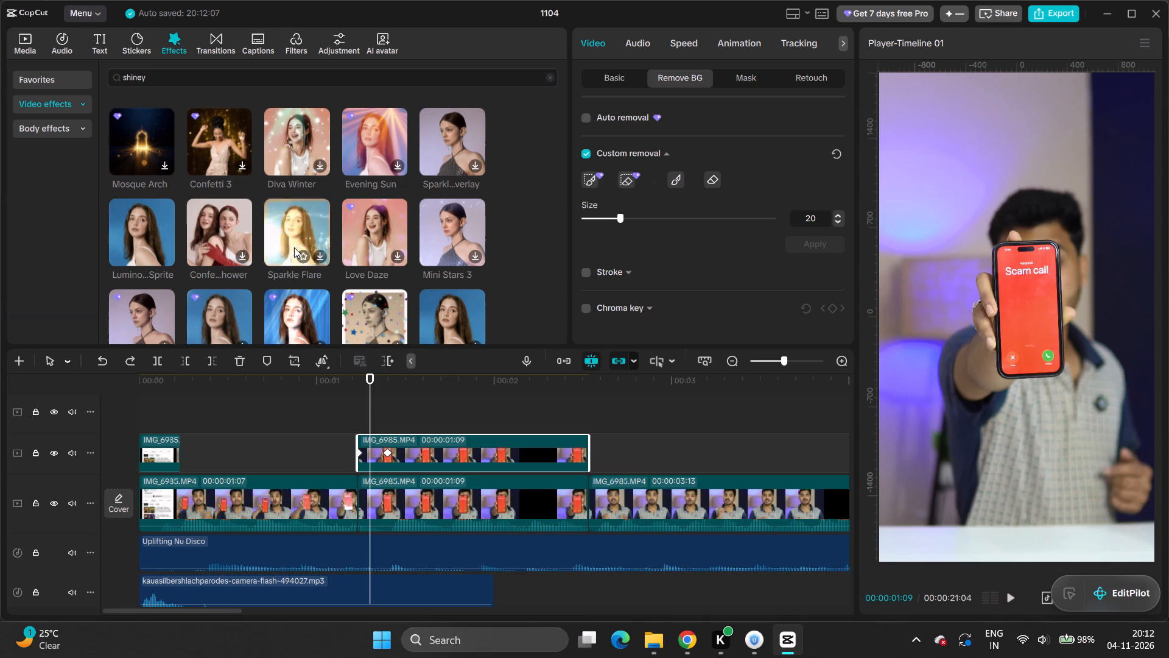
Go to the cutout clip's keyframe at 00:00:01:12 and check the clip's animation and tracking options.
left_click_drag(369, 406, 387, 408)
left_click(421, 447)
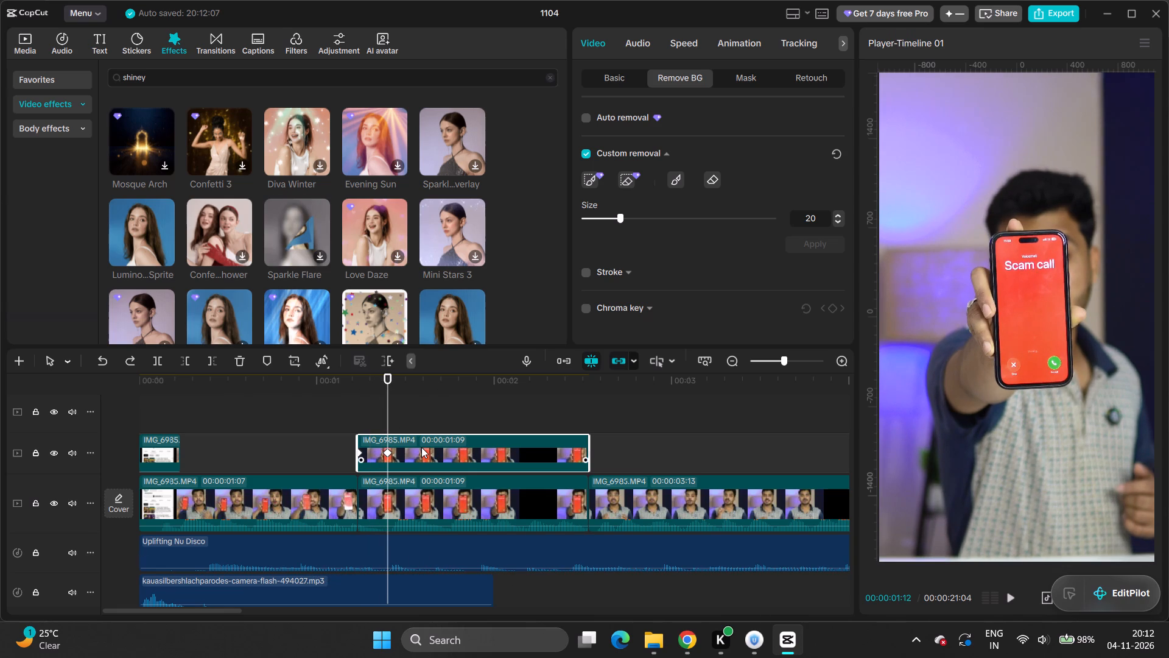
left_click(749, 42)
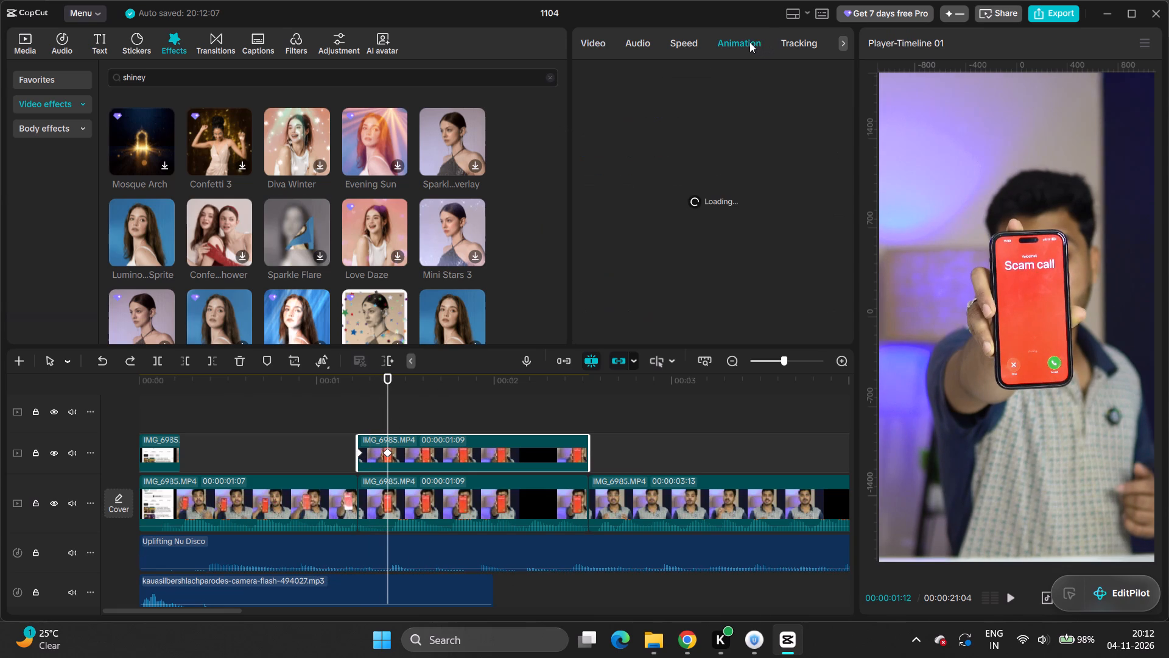
left_click(802, 40)
left_click(840, 43)
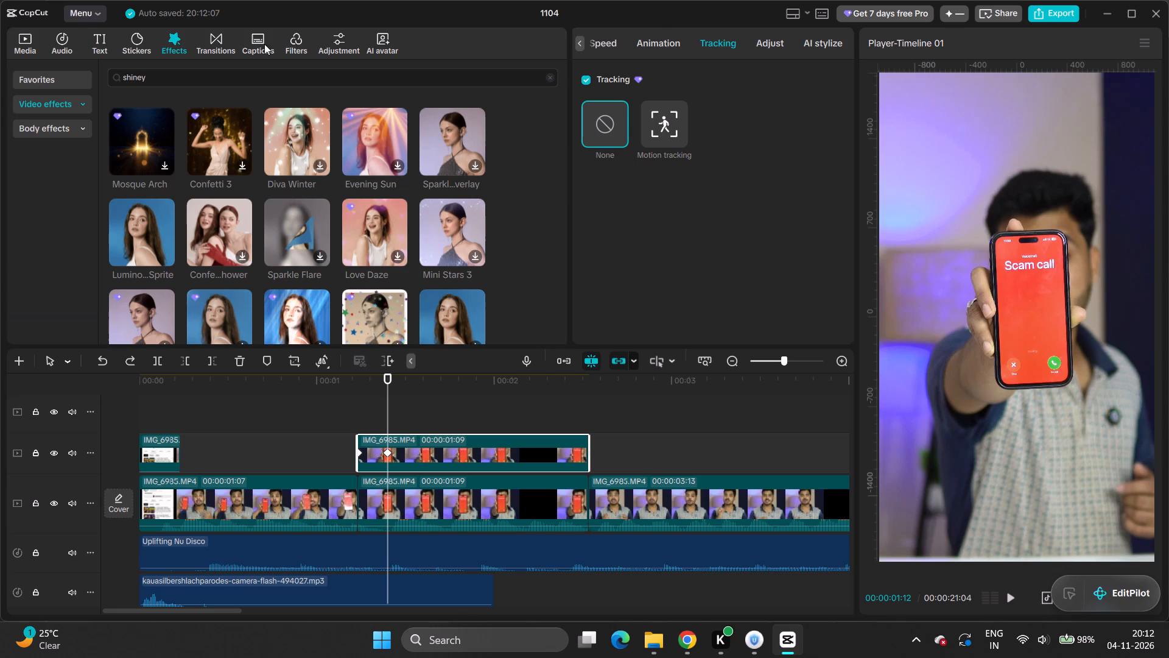
Search the filters for "shine" and look through the matching filters for the phone cutout.
left_click(298, 41)
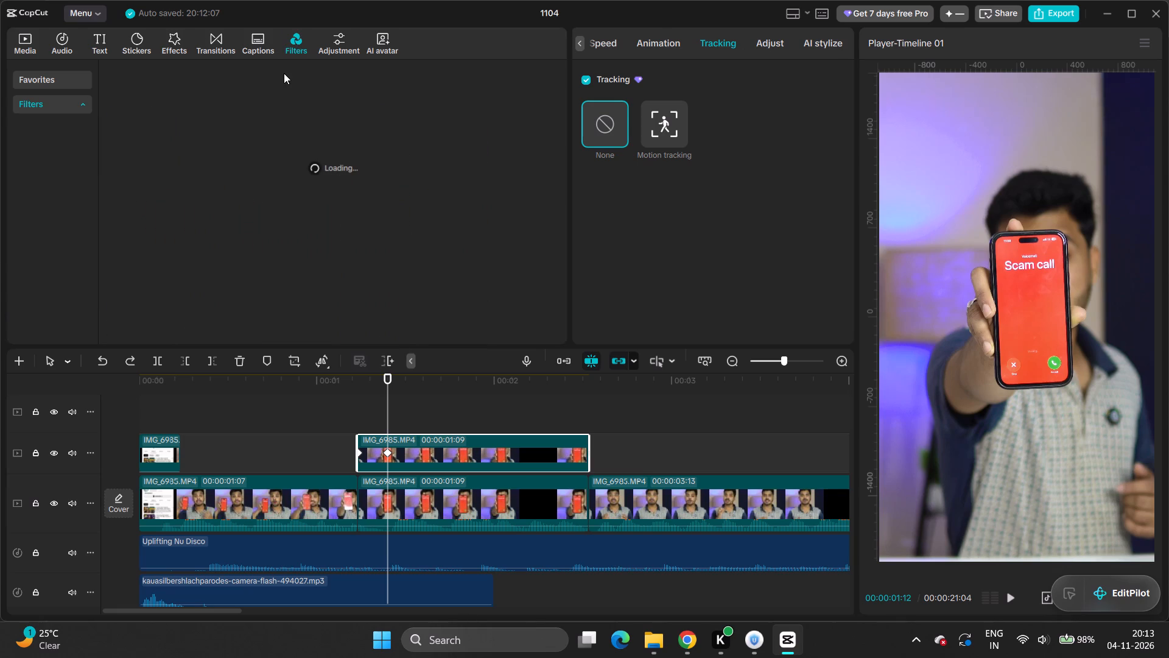
left_click(242, 83)
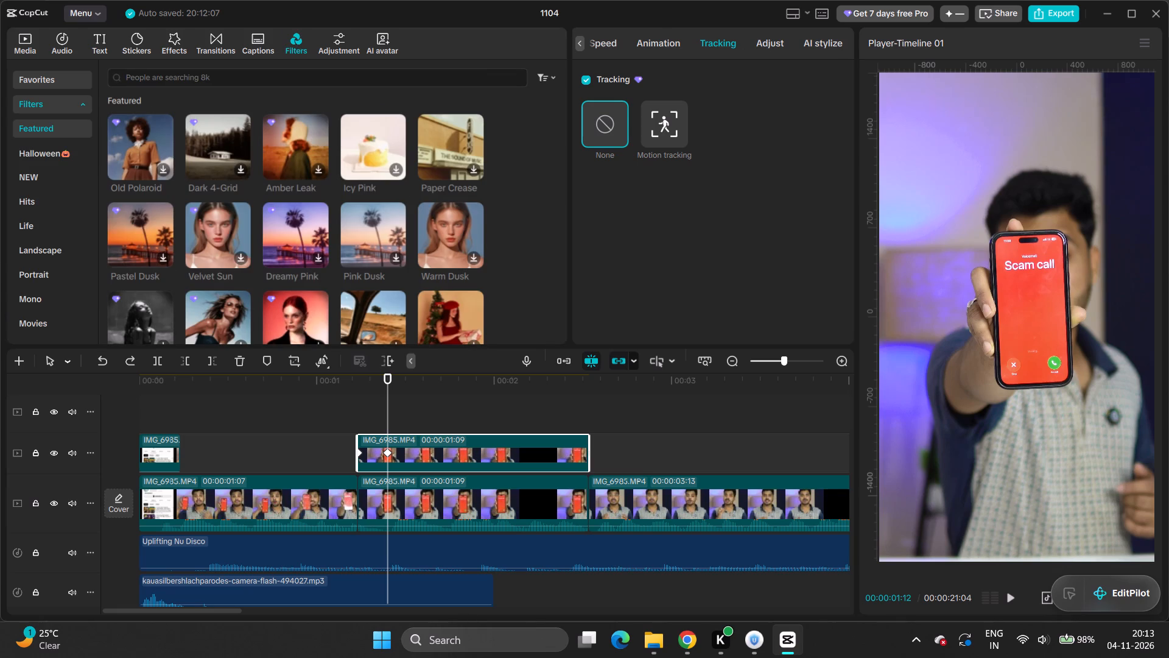
type("shine")
key("Return")
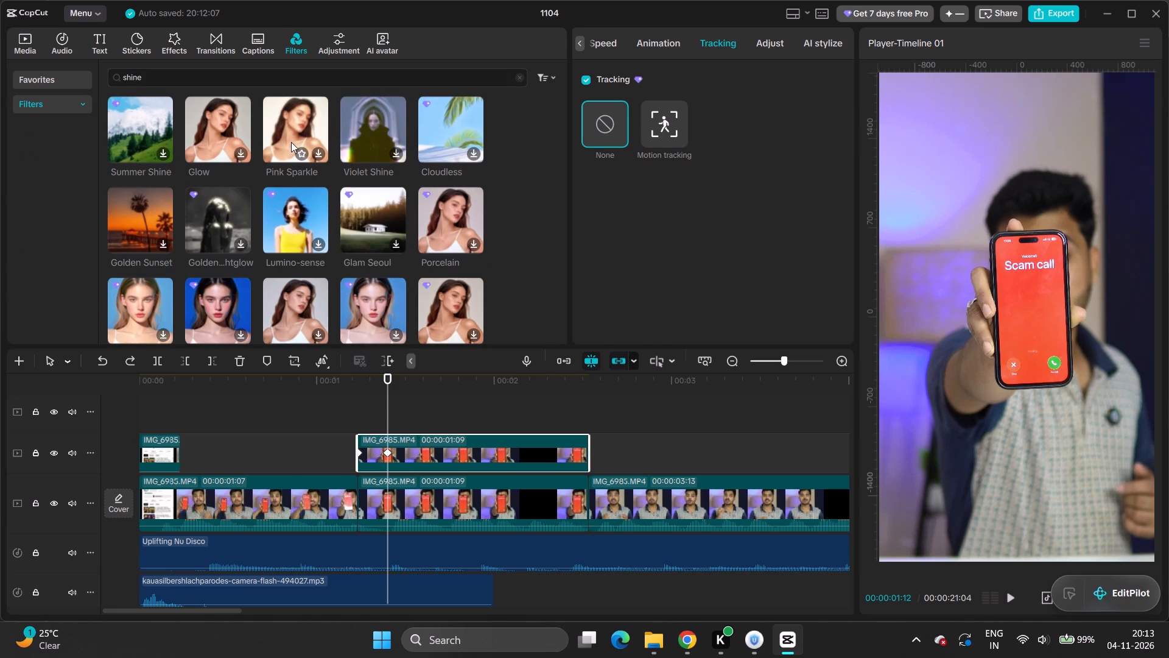
scroll(302, 207, "down", 4)
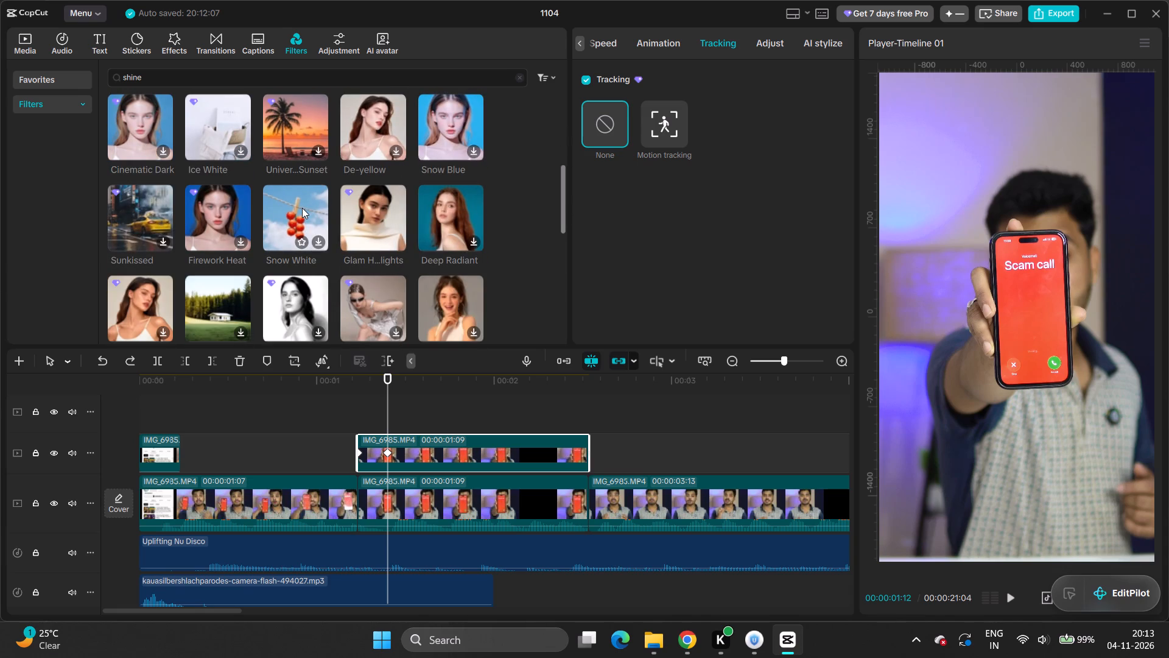
scroll(302, 208, "down", 3)
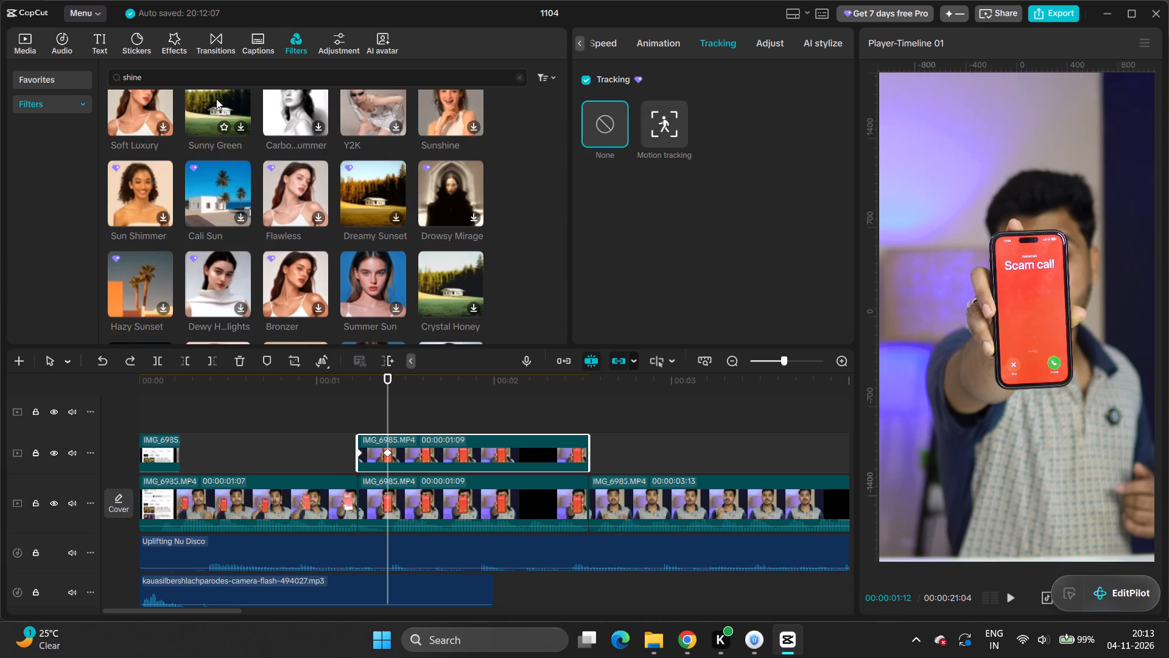
Search the filters for "glow", clearing any accidental in point set on the timeline.
double_click(186, 78)
type("glow")
key("Return")
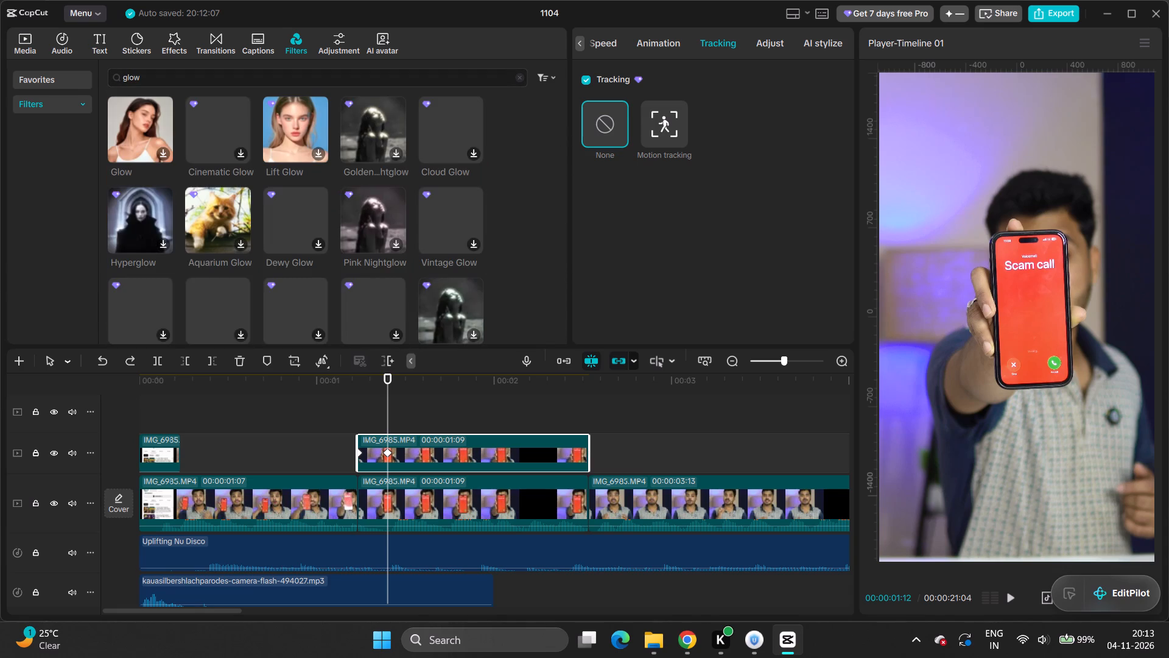
key("i")
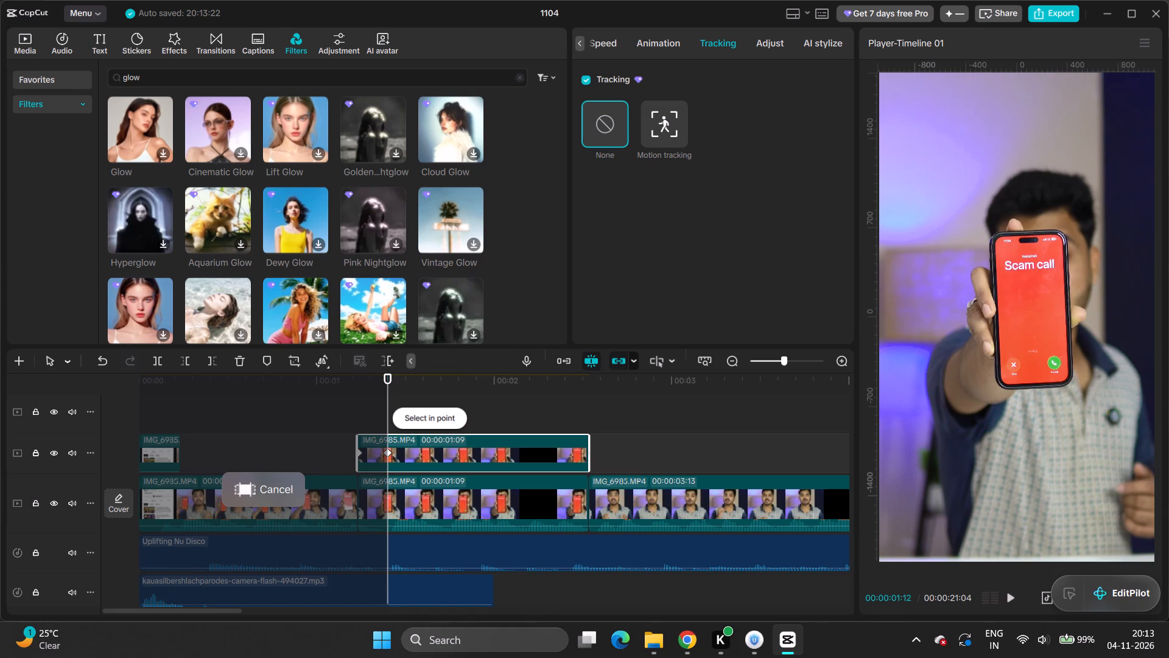
left_click(272, 484)
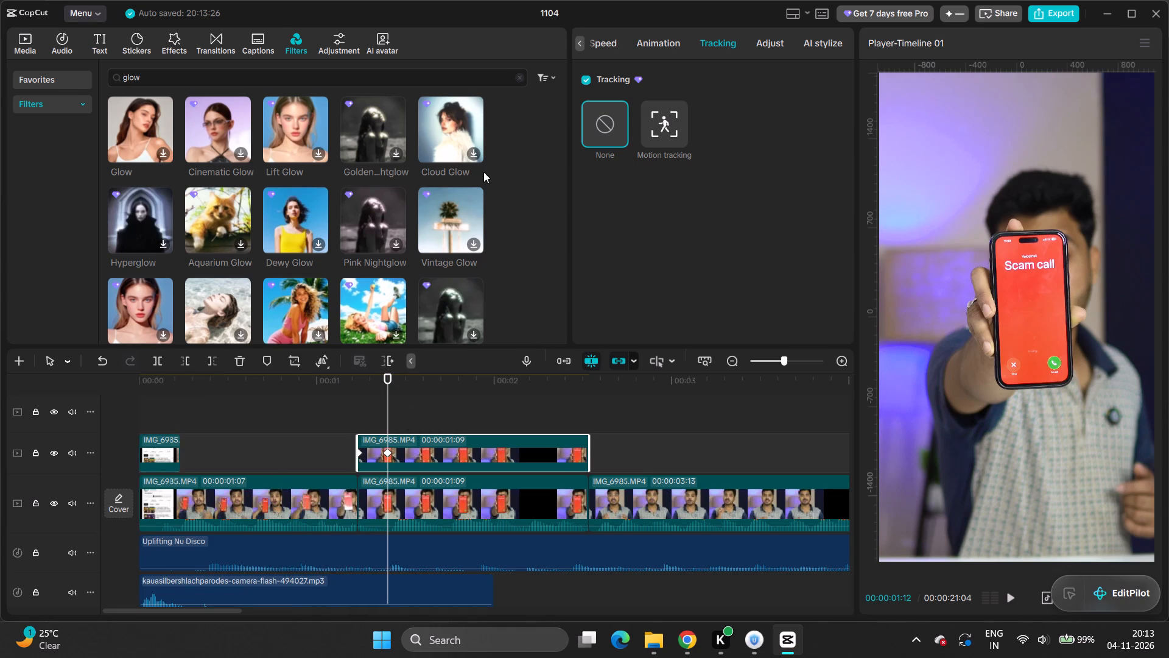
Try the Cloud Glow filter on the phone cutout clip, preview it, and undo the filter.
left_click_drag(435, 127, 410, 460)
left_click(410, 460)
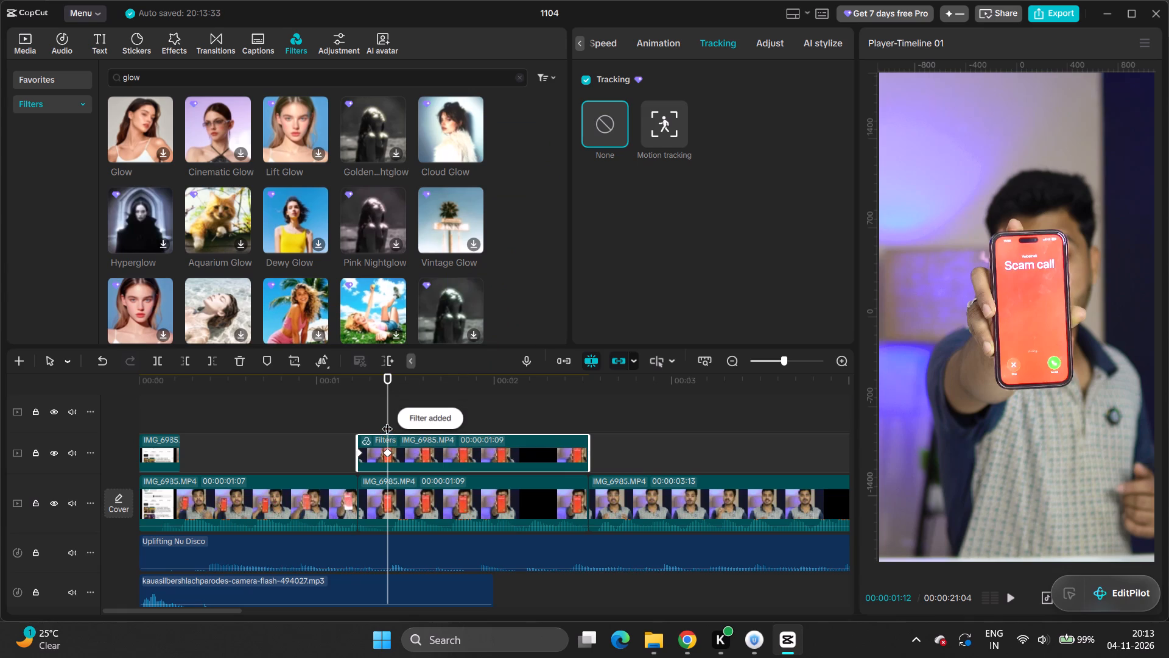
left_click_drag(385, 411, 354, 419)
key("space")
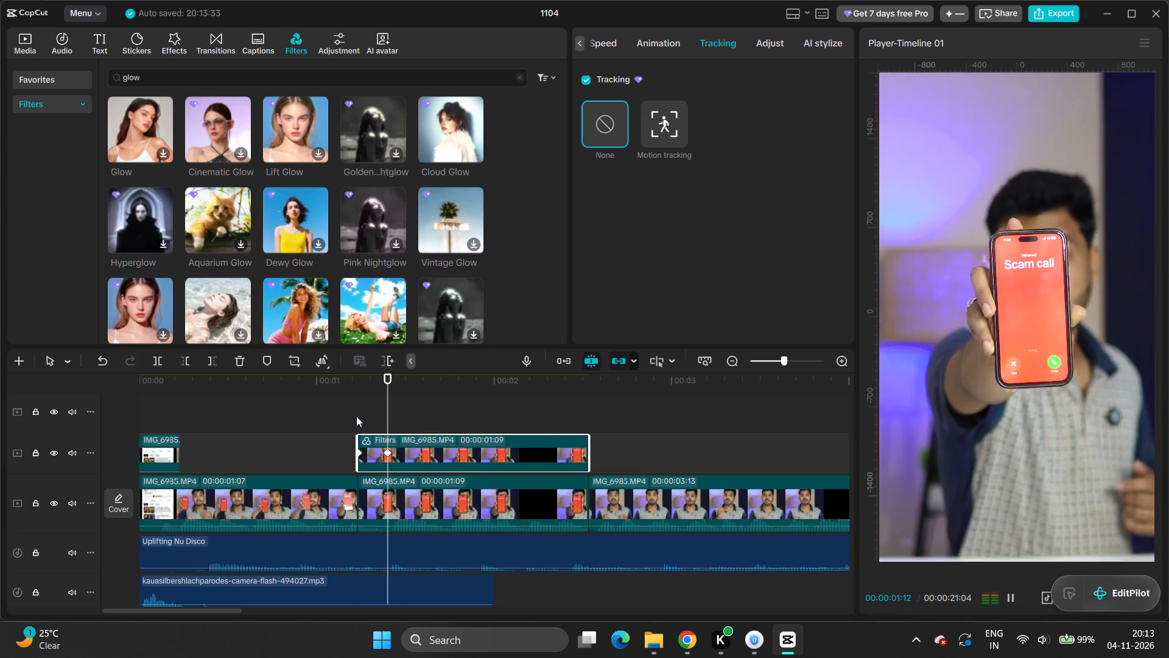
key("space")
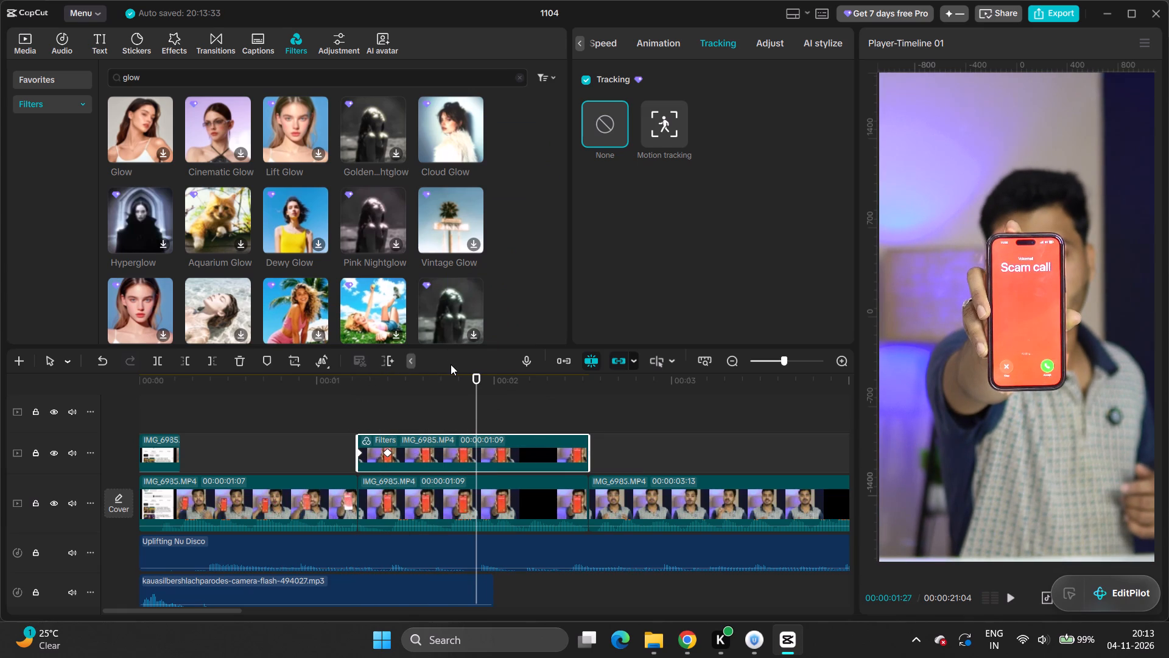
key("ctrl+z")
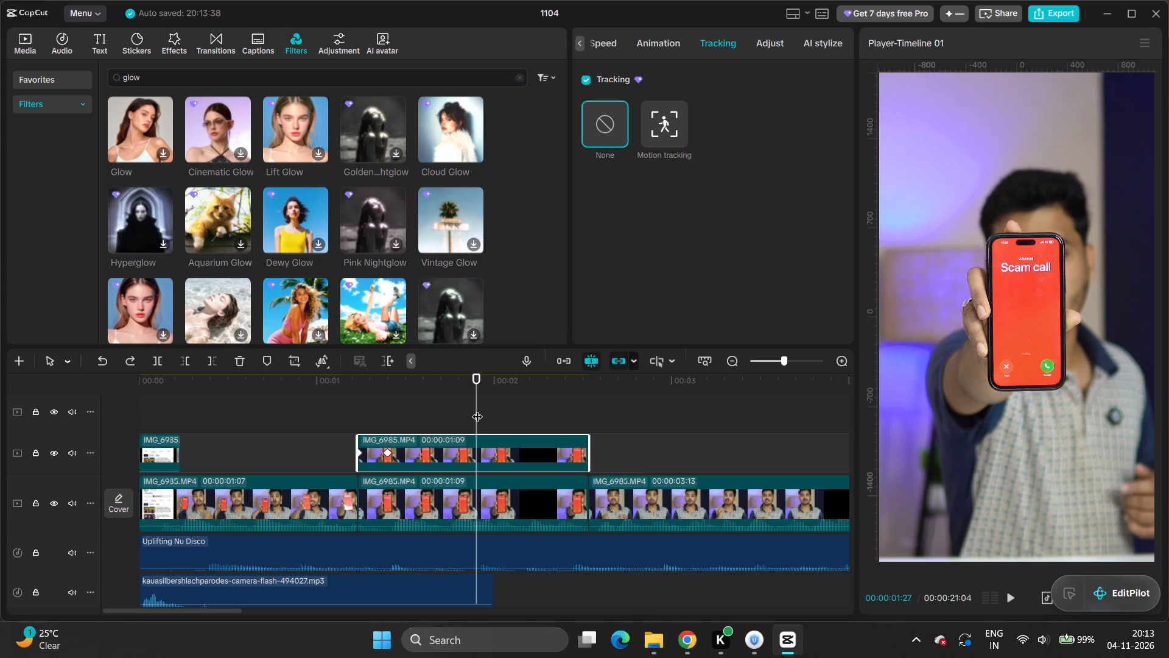
Look through more of the "glow" filters for the phone cutout clip.
scroll(445, 221, "down", 2)
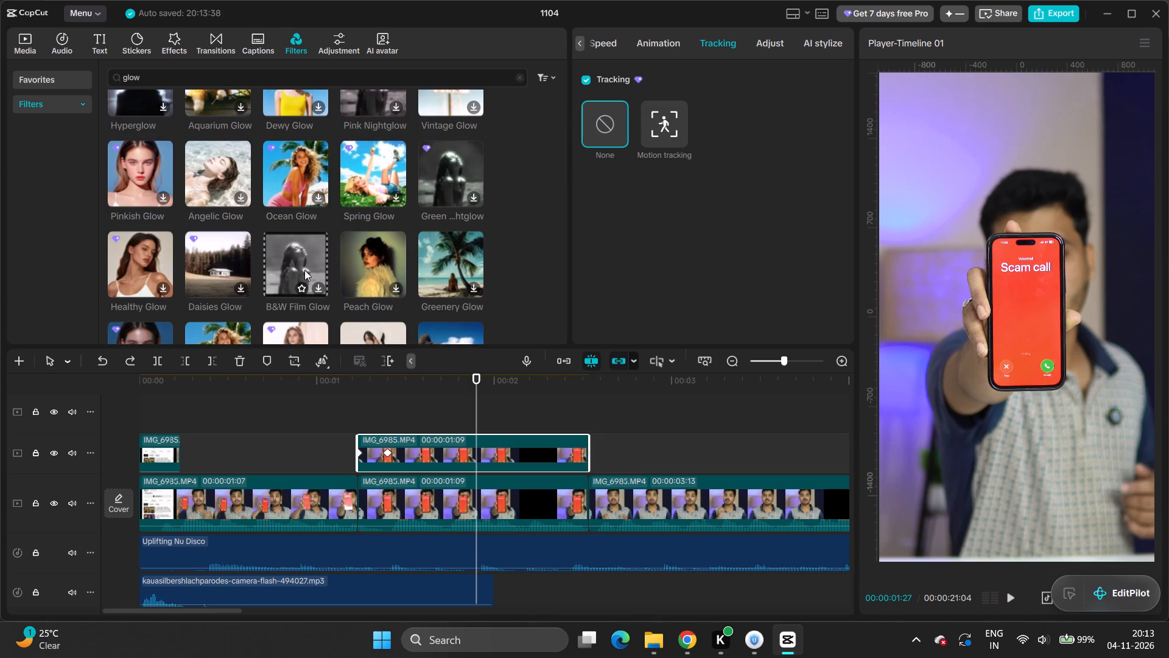
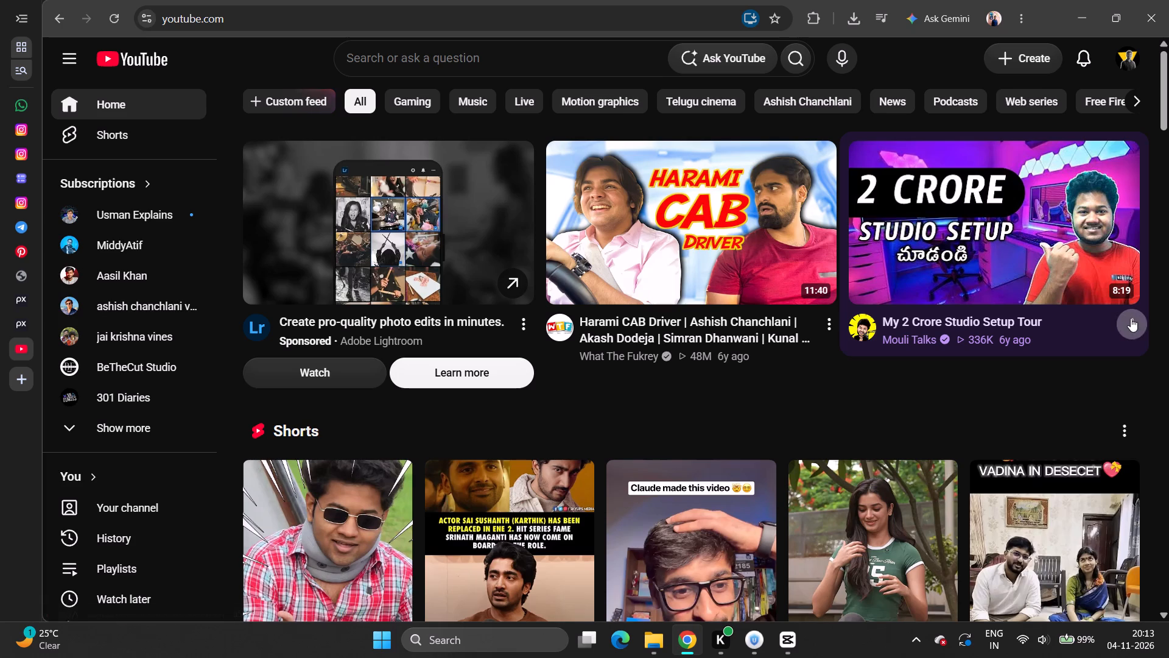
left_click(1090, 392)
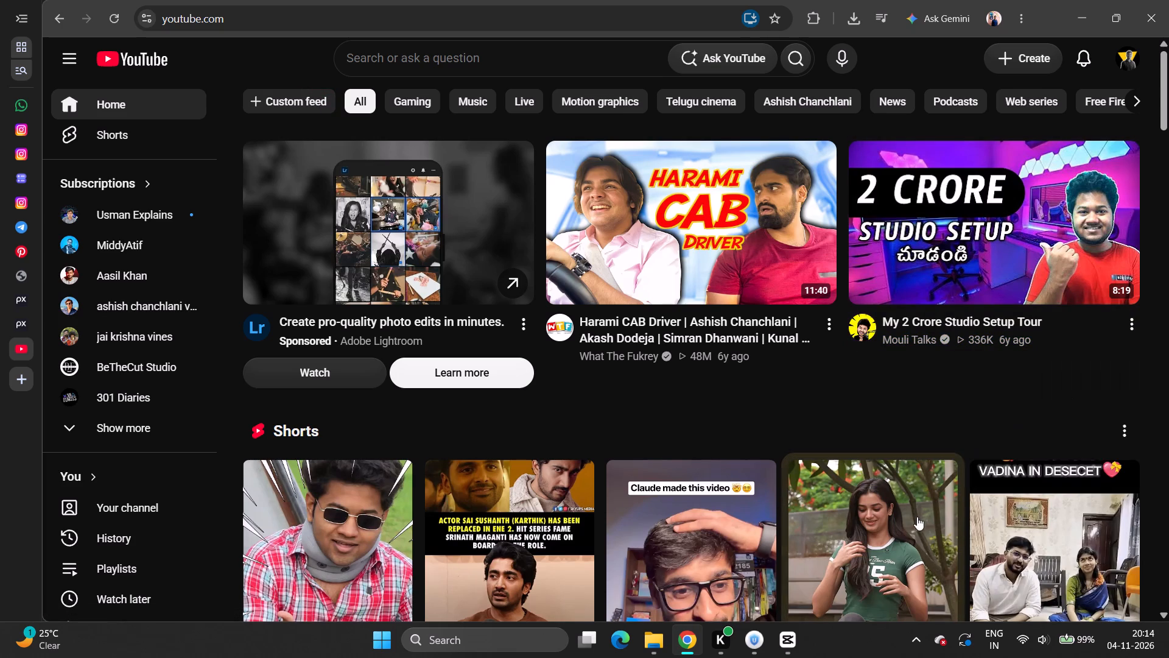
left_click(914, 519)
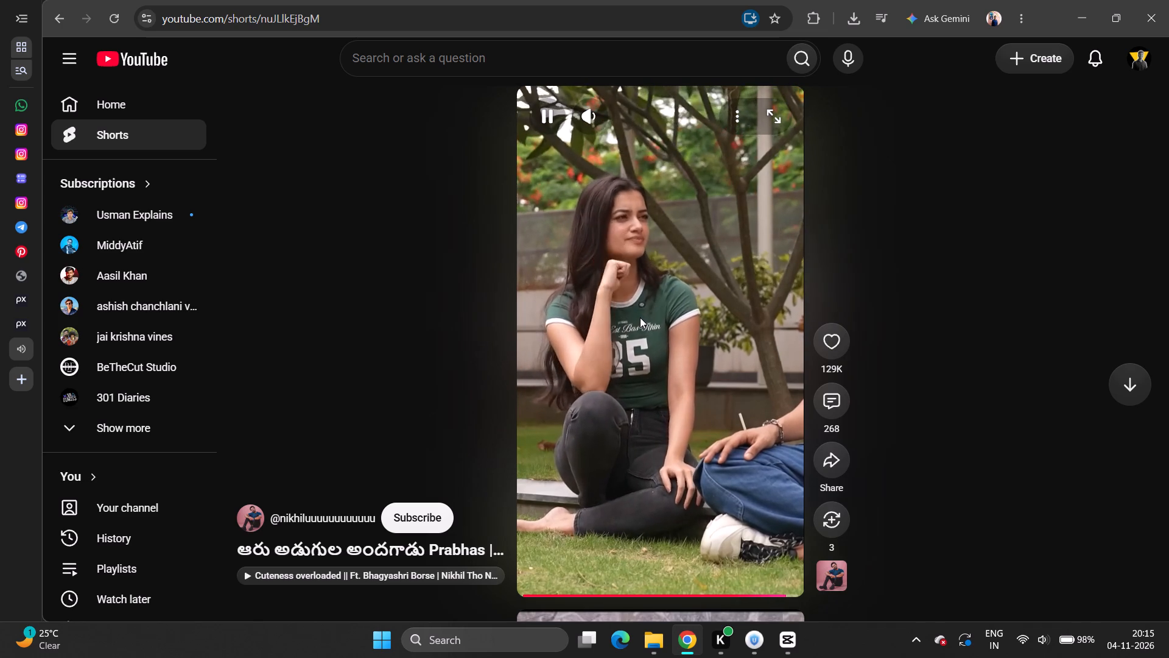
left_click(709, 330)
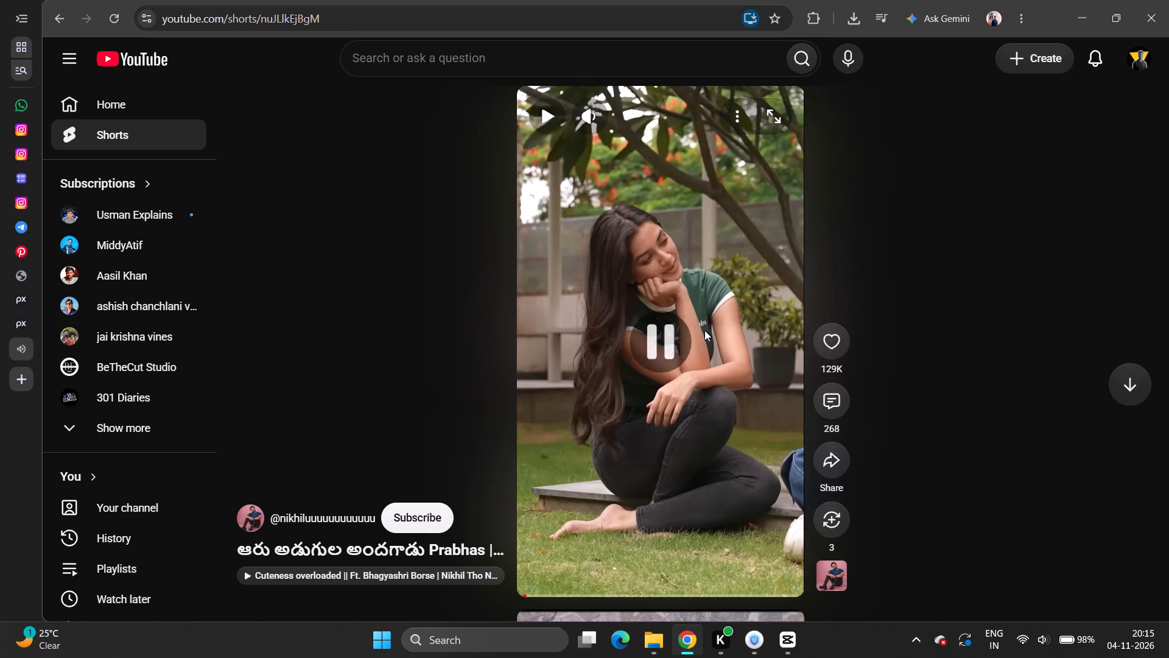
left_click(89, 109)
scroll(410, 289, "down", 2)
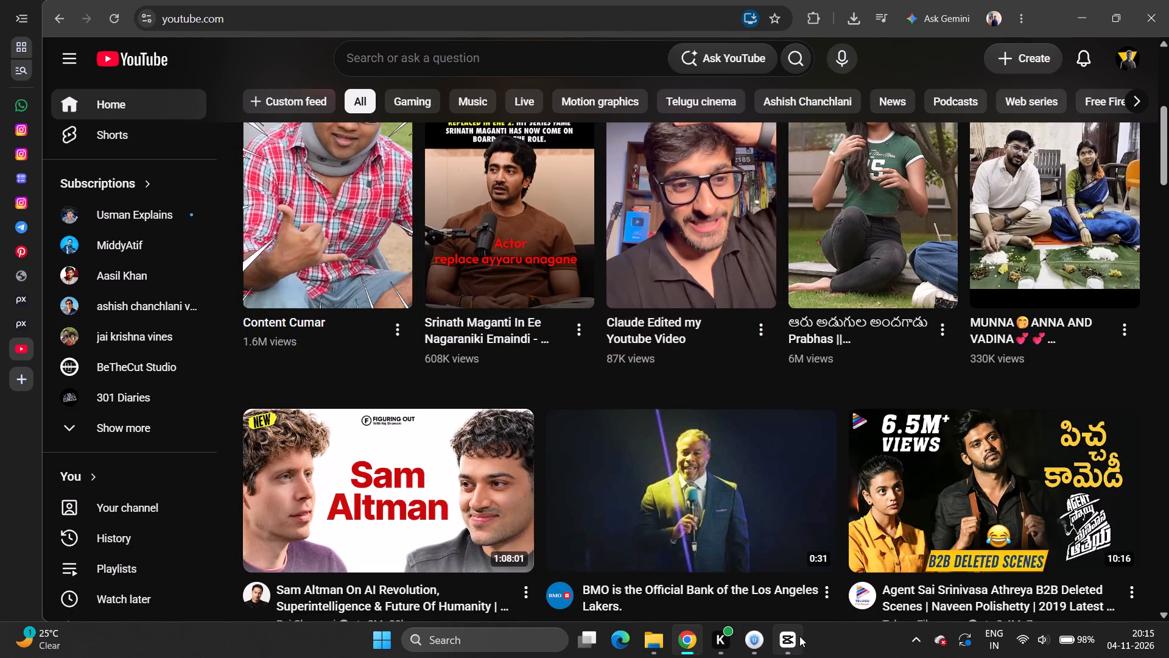
Search YouTube for "glowing lines overlay".
left_click(494, 46)
type("glo")
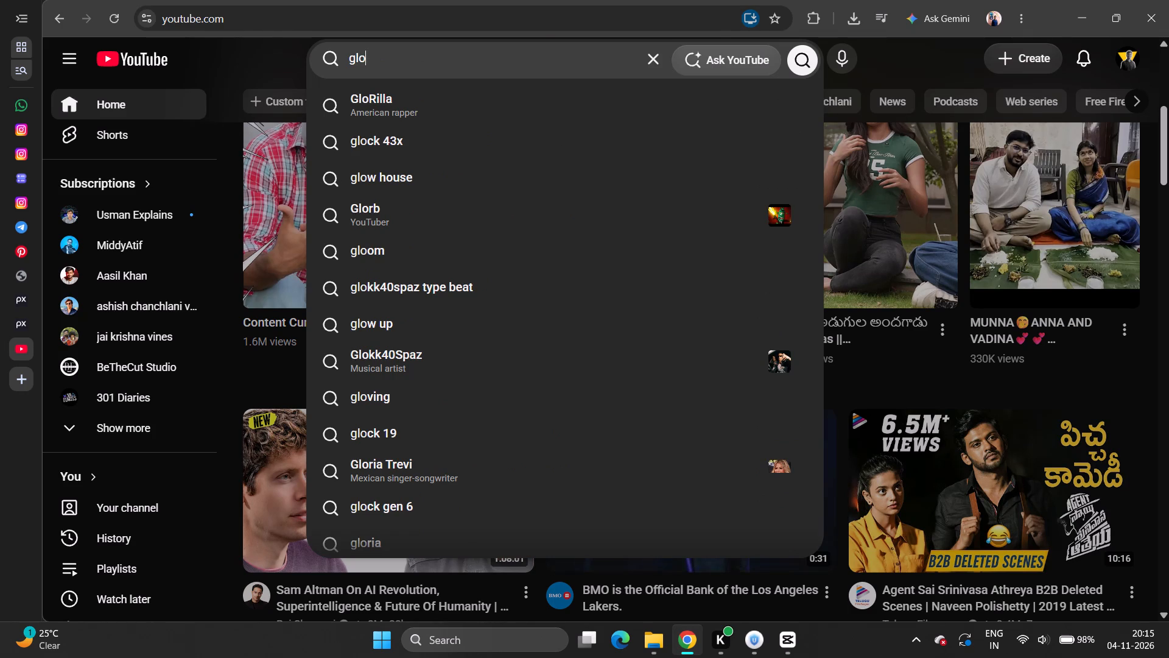
type("wing li")
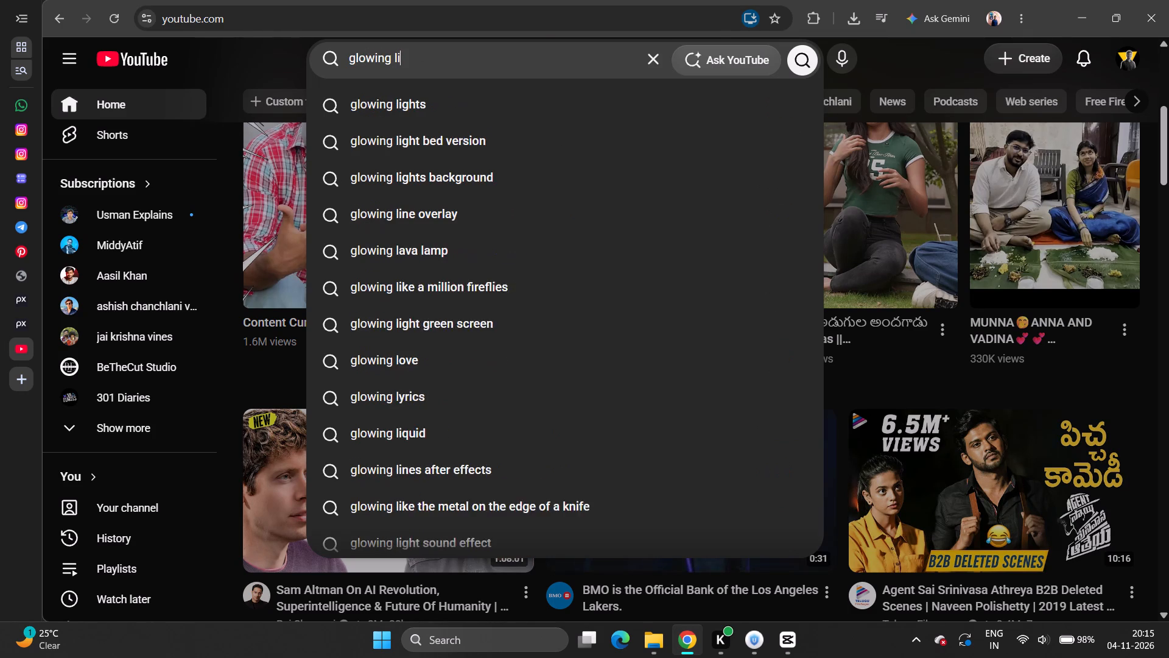
type("nes")
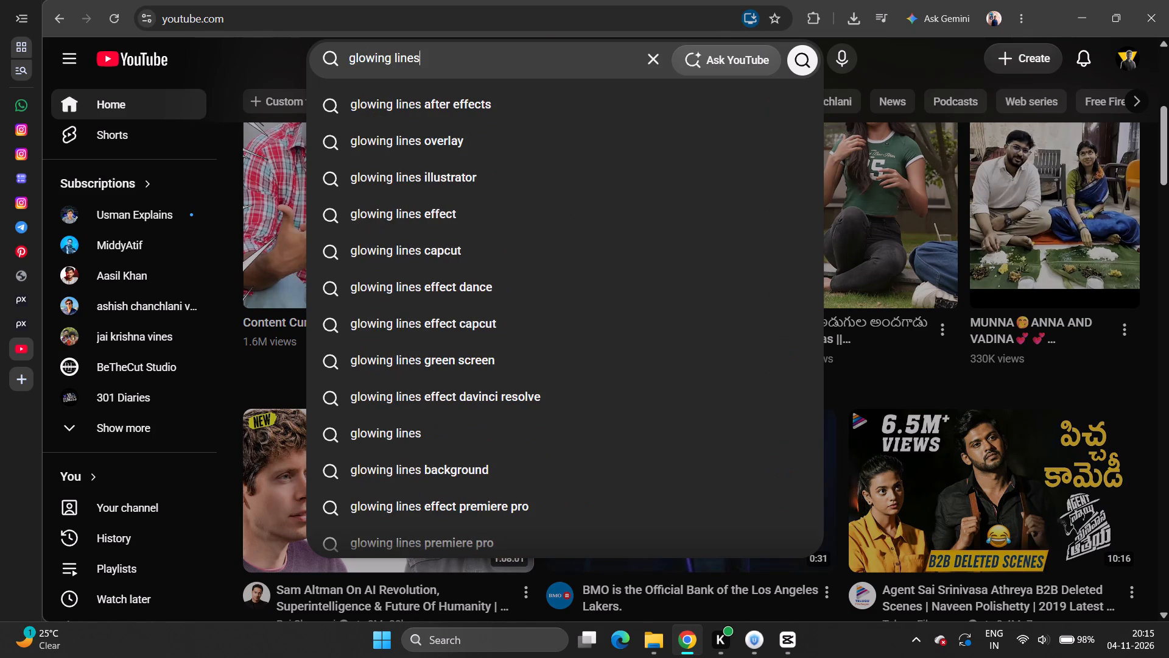
key("Down")
key("Down")
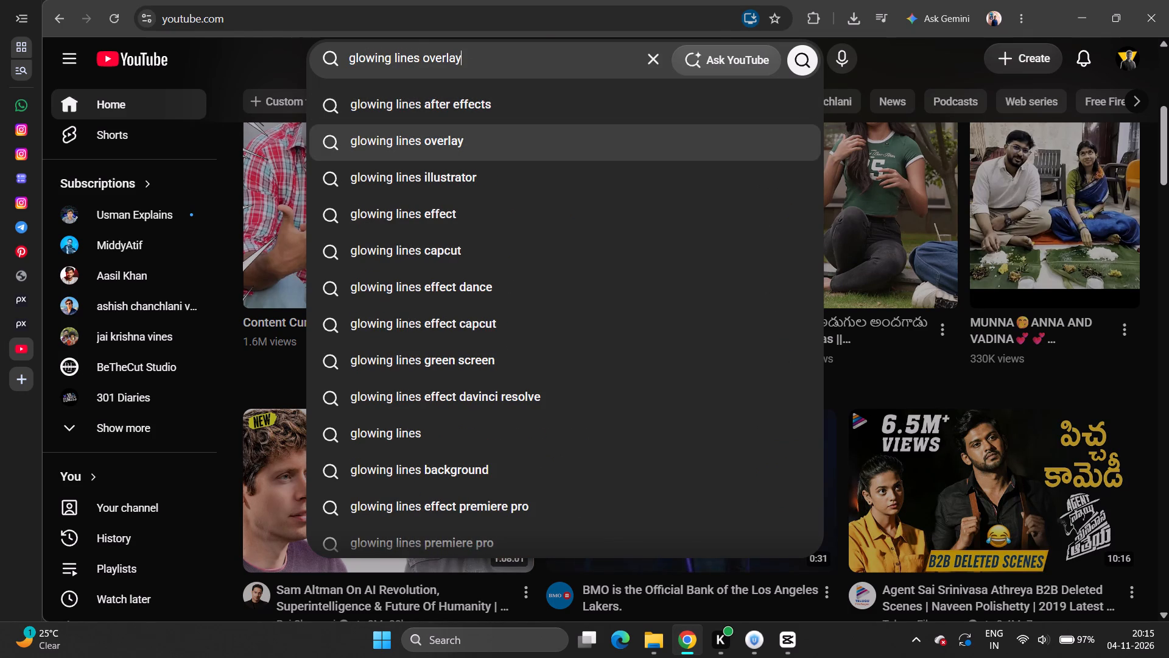
key("Return")
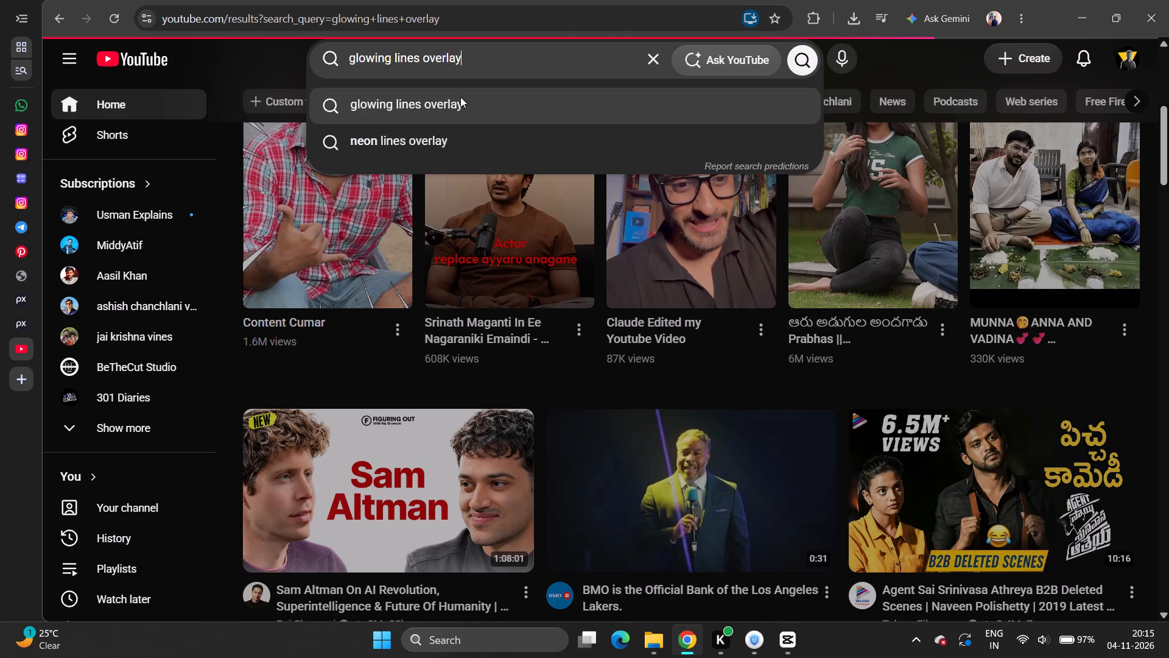
Find the red and blue "Glowing frame black screen" neon border Short among the results, open it and copy its share link.
scroll(564, 189, "down", 1)
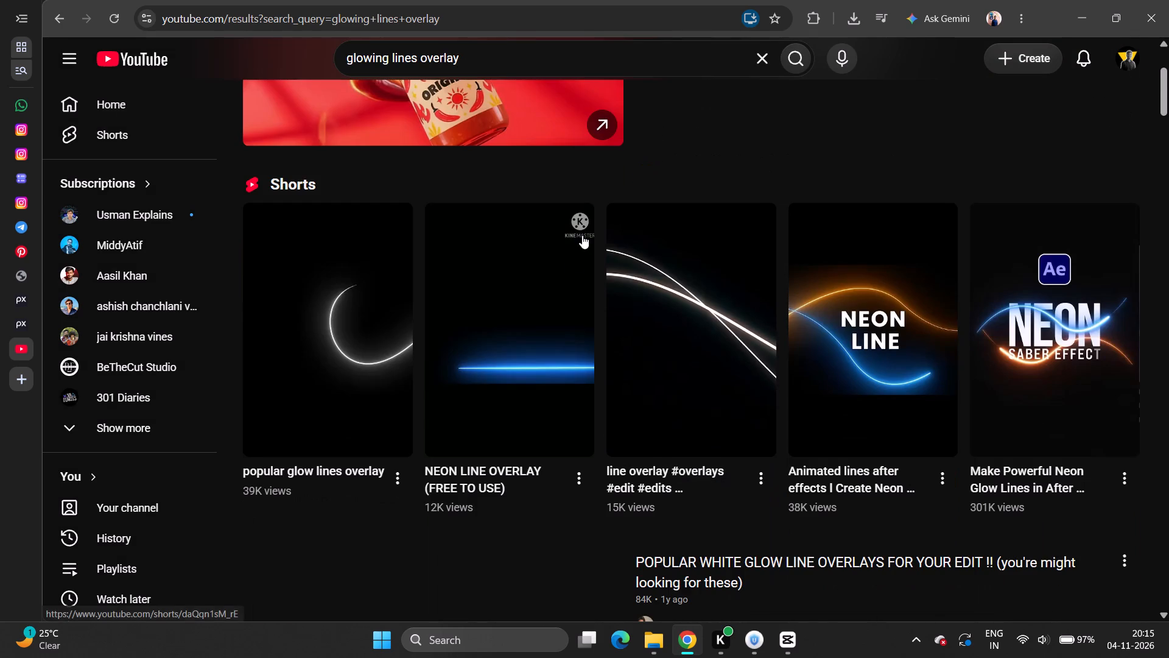
scroll(673, 320, "down", 2)
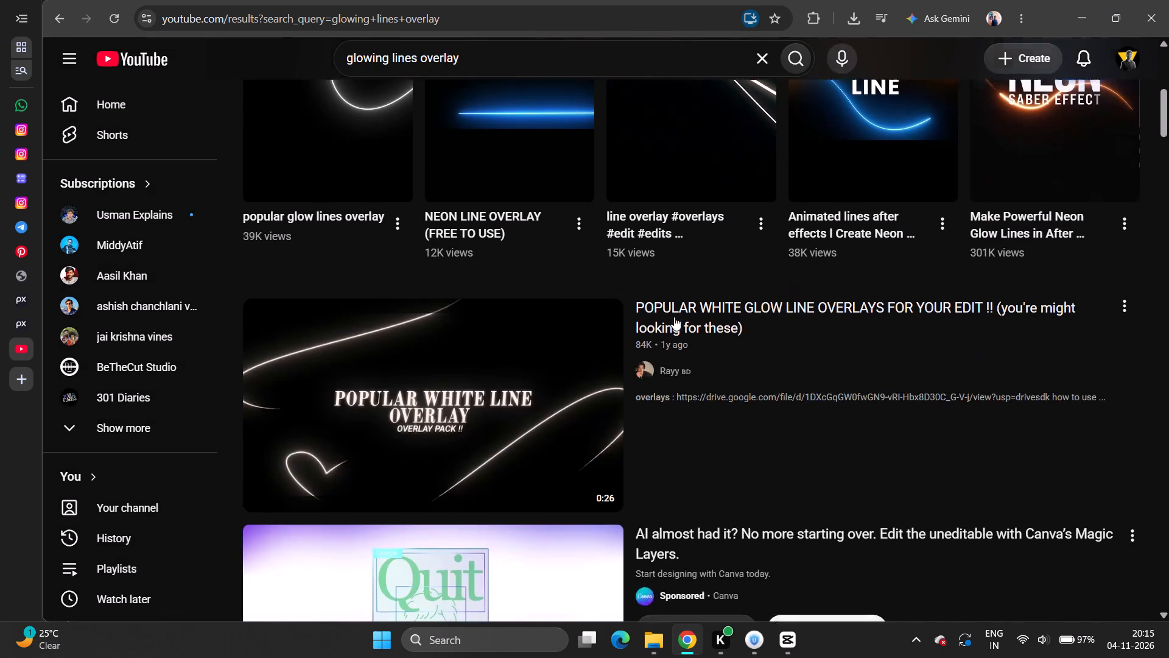
scroll(673, 314, "down", 6)
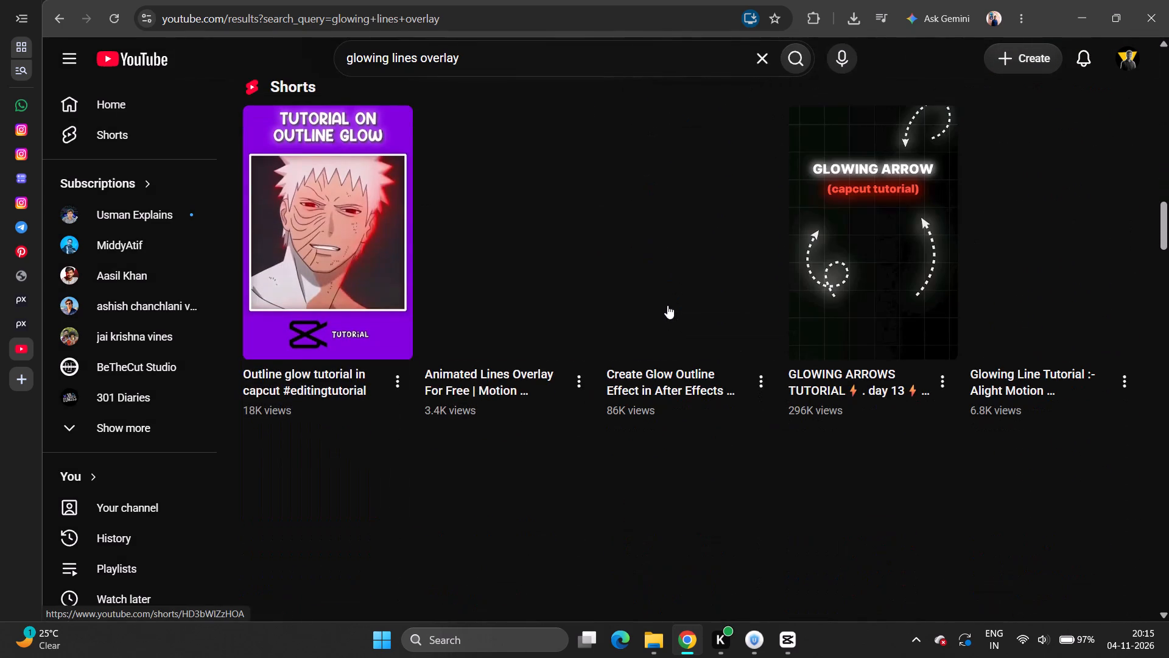
scroll(613, 324, "down", 1)
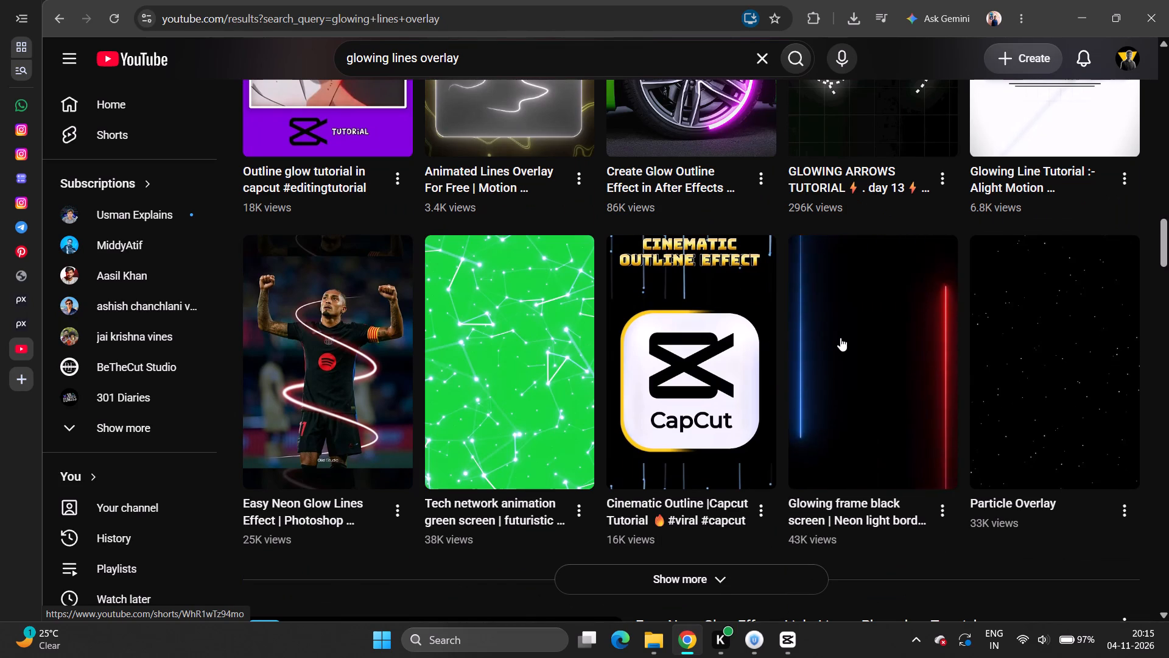
left_click(840, 338)
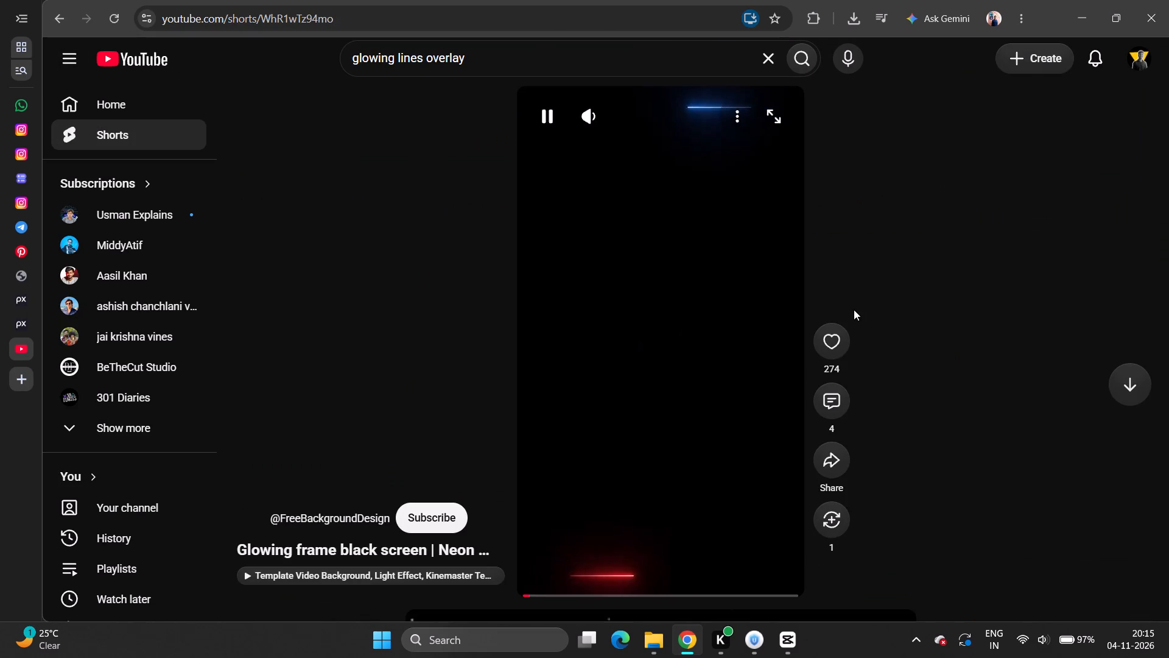
left_click(837, 472)
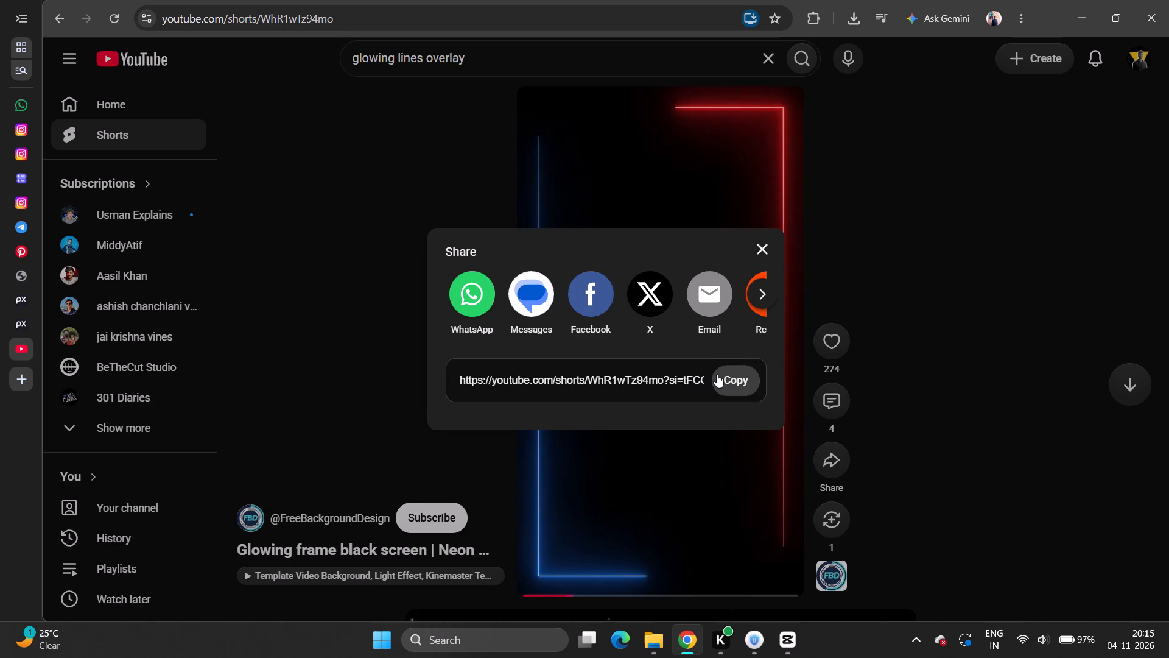
left_click(731, 375)
left_click(753, 250)
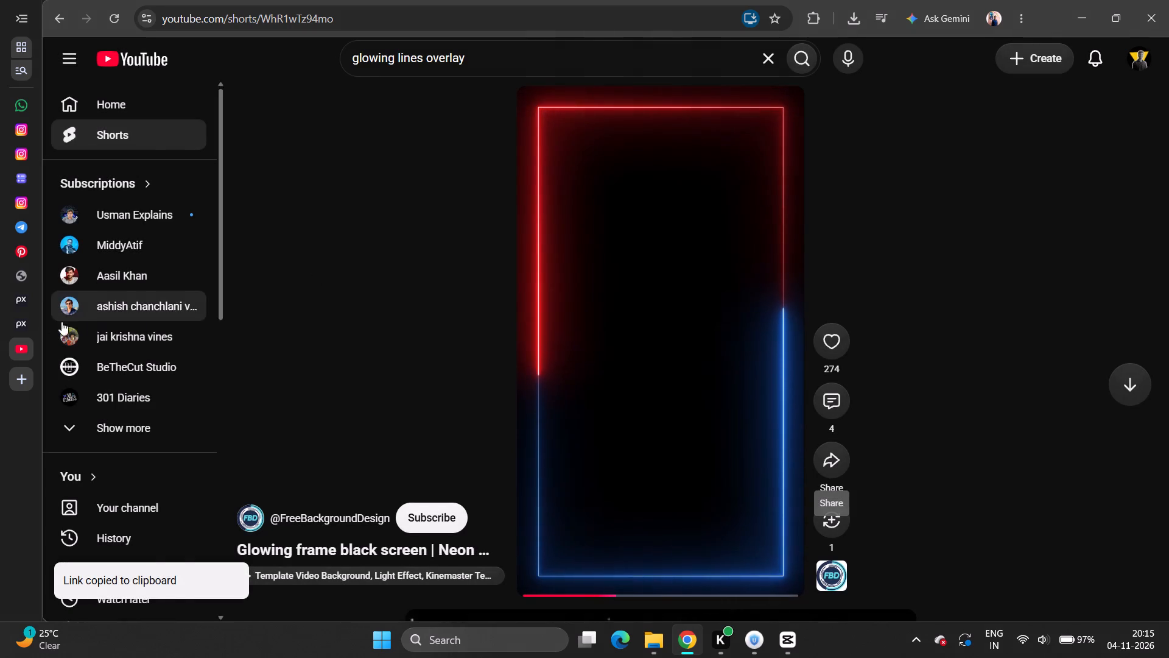
Open the ytsave.to YouTube video downloader in a new tab and complete its human verification.
left_click(93, 387)
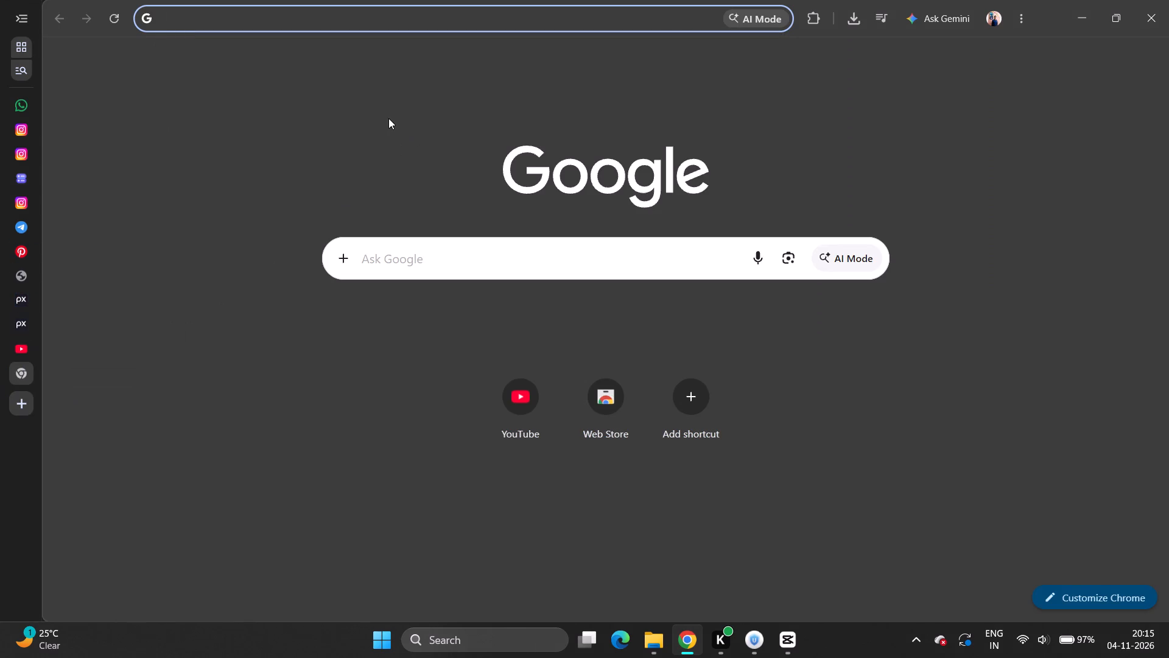
type("yt")
key("space")
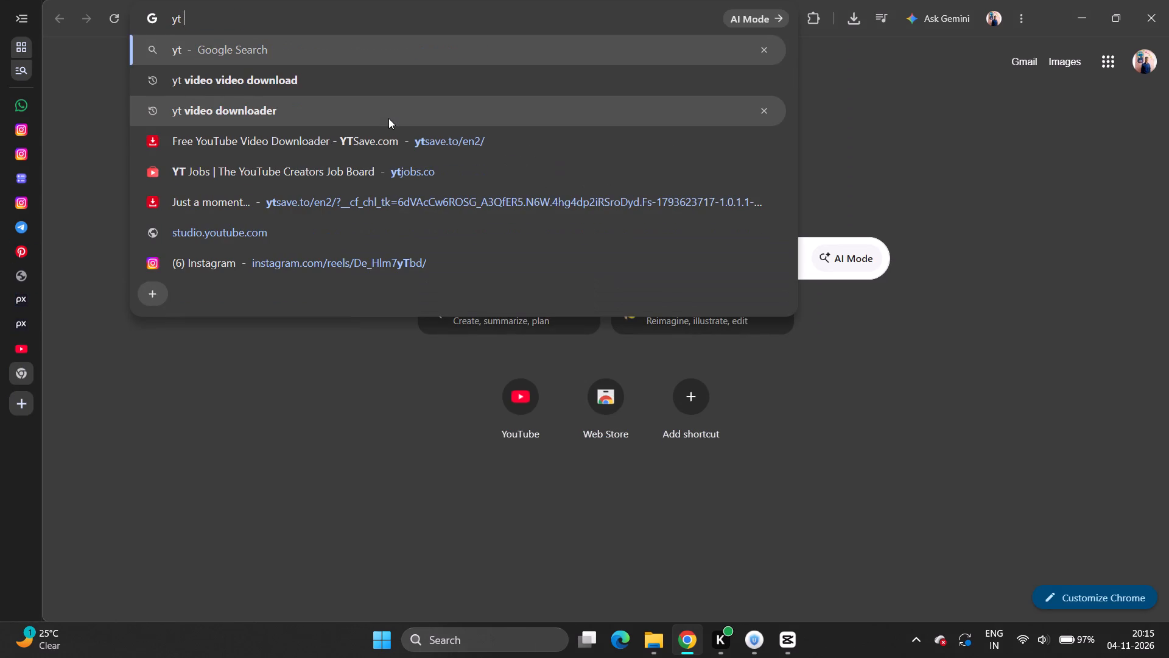
key("Down")
key("Down")
key("Down")
key("Return")
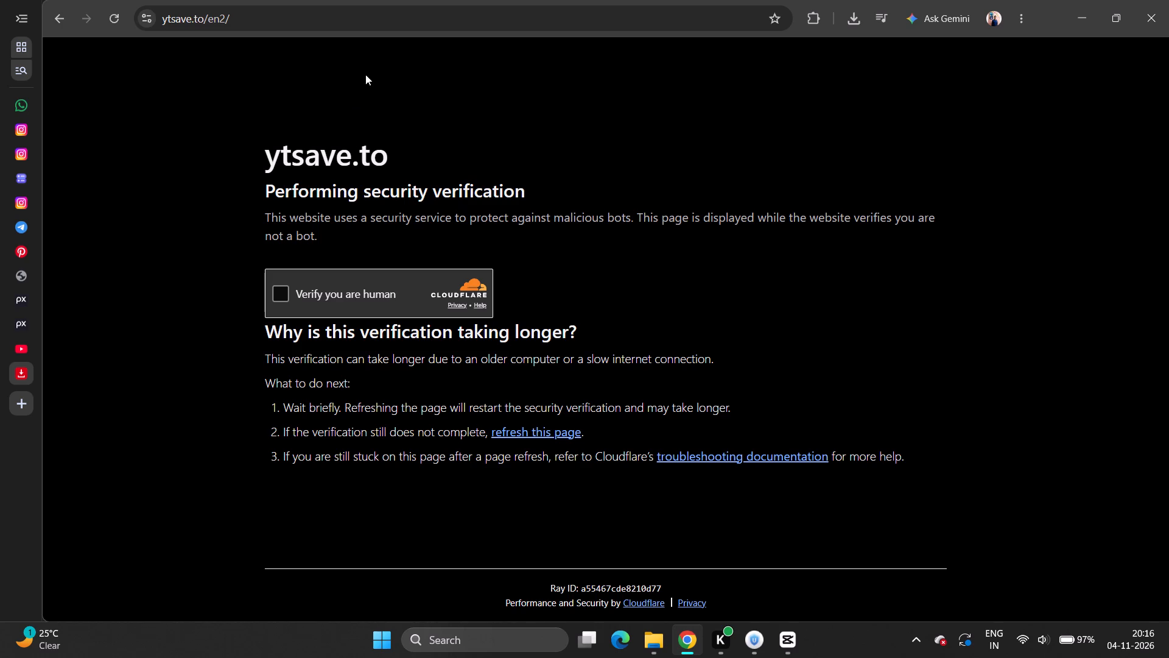
left_click(283, 298)
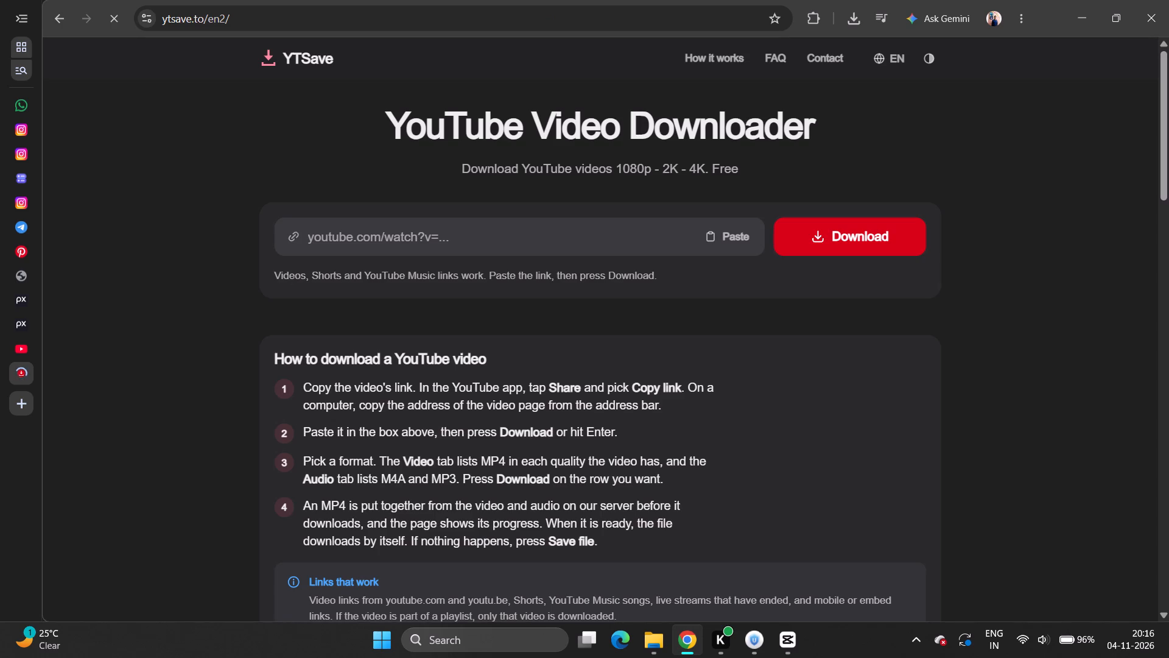
Load the copied Short link in the downloader and start downloading the glowing frame video as a 2160p MP4.
left_click(457, 241)
right_click(457, 241)
left_click(499, 423)
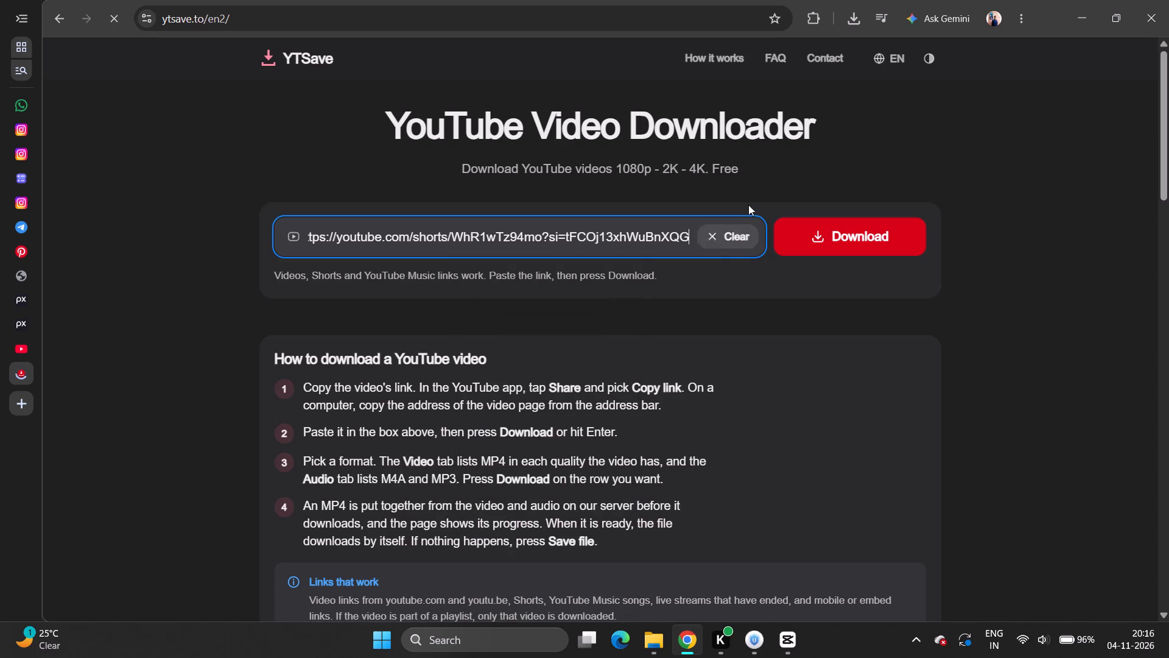
left_click(814, 216)
left_click(821, 231)
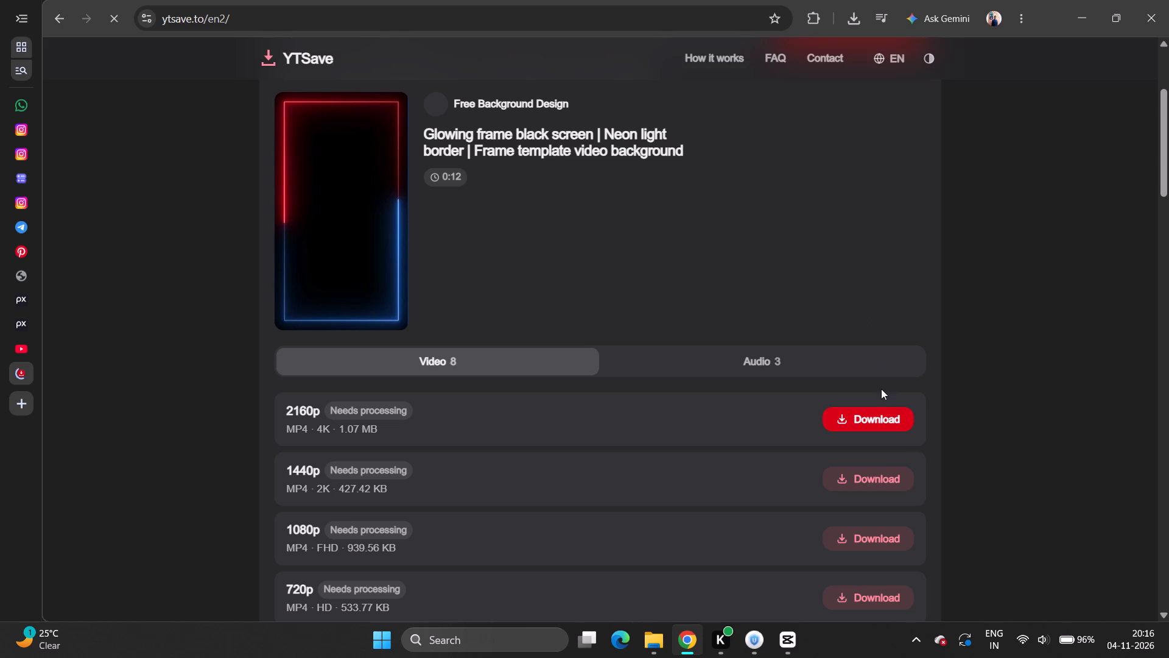
left_click(896, 423)
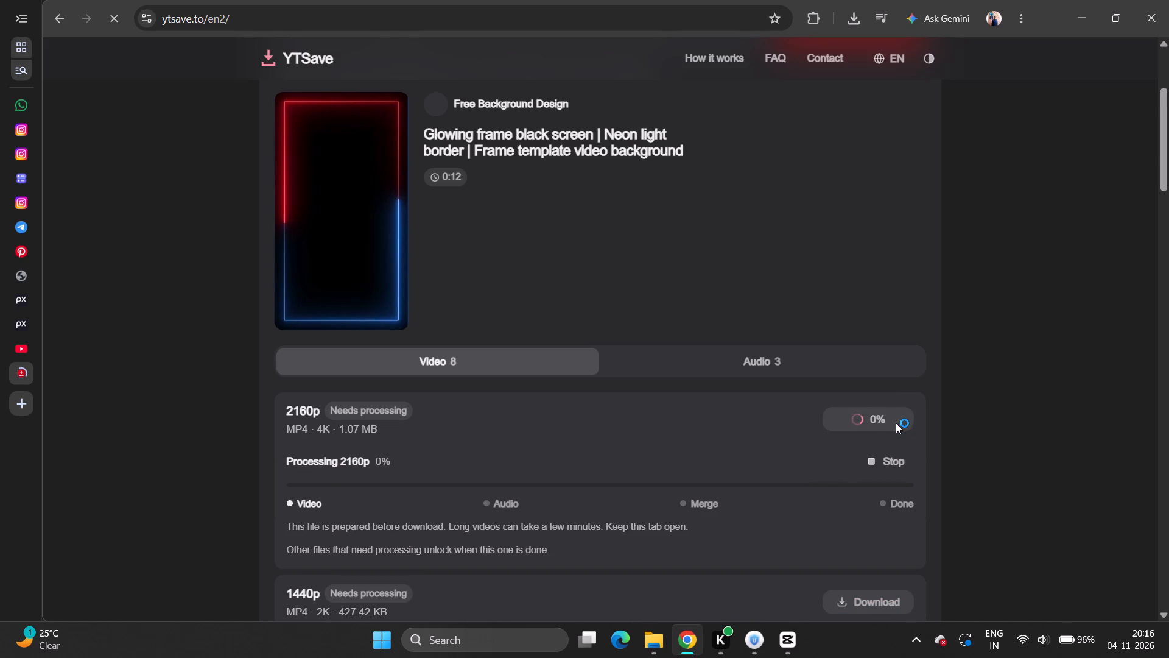